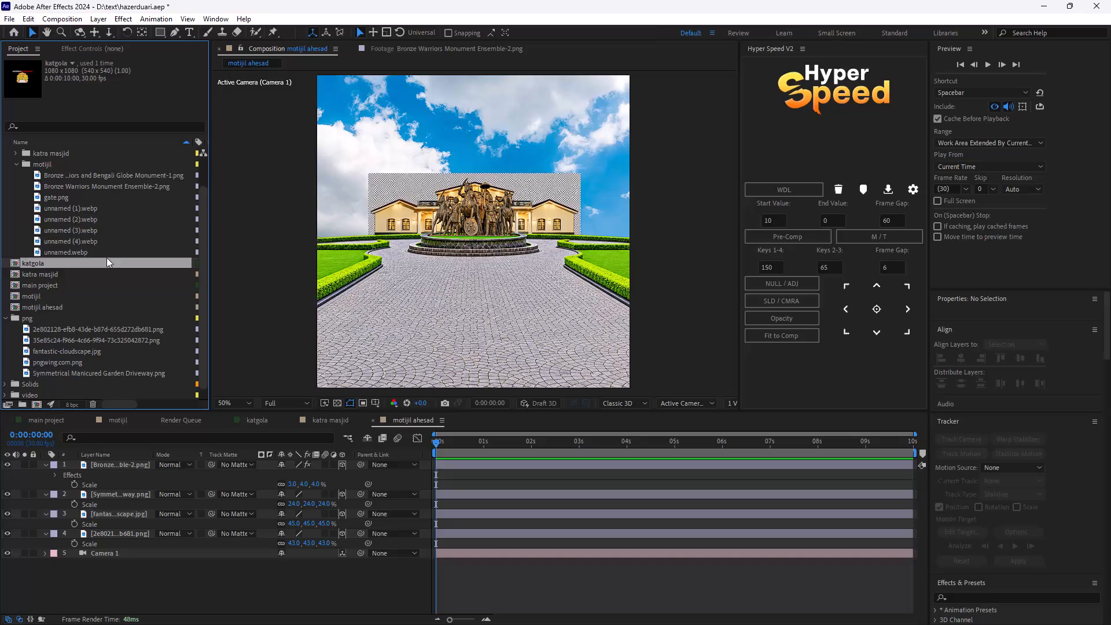
# Delete the five unnamed .webp images from the motijil folder, keeping gate.png and the two Bronze Warriors images.
pyautogui.click(108, 252)
pyautogui.keyDown('shift'); pyautogui.click(108, 236); pyautogui.keyUp('shift')
pyautogui.keyDown('shift'); pyautogui.click(106, 226); pyautogui.keyUp('shift')
pyautogui.keyDown('shift'); pyautogui.click(106, 212); pyautogui.keyUp('shift')
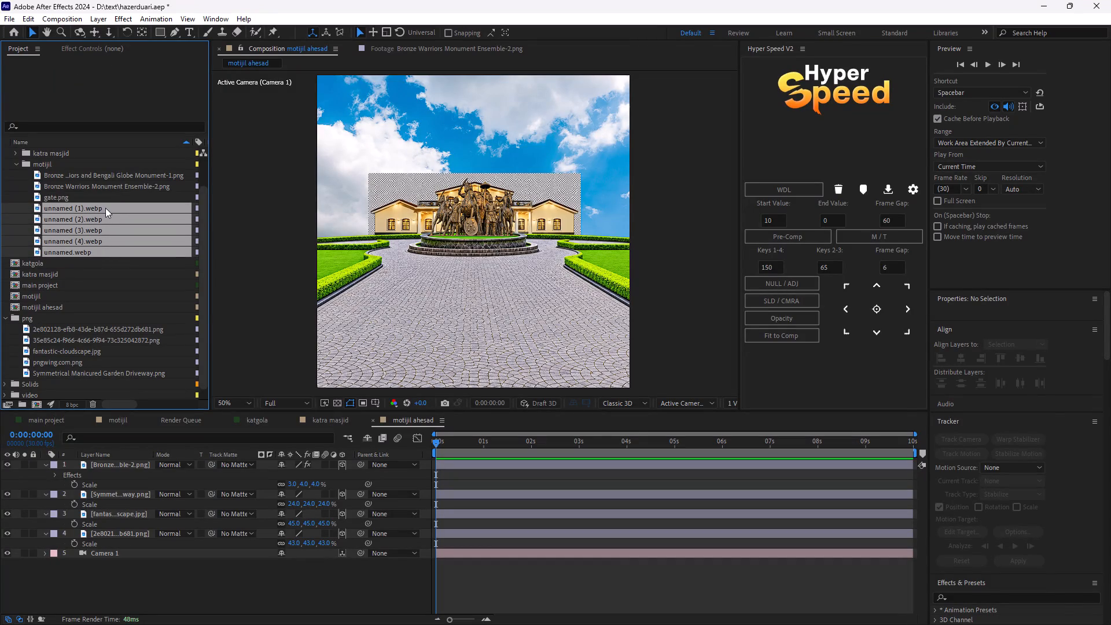
pyautogui.keyDown('shift'); pyautogui.click(107, 196); pyautogui.keyUp('shift')
pyautogui.keyDown('shift'); pyautogui.click(91, 200); pyautogui.keyUp('shift')
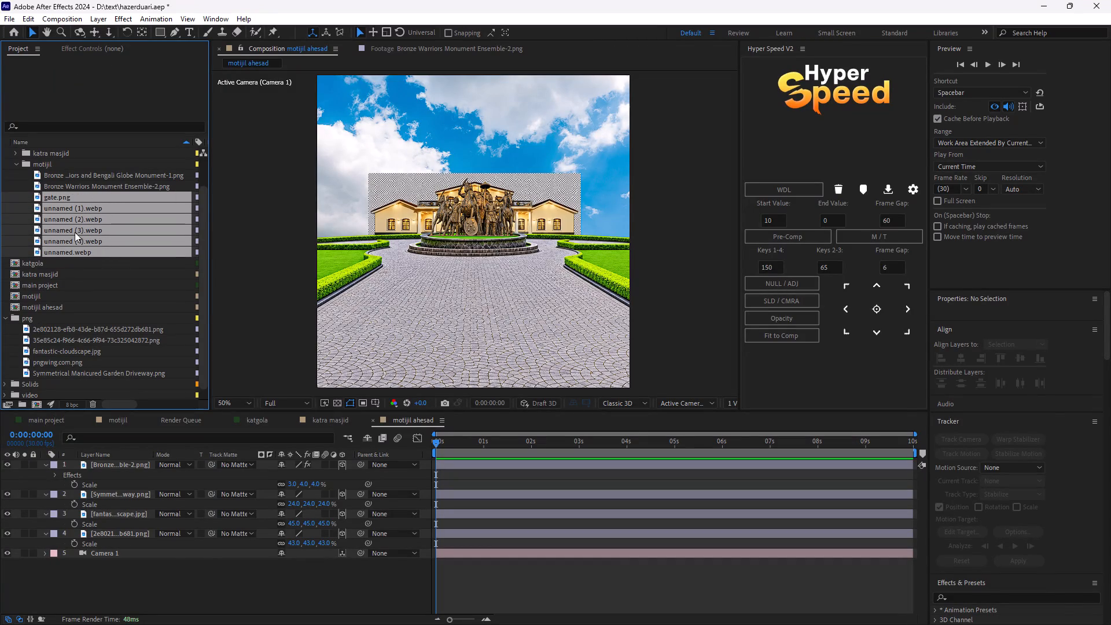
pyautogui.click(100, 269)
pyautogui.click(90, 208)
pyautogui.click(100, 198)
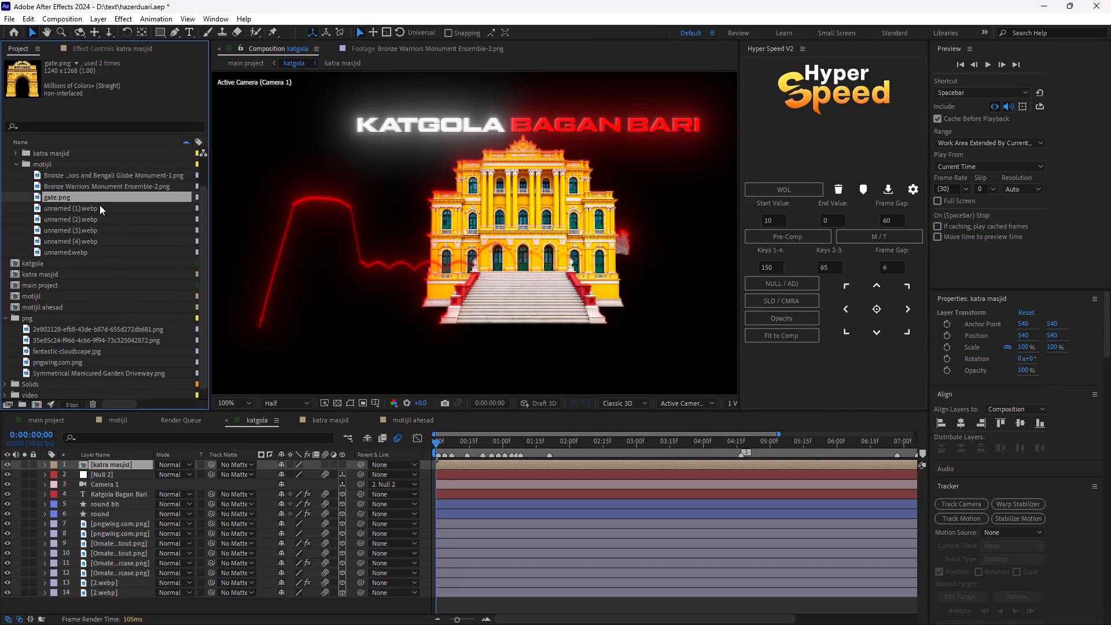
pyautogui.click(100, 206)
pyautogui.keyDown('shift'); pyautogui.click(101, 219); pyautogui.keyUp('shift')
pyautogui.keyDown('shift'); pyautogui.click(101, 231); pyautogui.keyUp('shift')
pyautogui.keyDown('shift'); pyautogui.click(102, 239); pyautogui.keyUp('shift')
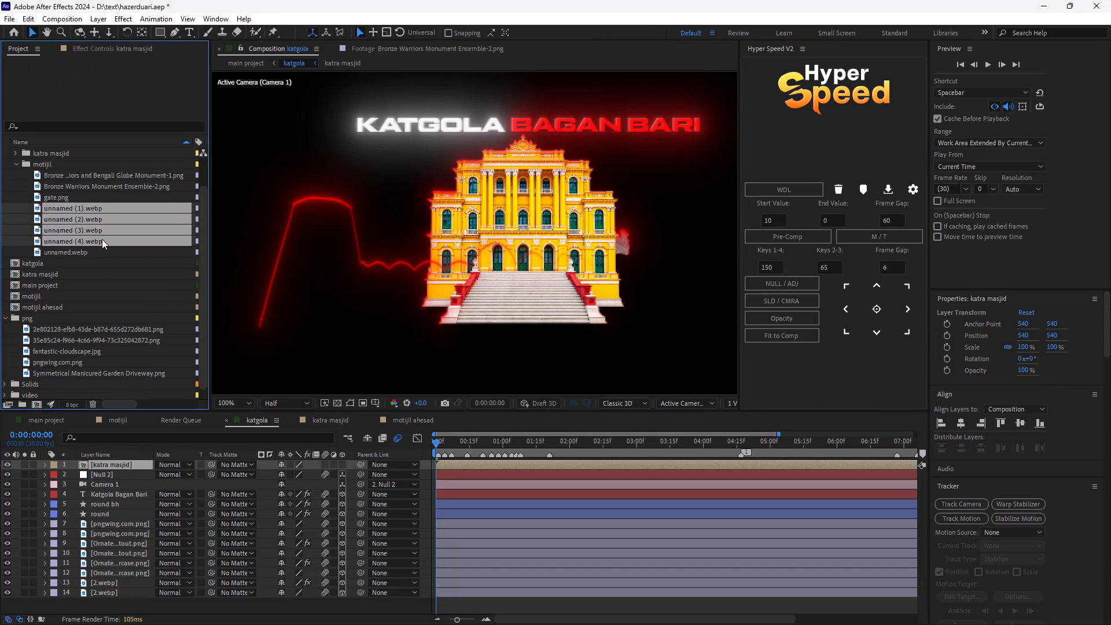
pyautogui.keyDown('shift'); pyautogui.click(100, 247); pyautogui.keyUp('shift')
pyautogui.keyDown('shift'); pyautogui.click(109, 178); pyautogui.keyUp('shift')
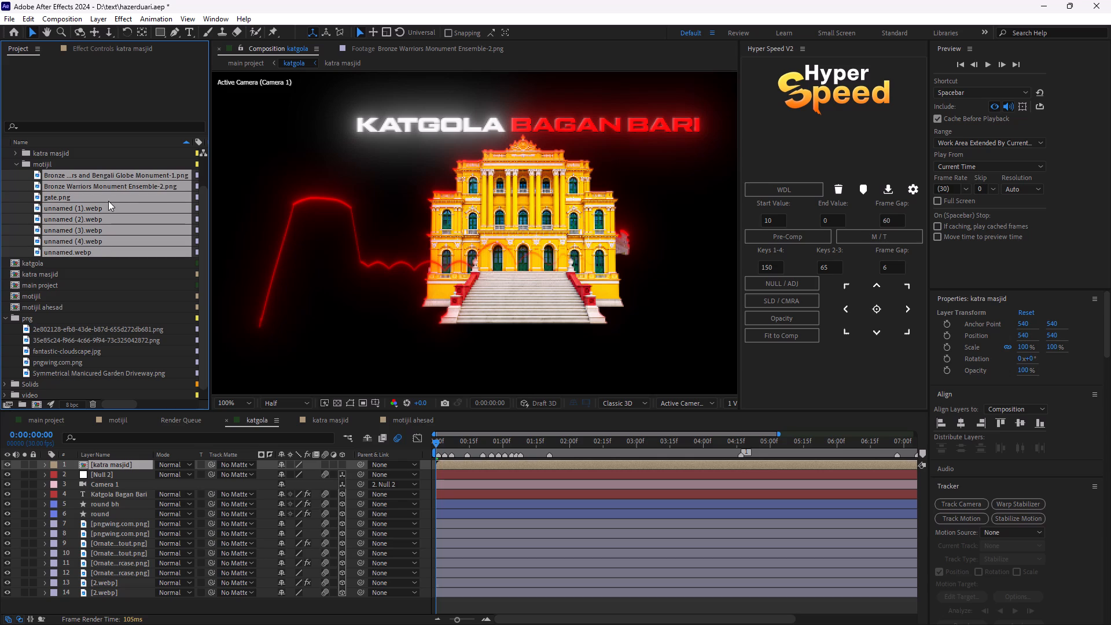
pyautogui.keyDown('shift'); pyautogui.click(108, 200); pyautogui.keyUp('shift')
pyautogui.keyDown('shift'); pyautogui.click(100, 194); pyautogui.keyUp('shift')
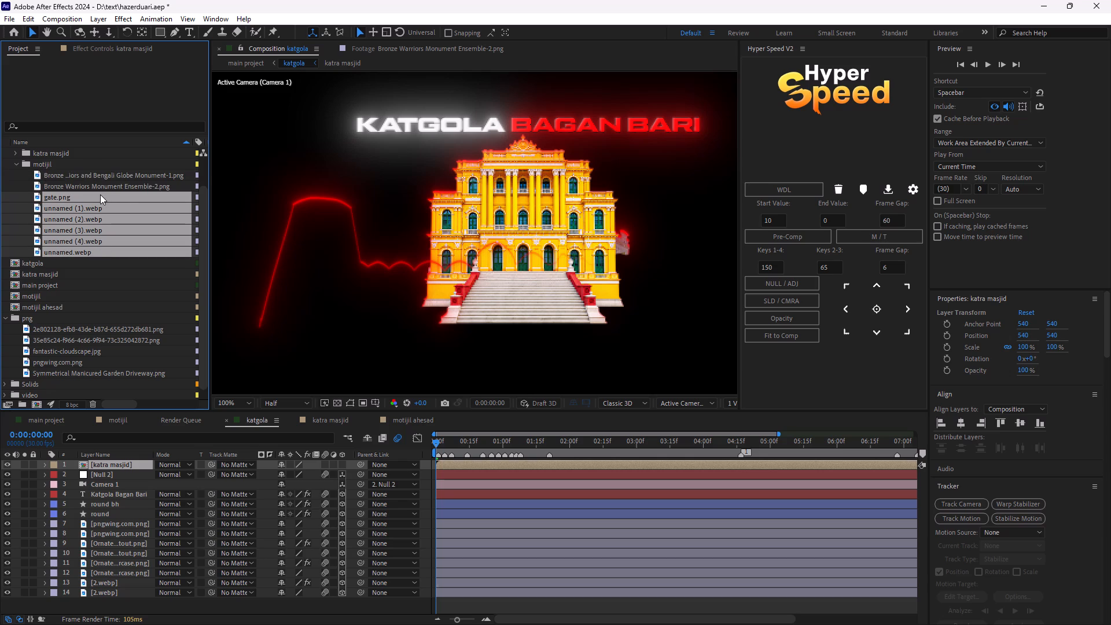
pyautogui.keyDown('shift'); pyautogui.click(86, 209); pyautogui.keyUp('shift')
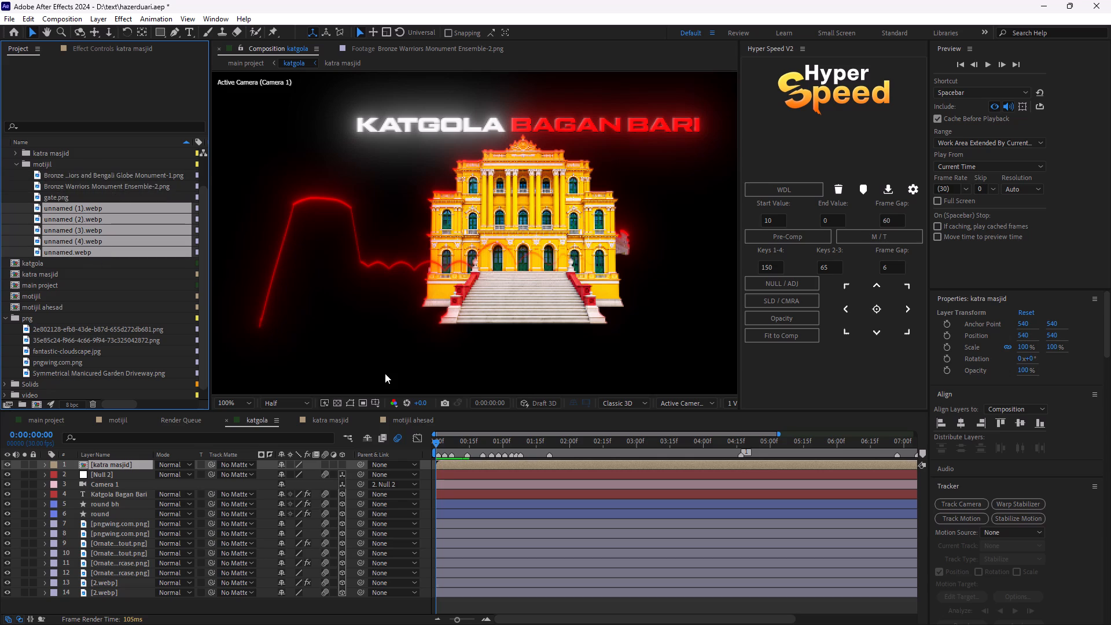
pyautogui.press('Delete')
pyautogui.click(621, 330)
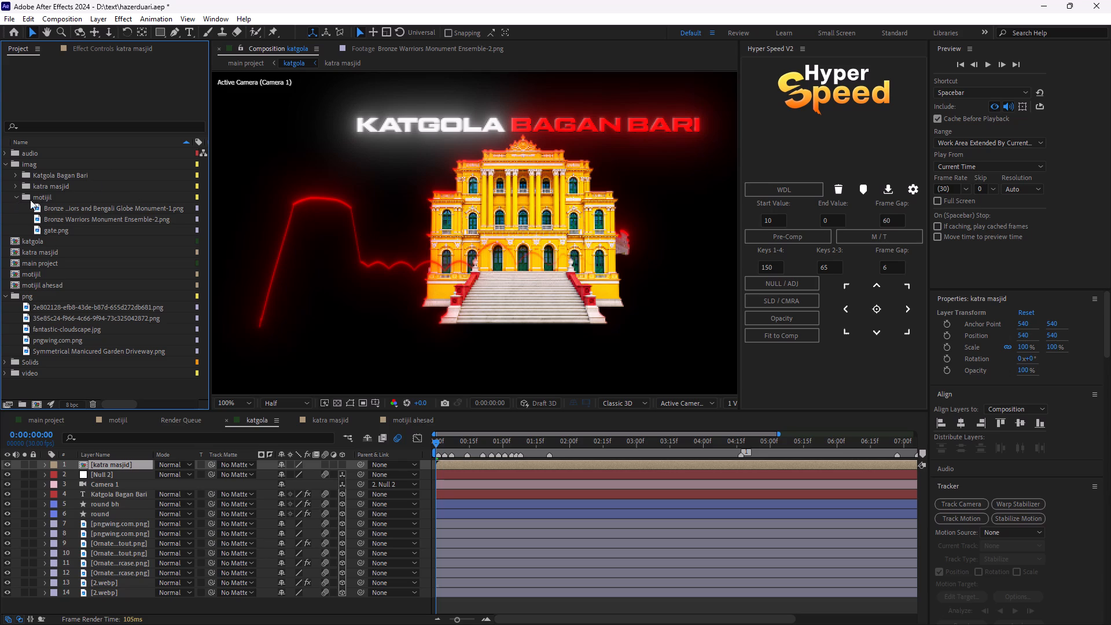
# Delete the two Bronze Warriors monument PNGs from the motijil folder.
pyautogui.click(60, 210)
pyautogui.click(61, 215)
pyautogui.keyDown('shift'); pyautogui.click(76, 211); pyautogui.keyUp('shift')
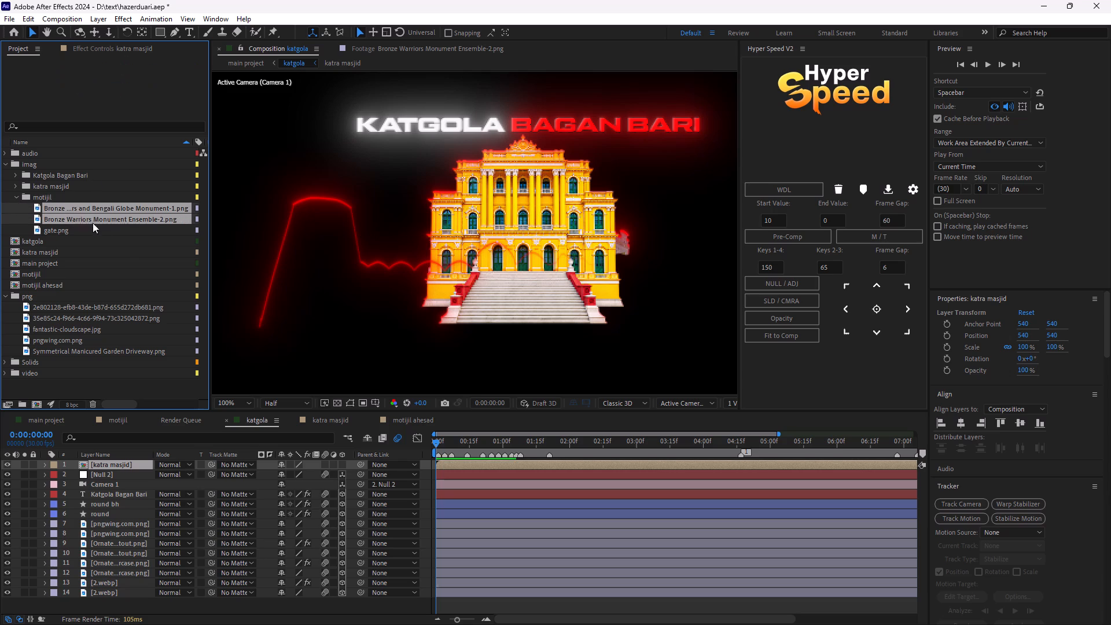
pyautogui.press('Delete')
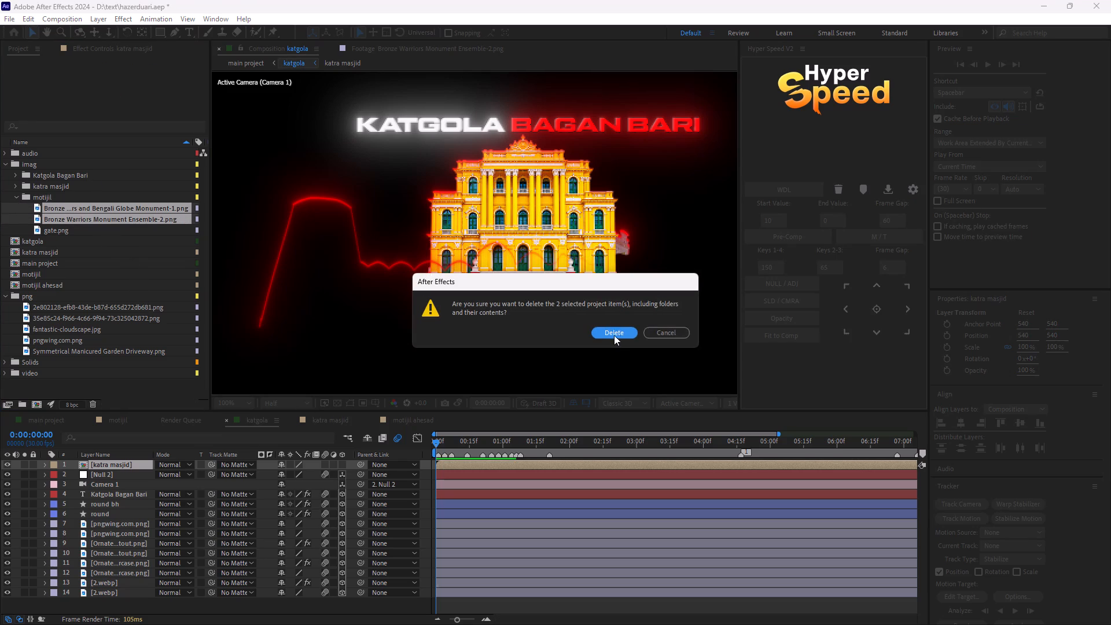
pyautogui.click(614, 336)
# Preview the katgola composition and the main project composition.
pyautogui.moveTo(439, 444); pyautogui.dragTo(385, 464)
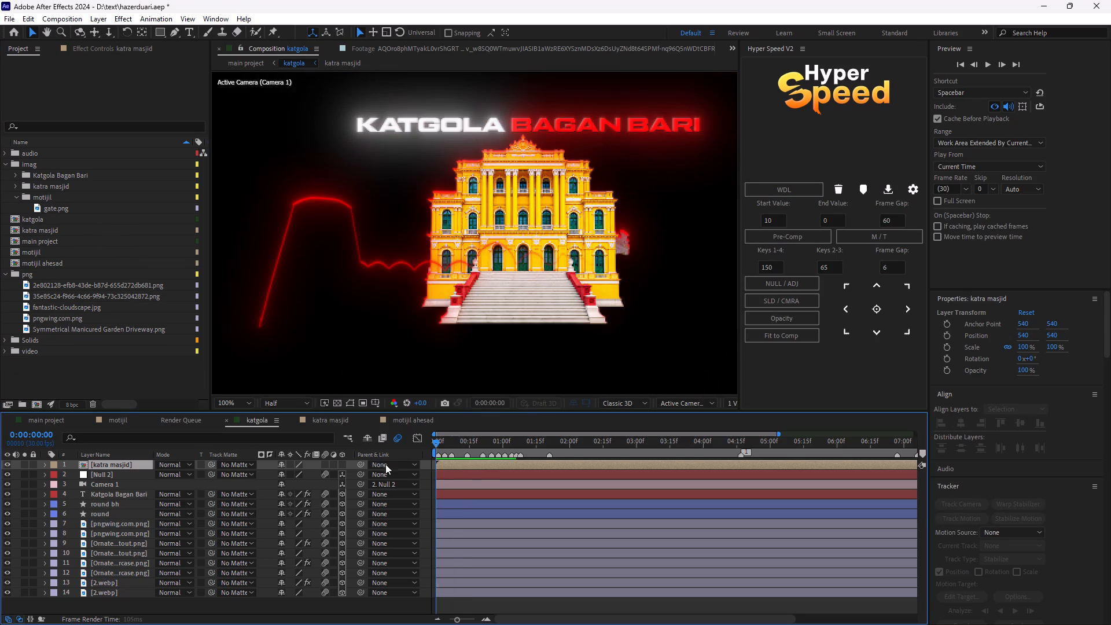
pyautogui.moveTo(385, 464); pyautogui.dragTo(368, 461)
pyautogui.press('space')
pyautogui.press('space')
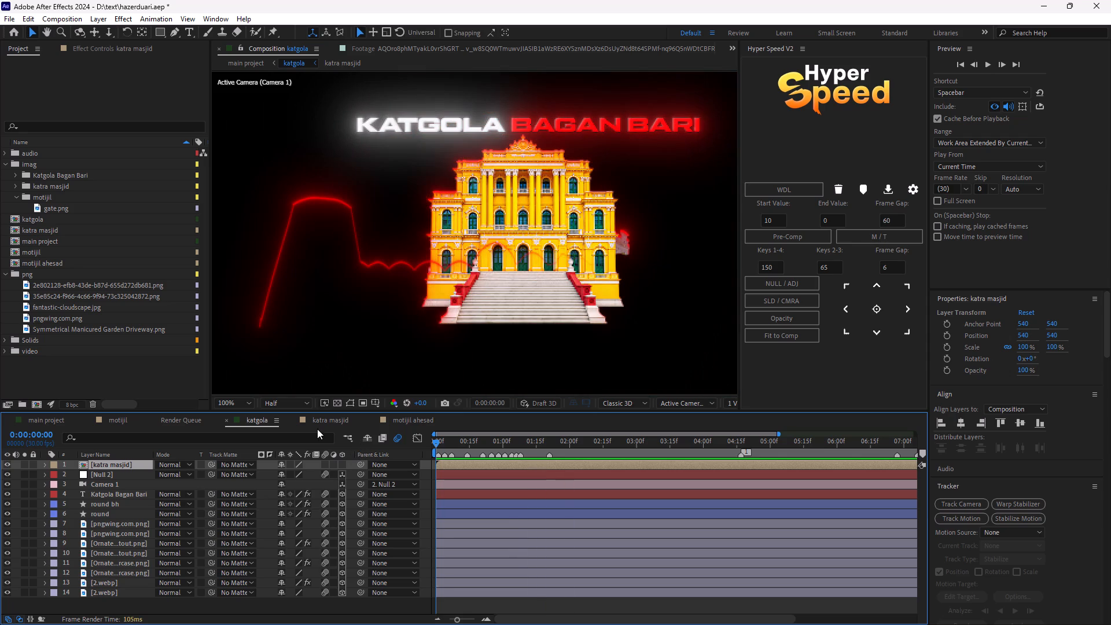
pyautogui.click(57, 425)
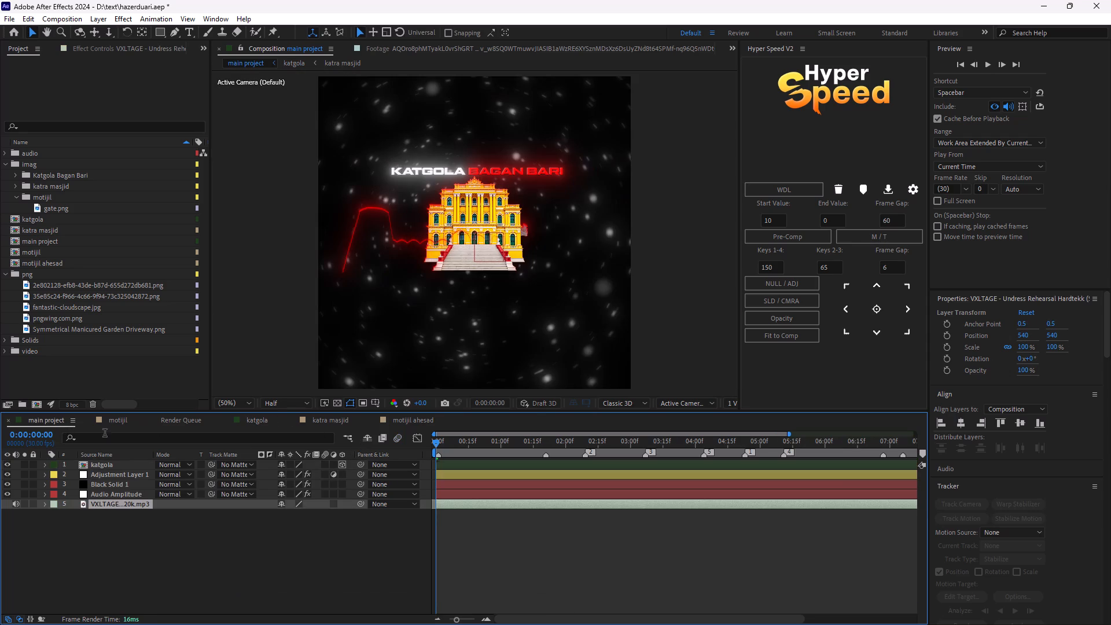
pyautogui.press('space')
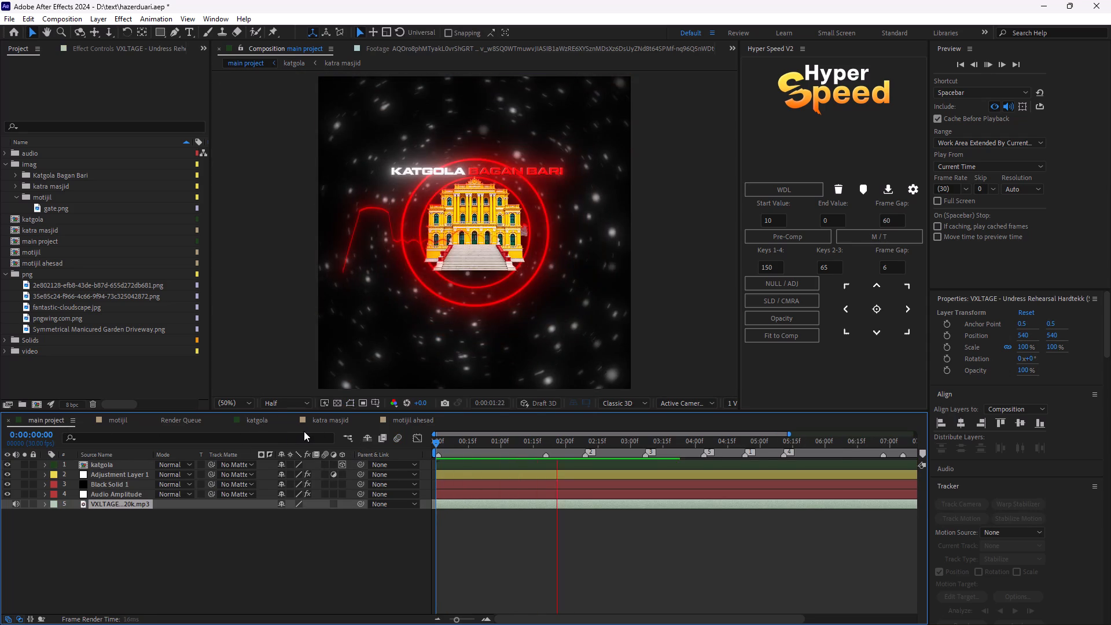
pyautogui.press('space')
# Check the motijil ahesad and katra masjid compositions, and close the katra masjid timeline.
pyautogui.click(333, 424)
pyautogui.click(395, 416)
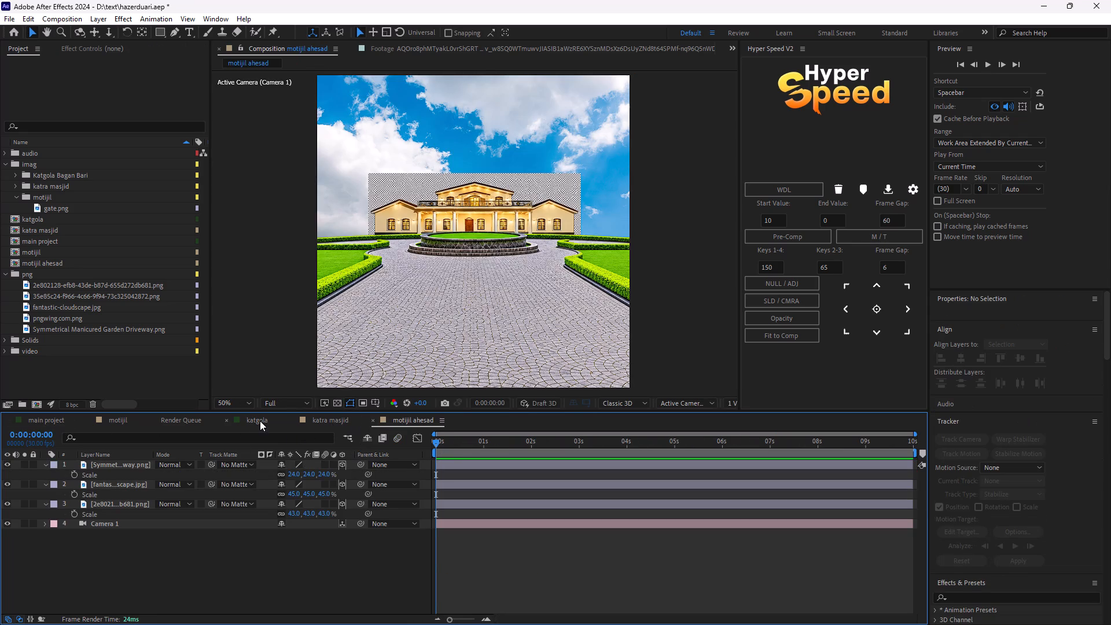
pyautogui.click(302, 421)
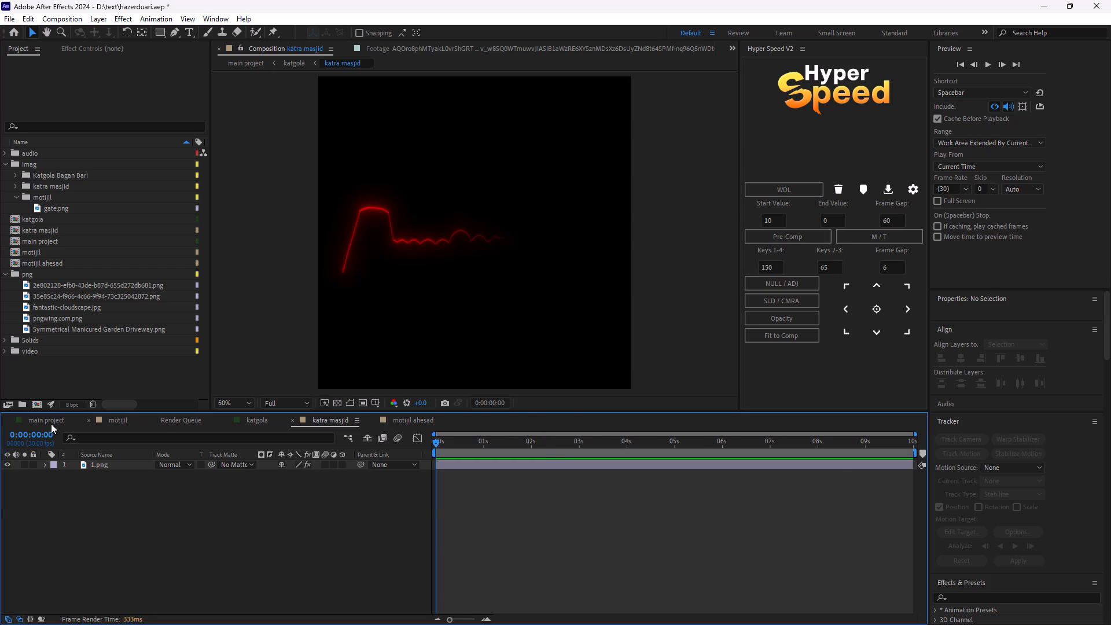
pyautogui.click(51, 424)
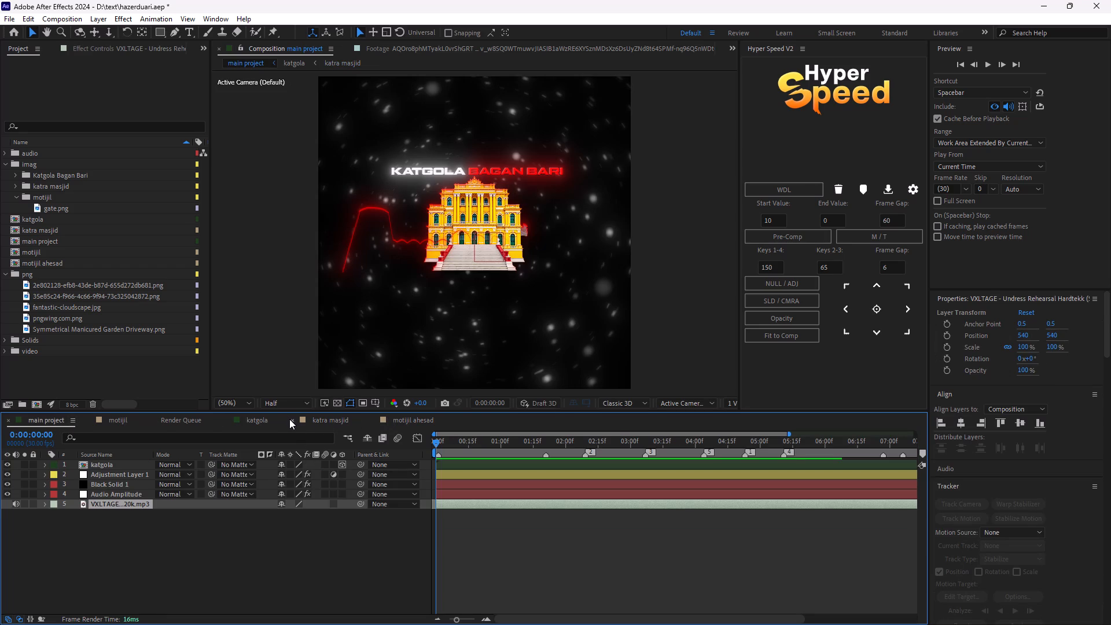
pyautogui.click(289, 419)
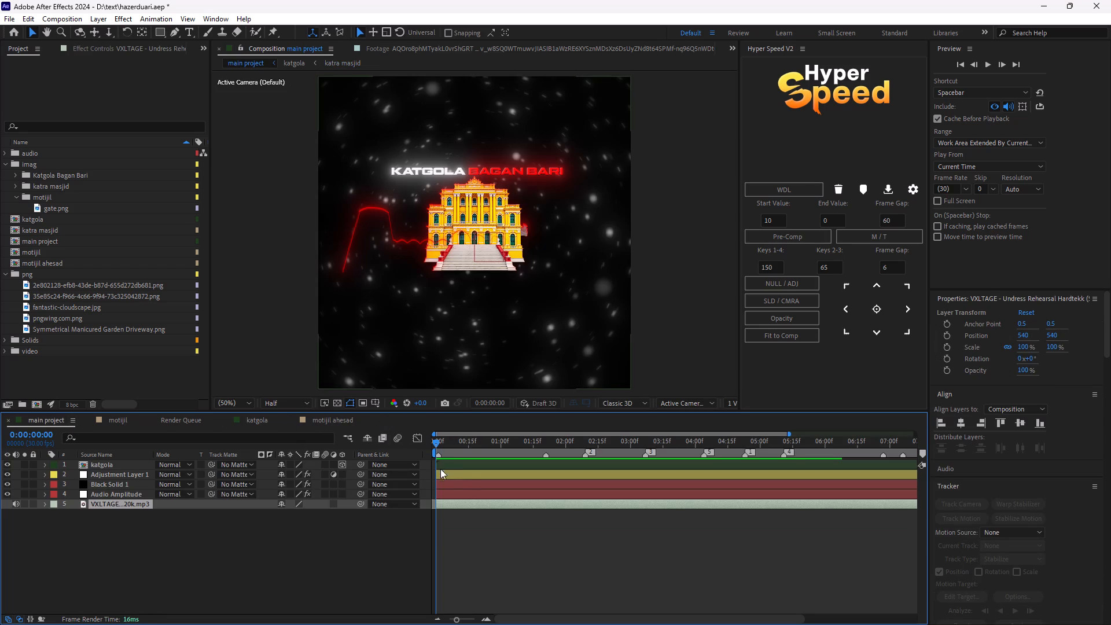
# Play back the main project composition to examine the katgola sequence.
pyautogui.click(476, 464)
pyautogui.scroll(-1, 424, 330)
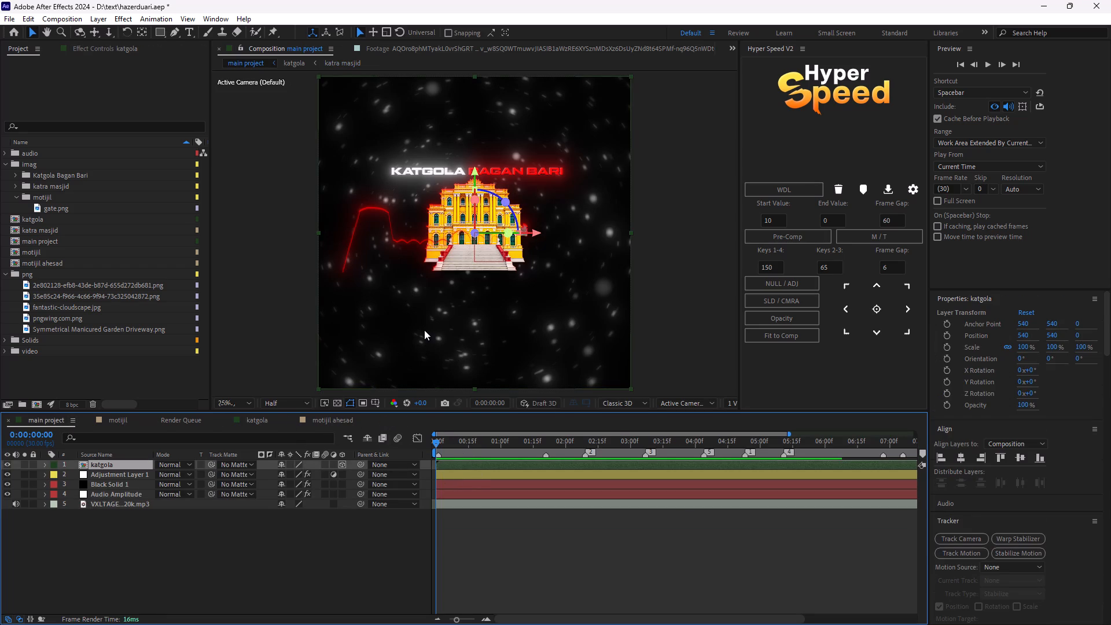
pyautogui.scroll(1, 424, 330)
pyautogui.press('space')
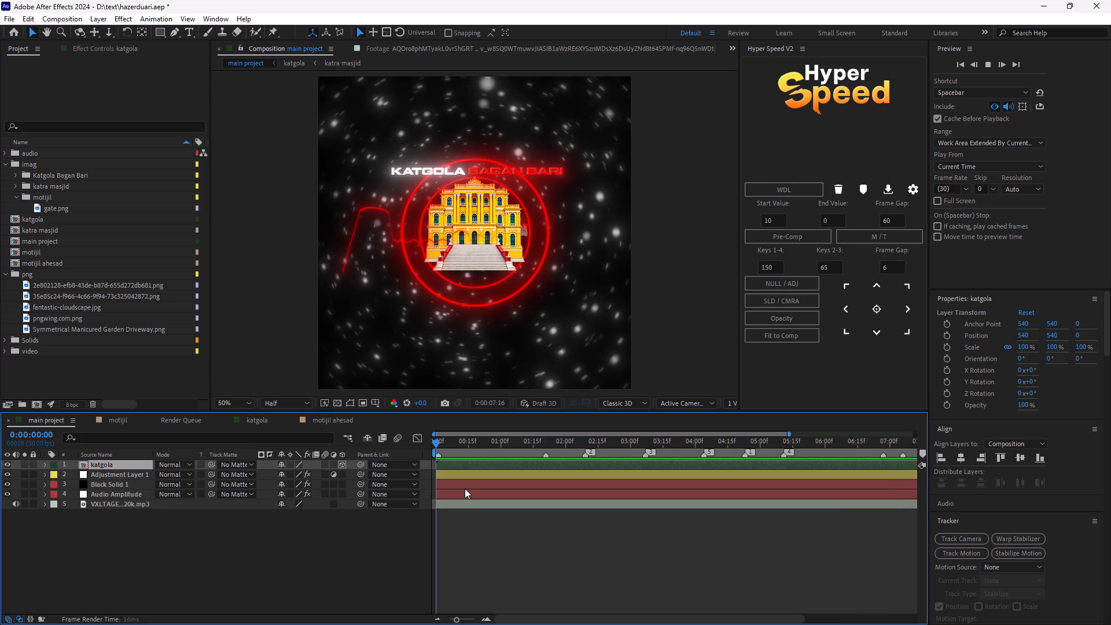
pyautogui.press('space')
pyautogui.press('space')
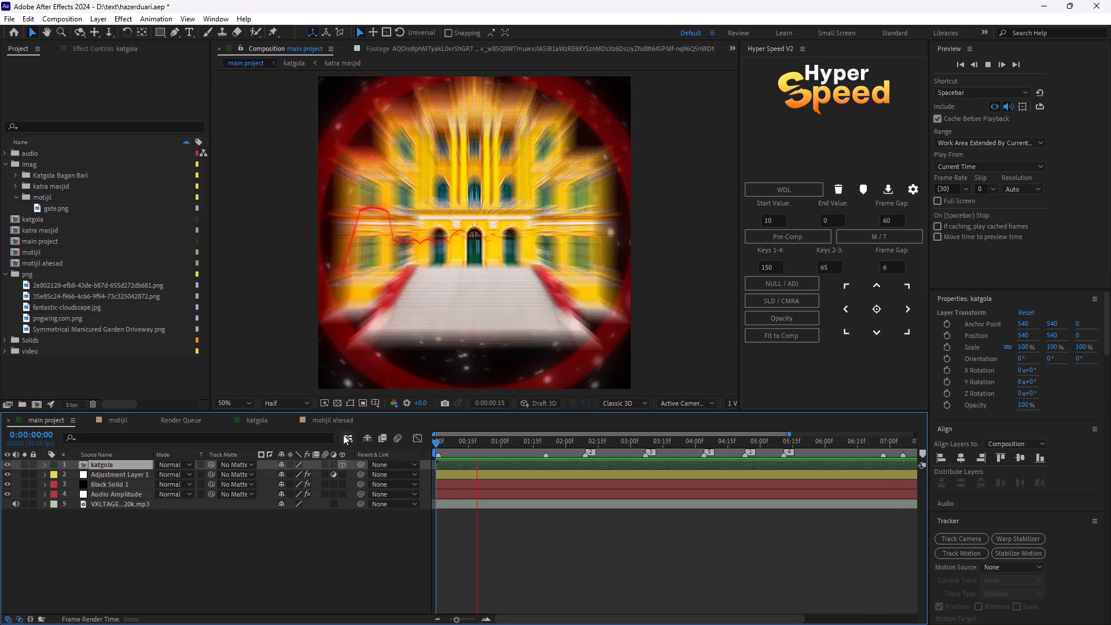
pyautogui.press('space')
# Delete the katra masjid layer from the katgola composition.
pyautogui.click(247, 421)
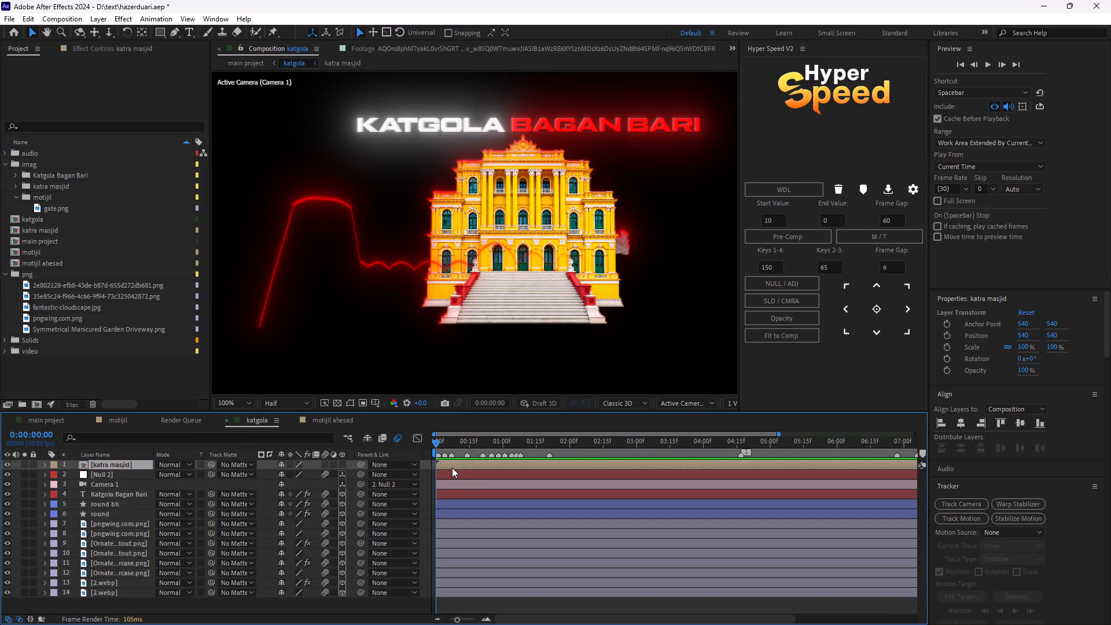
pyautogui.press('Delete')
# Preview the katgola and main project compositions without the katra masjid layer.
pyautogui.press('space')
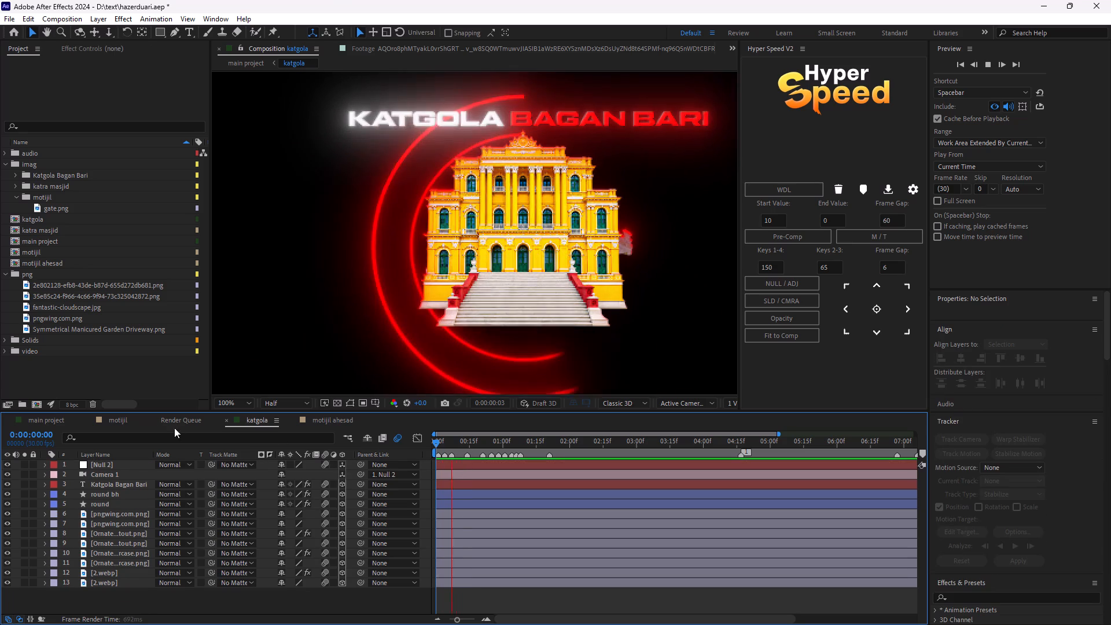
pyautogui.click(43, 422)
pyautogui.press('space')
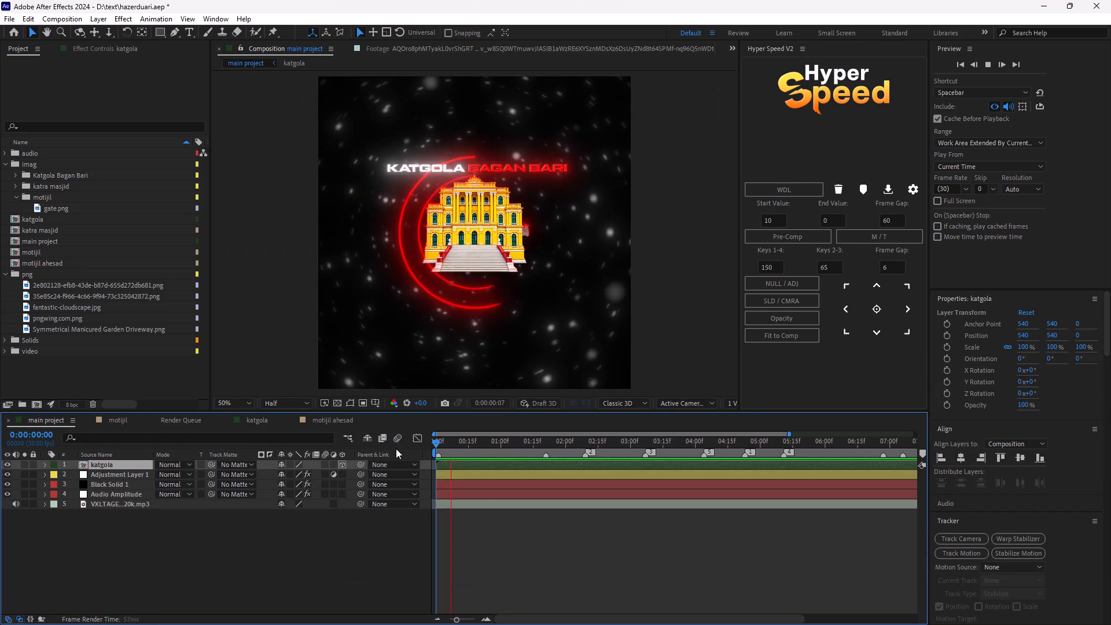
pyautogui.press('space')
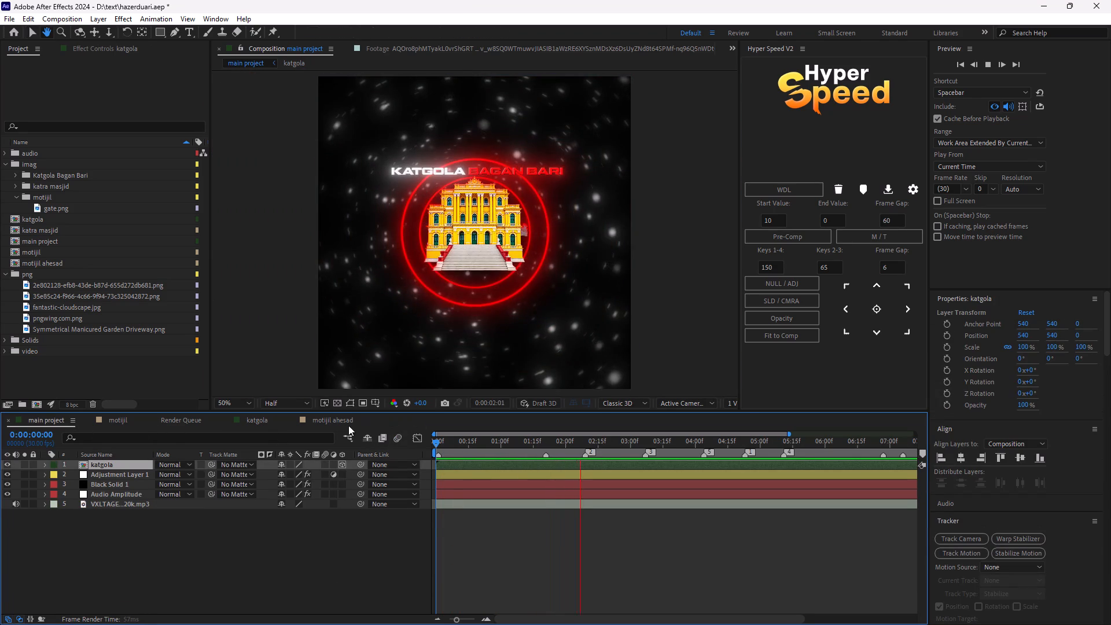
# Delete all layers from the motijil ahesad composition: the driveway, cloudscape and house images and Camera 1.
pyautogui.click(350, 425)
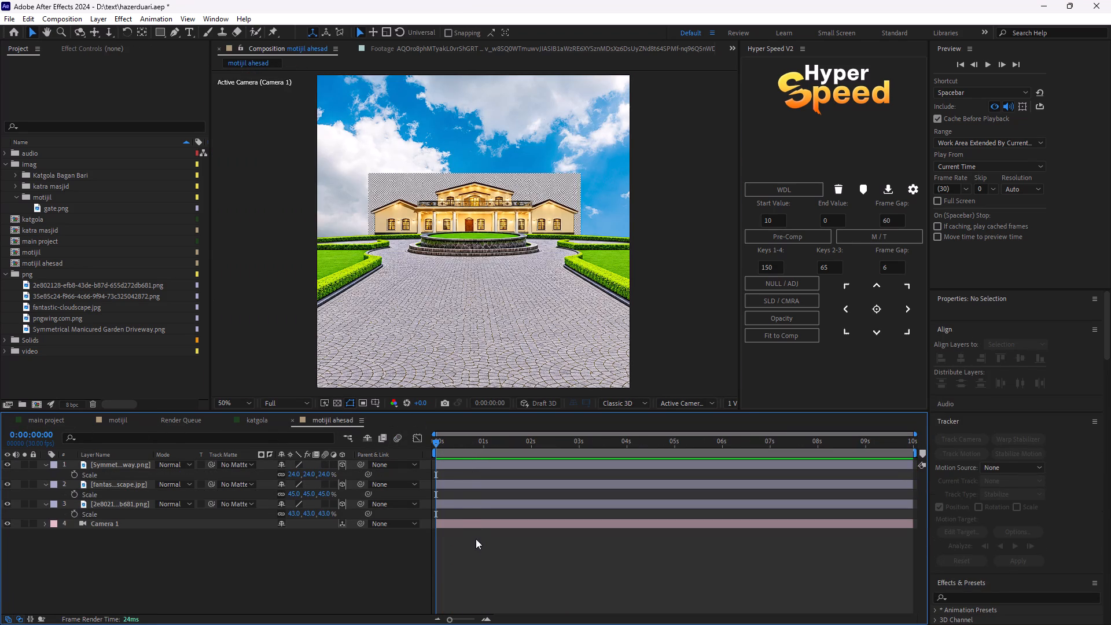
pyautogui.moveTo(476, 539); pyautogui.dragTo(455, 470)
pyautogui.click(450, 525)
pyautogui.keyDown('ctrl'); pyautogui.click(451, 497); pyautogui.keyUp('ctrl')
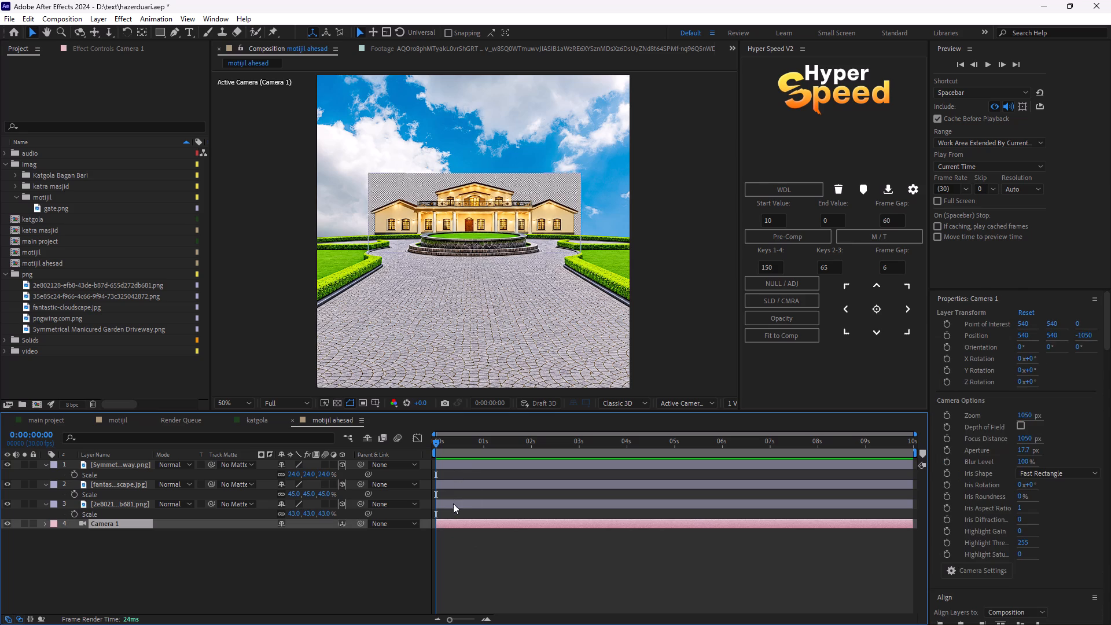
pyautogui.keyDown('ctrl'); pyautogui.click(453, 503); pyautogui.keyUp('ctrl')
pyautogui.keyDown('ctrl'); pyautogui.click(454, 491); pyautogui.keyUp('ctrl')
pyautogui.keyDown('ctrl'); pyautogui.click(457, 485); pyautogui.keyUp('ctrl')
pyautogui.keyDown('ctrl'); pyautogui.click(459, 472); pyautogui.keyUp('ctrl')
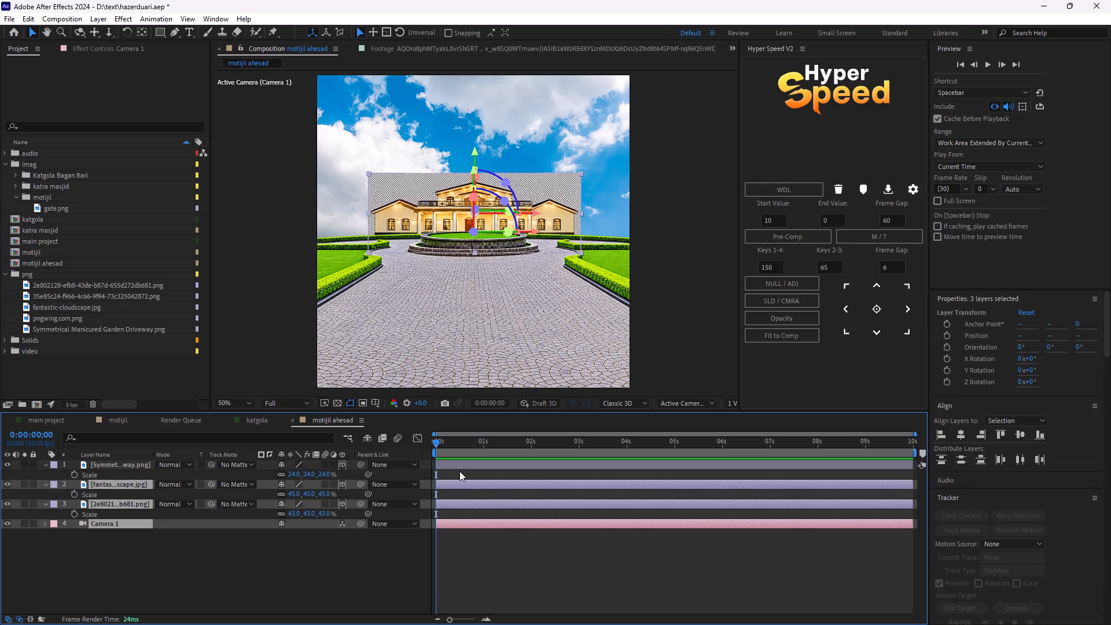
pyautogui.click(463, 464)
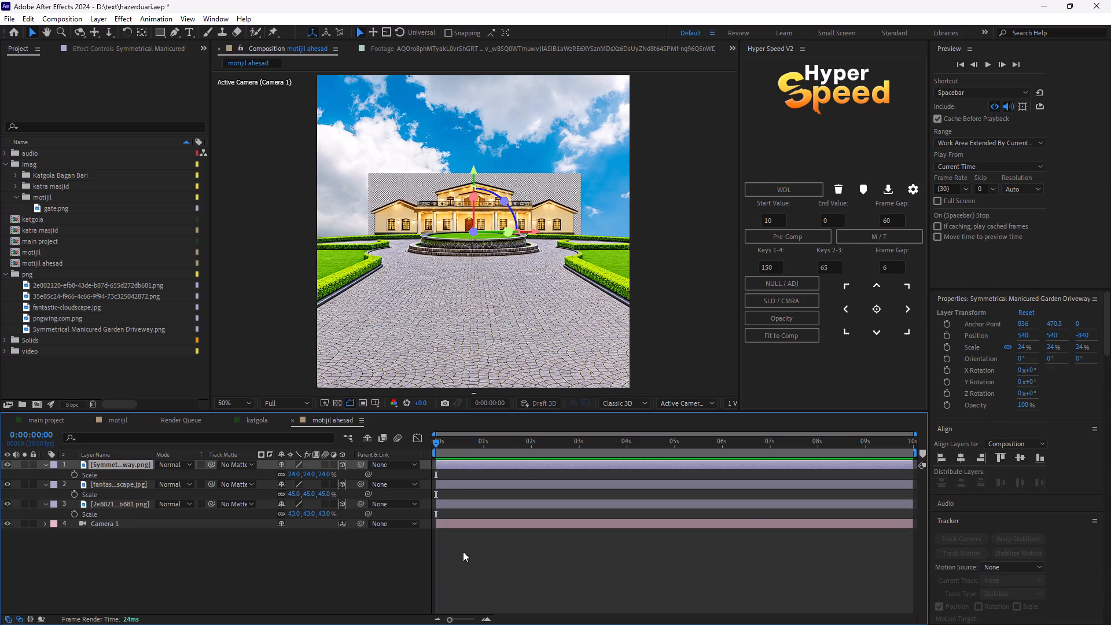
pyautogui.keyDown('shift'); pyautogui.click(483, 547); pyautogui.keyUp('shift')
pyautogui.keyDown('shift'); pyautogui.click(476, 528); pyautogui.keyUp('shift')
pyautogui.keyDown('shift'); pyautogui.click(480, 525); pyautogui.keyUp('shift')
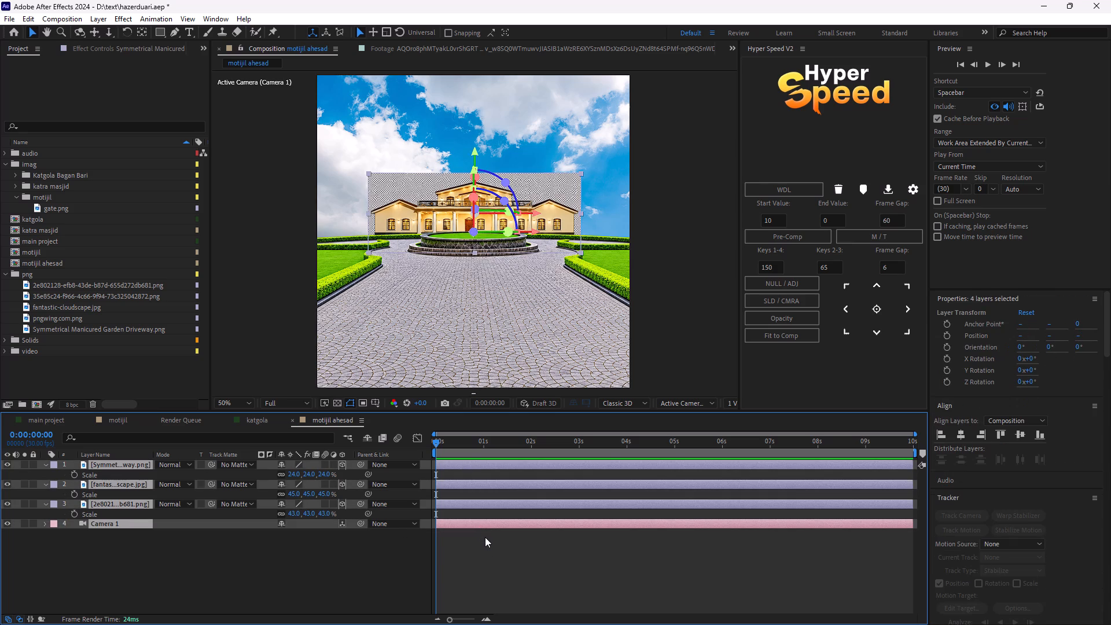
pyautogui.press('Delete')
# Import the downloaded Murshidabad New Motijheel Park drone video from Chrome's recent downloads into the project's motijil folder.
pyautogui.click(531, 617)
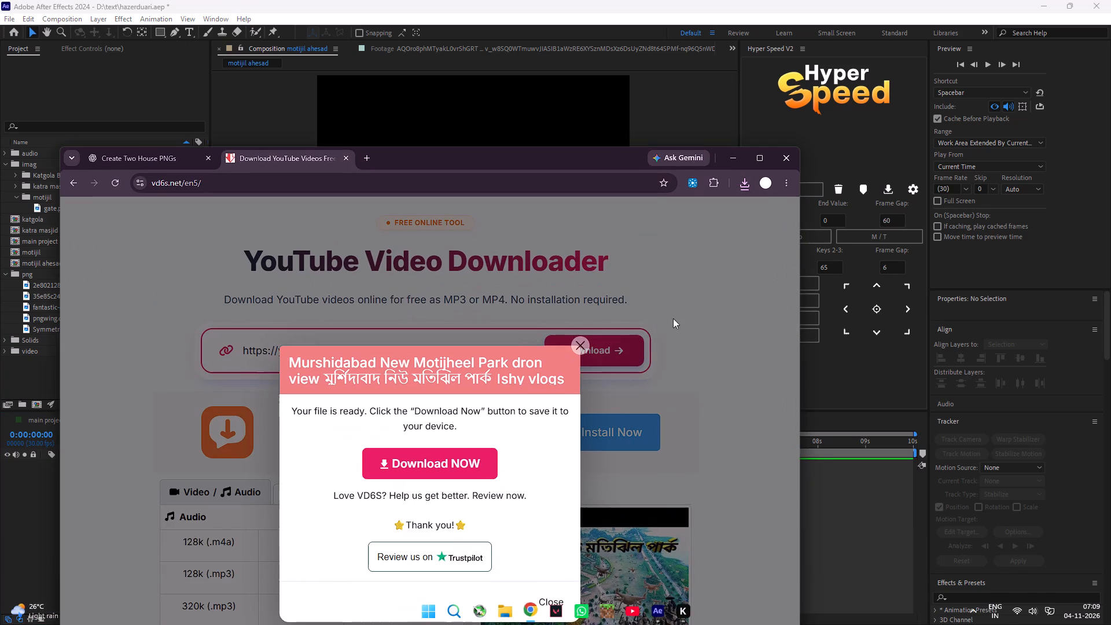
pyautogui.click(751, 179)
pyautogui.moveTo(630, 241); pyautogui.dragTo(71, 244)
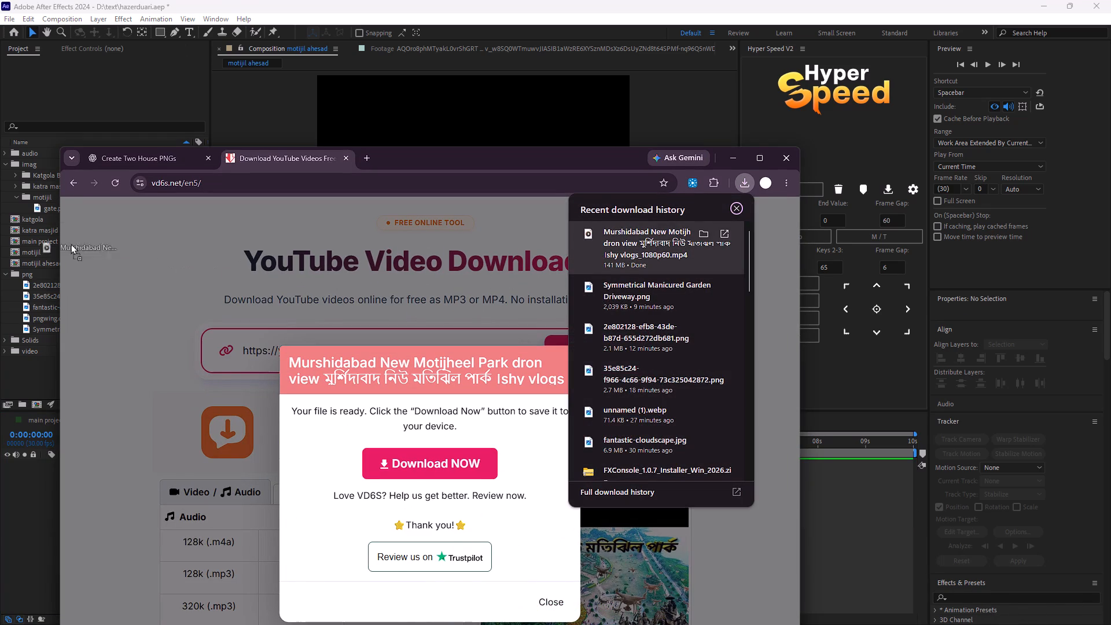
pyautogui.moveTo(71, 244); pyautogui.dragTo(35, 194)
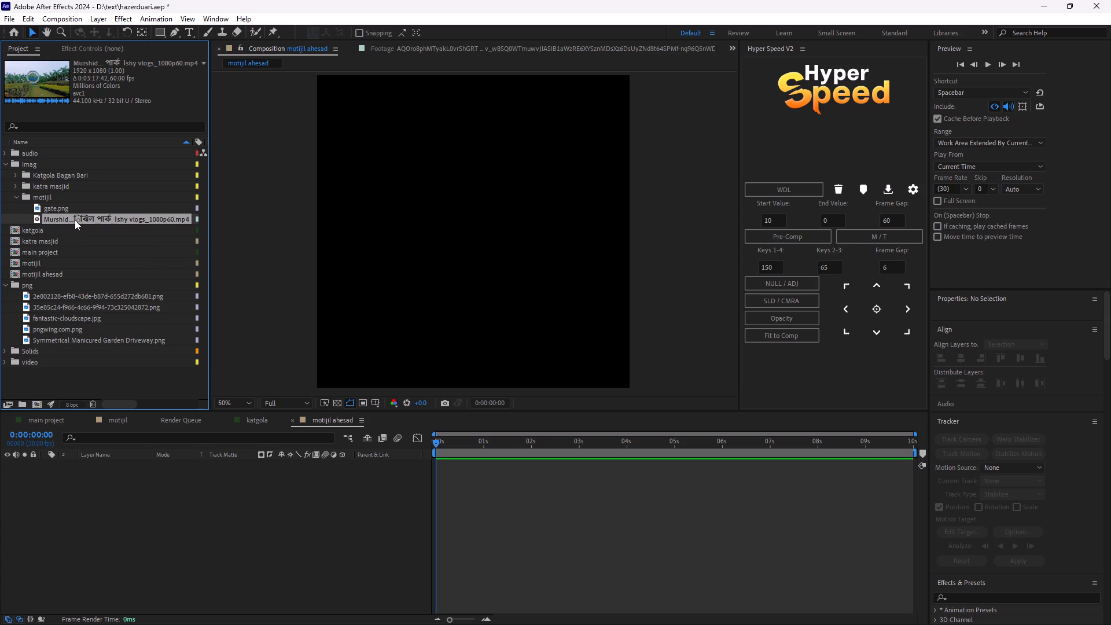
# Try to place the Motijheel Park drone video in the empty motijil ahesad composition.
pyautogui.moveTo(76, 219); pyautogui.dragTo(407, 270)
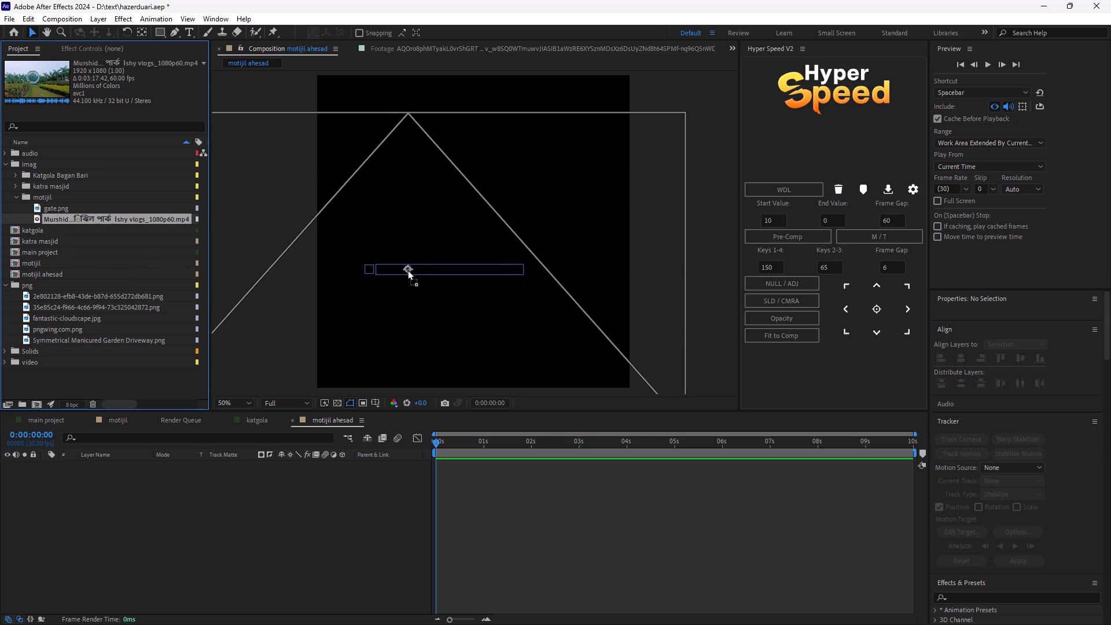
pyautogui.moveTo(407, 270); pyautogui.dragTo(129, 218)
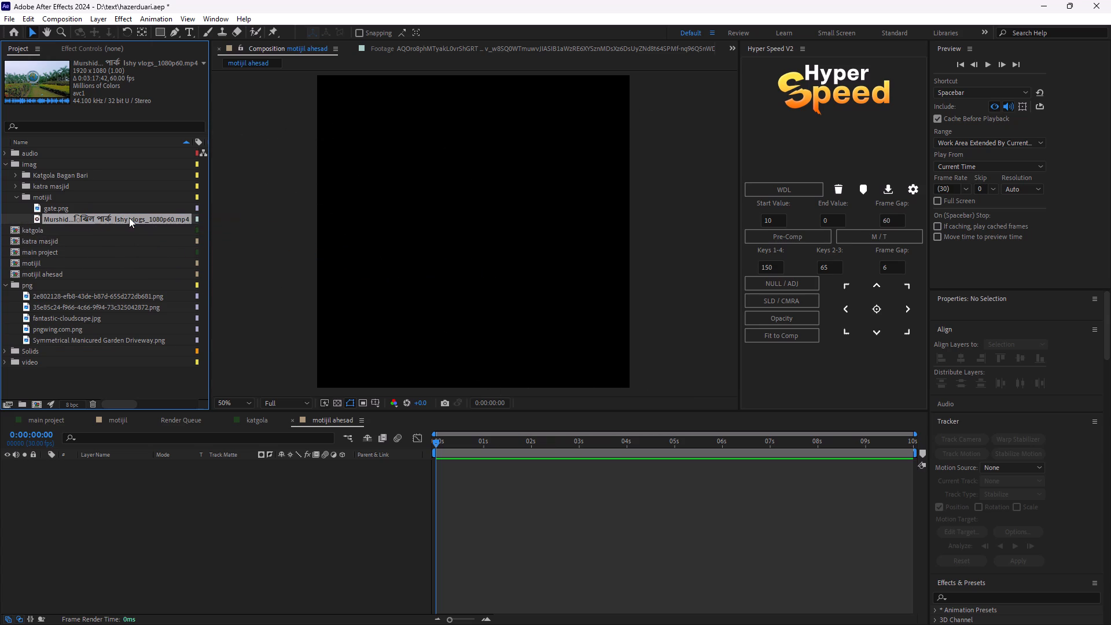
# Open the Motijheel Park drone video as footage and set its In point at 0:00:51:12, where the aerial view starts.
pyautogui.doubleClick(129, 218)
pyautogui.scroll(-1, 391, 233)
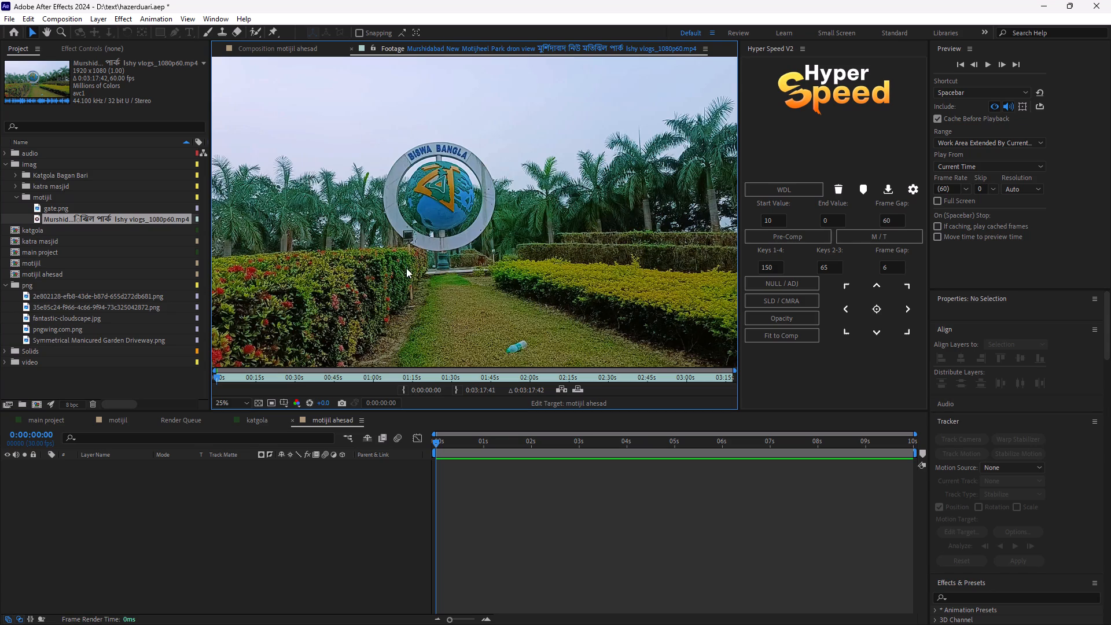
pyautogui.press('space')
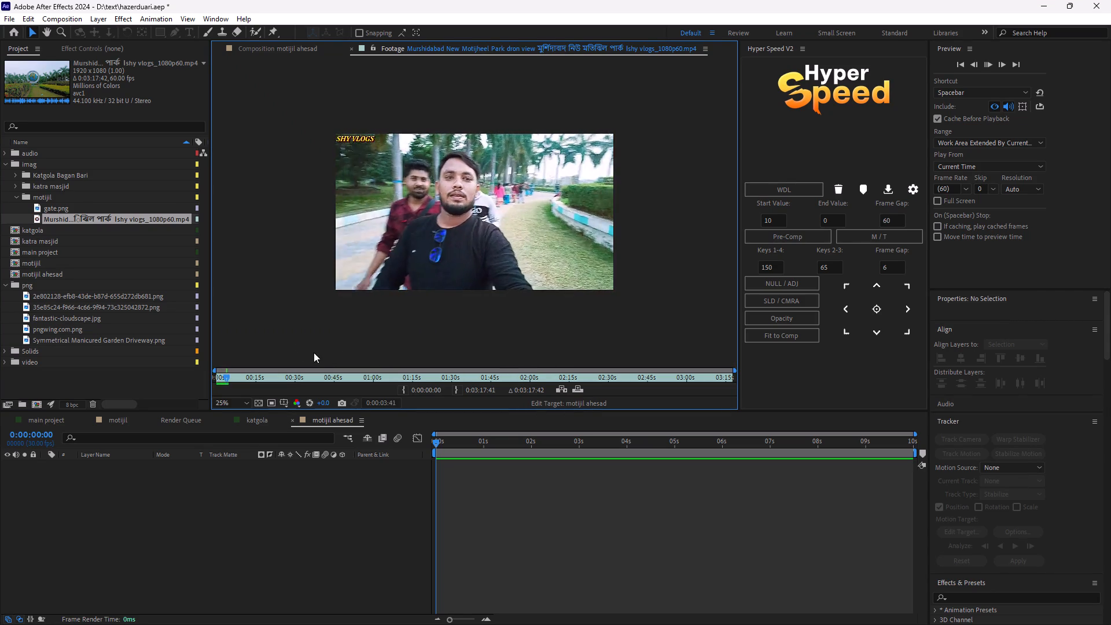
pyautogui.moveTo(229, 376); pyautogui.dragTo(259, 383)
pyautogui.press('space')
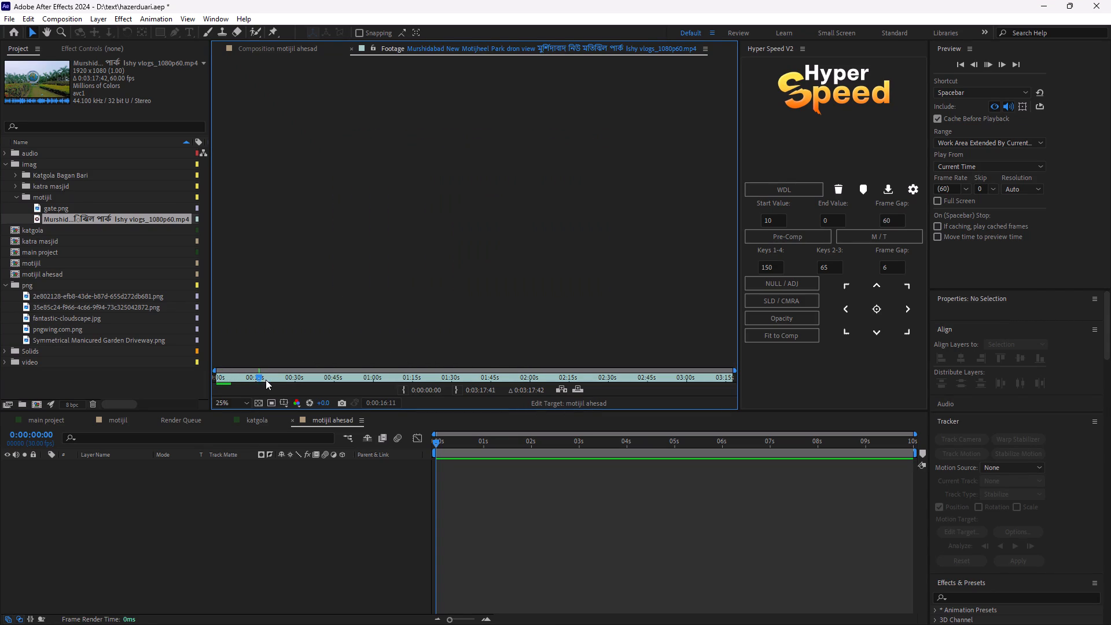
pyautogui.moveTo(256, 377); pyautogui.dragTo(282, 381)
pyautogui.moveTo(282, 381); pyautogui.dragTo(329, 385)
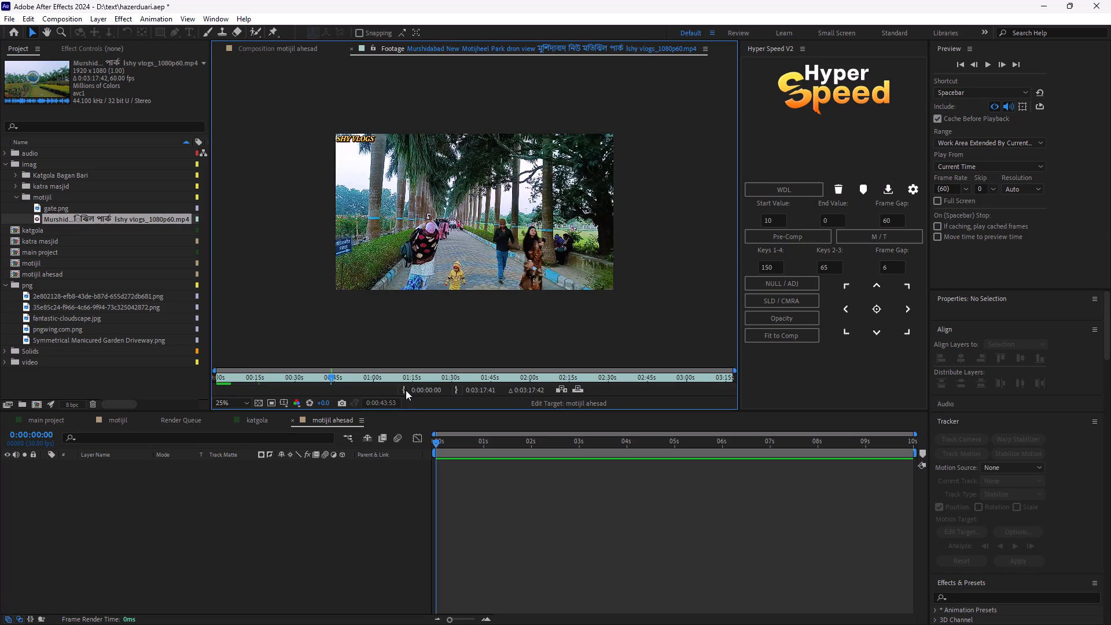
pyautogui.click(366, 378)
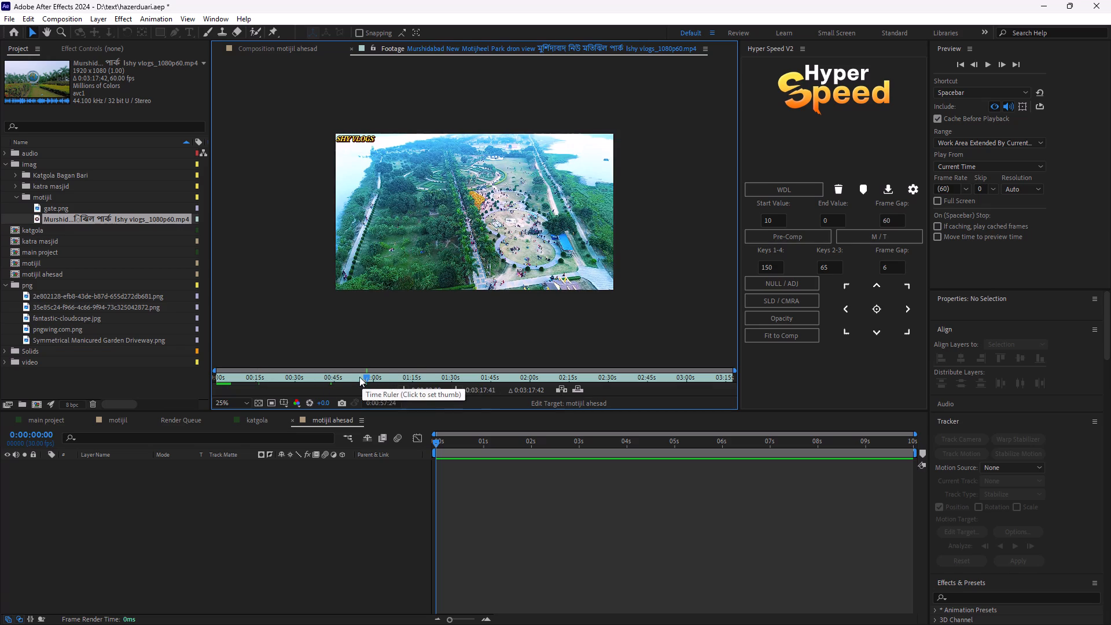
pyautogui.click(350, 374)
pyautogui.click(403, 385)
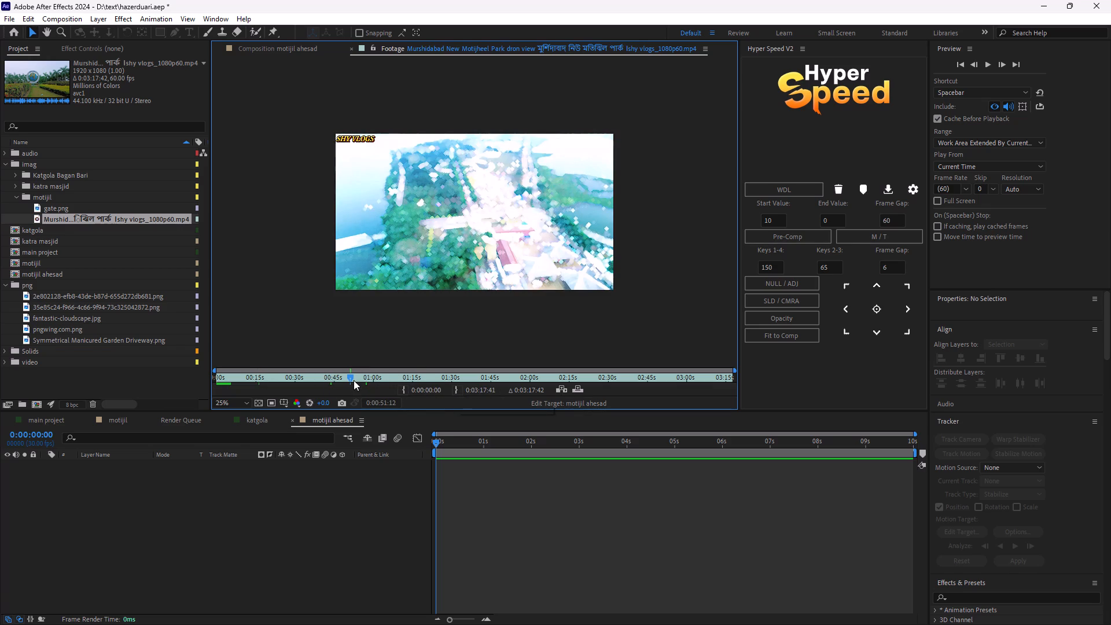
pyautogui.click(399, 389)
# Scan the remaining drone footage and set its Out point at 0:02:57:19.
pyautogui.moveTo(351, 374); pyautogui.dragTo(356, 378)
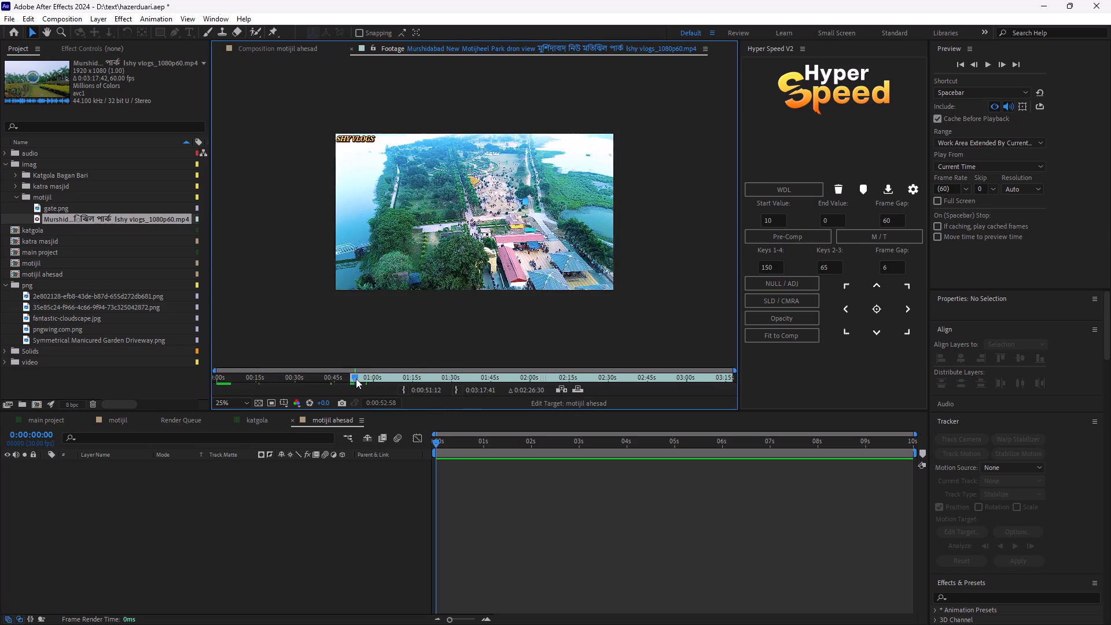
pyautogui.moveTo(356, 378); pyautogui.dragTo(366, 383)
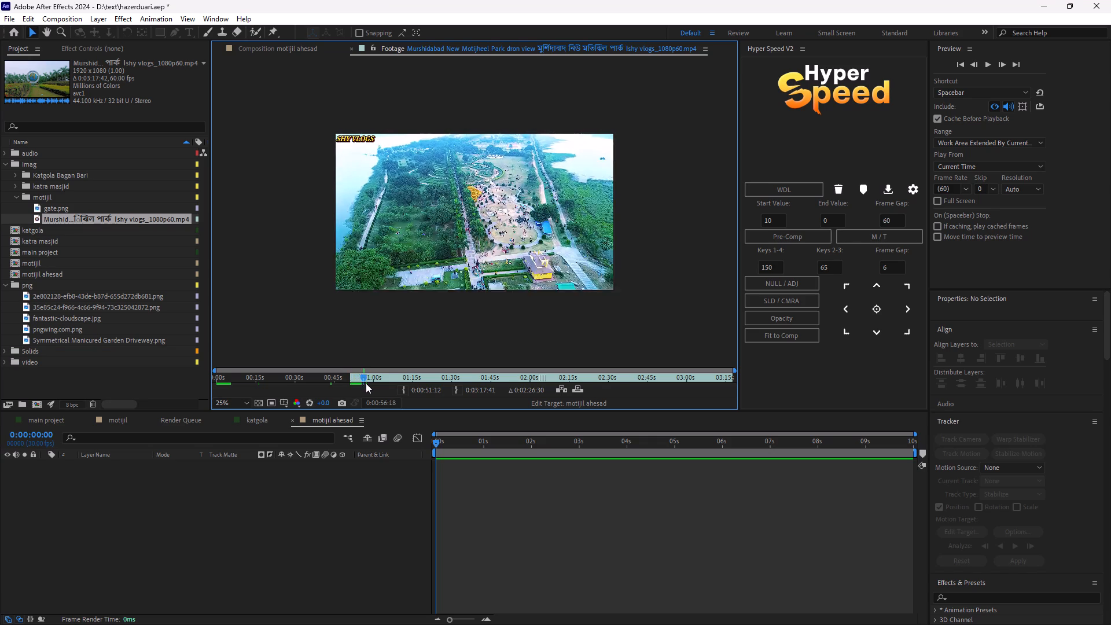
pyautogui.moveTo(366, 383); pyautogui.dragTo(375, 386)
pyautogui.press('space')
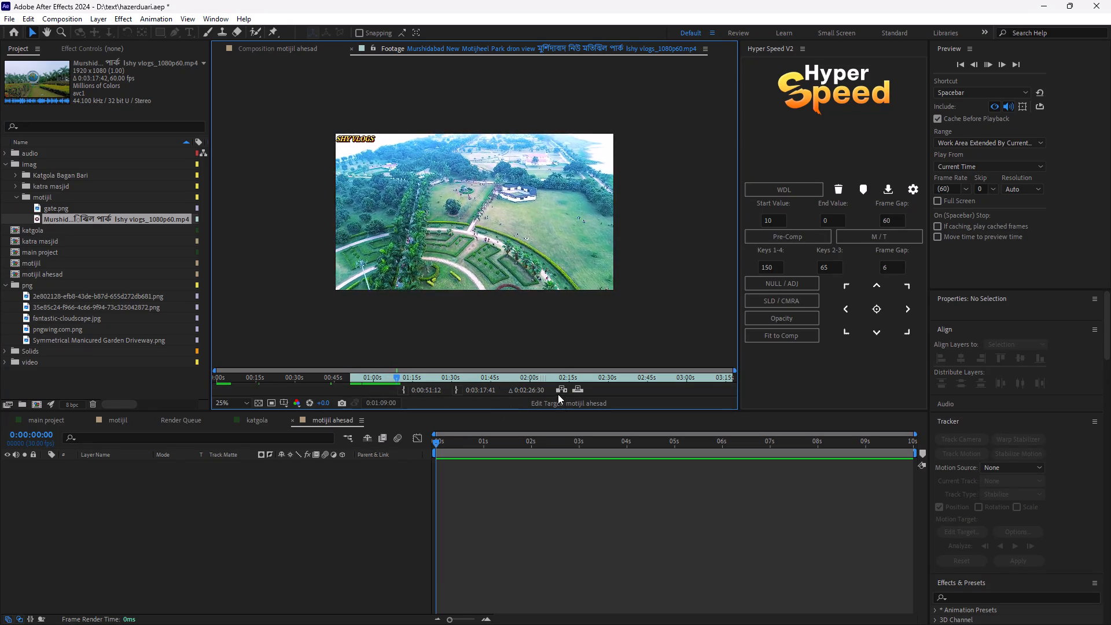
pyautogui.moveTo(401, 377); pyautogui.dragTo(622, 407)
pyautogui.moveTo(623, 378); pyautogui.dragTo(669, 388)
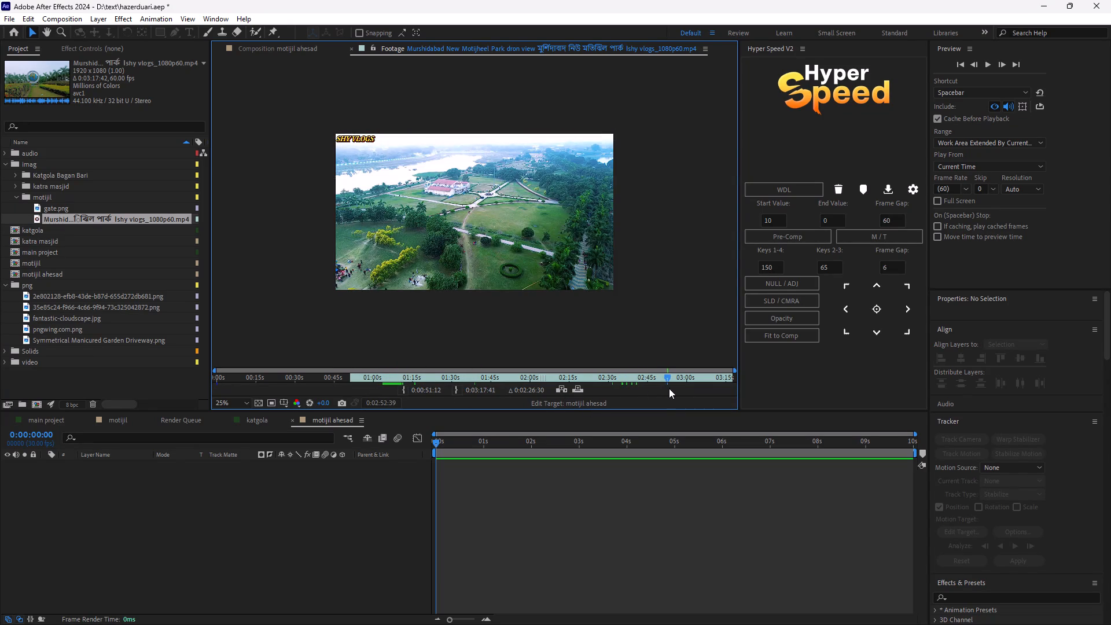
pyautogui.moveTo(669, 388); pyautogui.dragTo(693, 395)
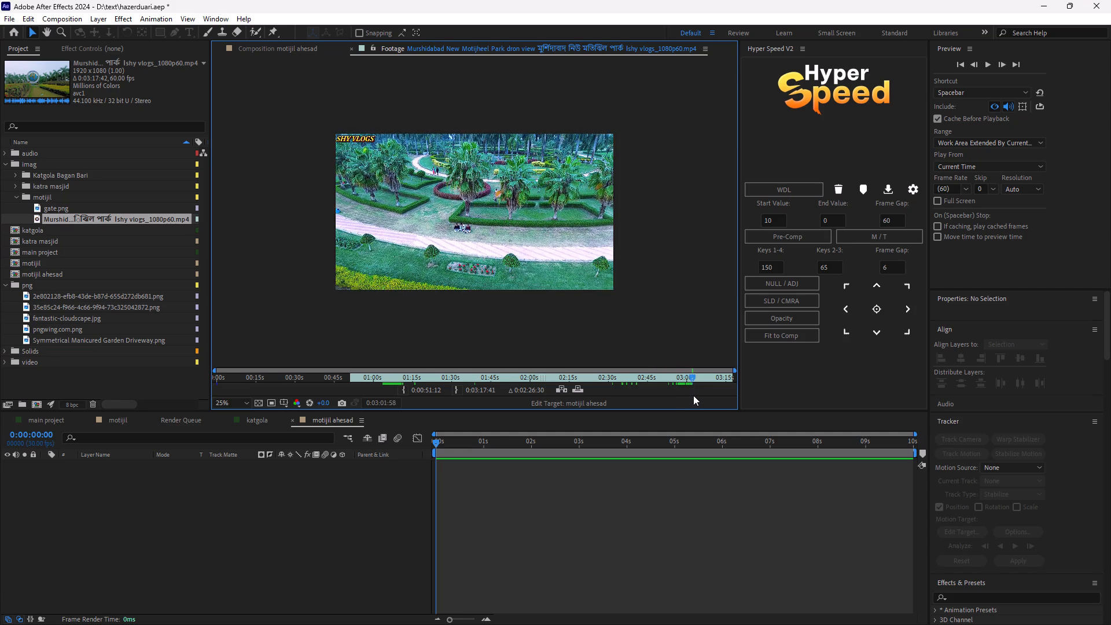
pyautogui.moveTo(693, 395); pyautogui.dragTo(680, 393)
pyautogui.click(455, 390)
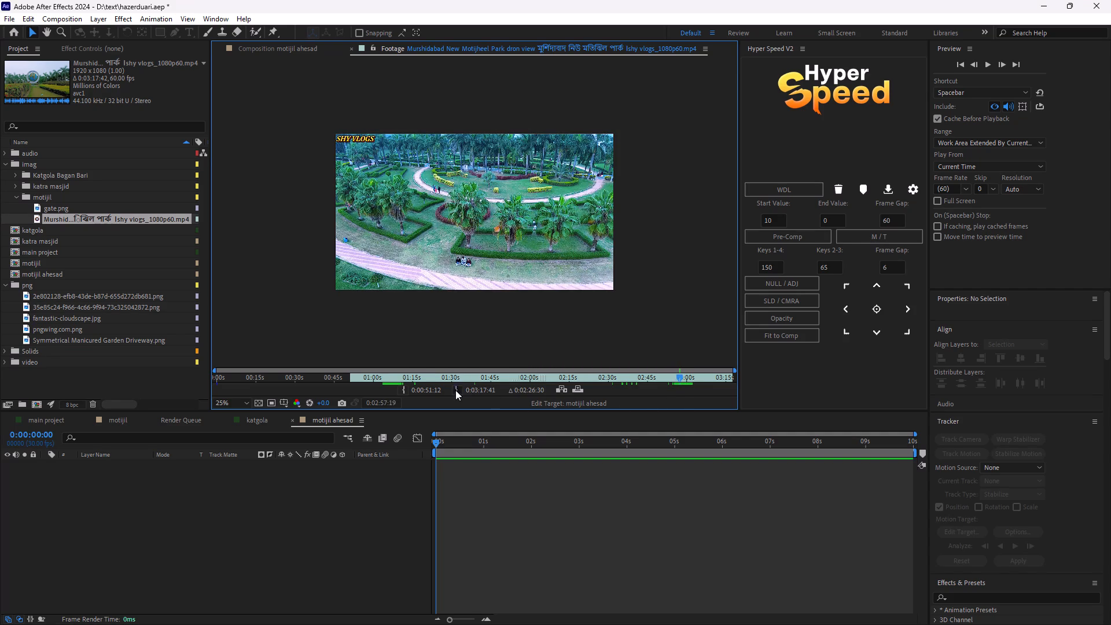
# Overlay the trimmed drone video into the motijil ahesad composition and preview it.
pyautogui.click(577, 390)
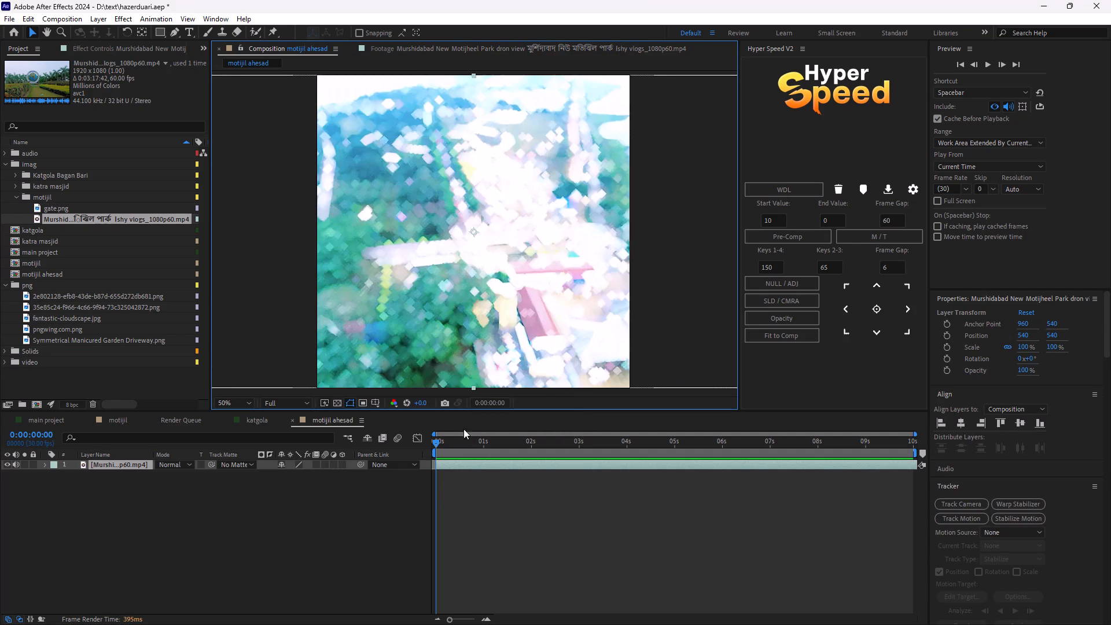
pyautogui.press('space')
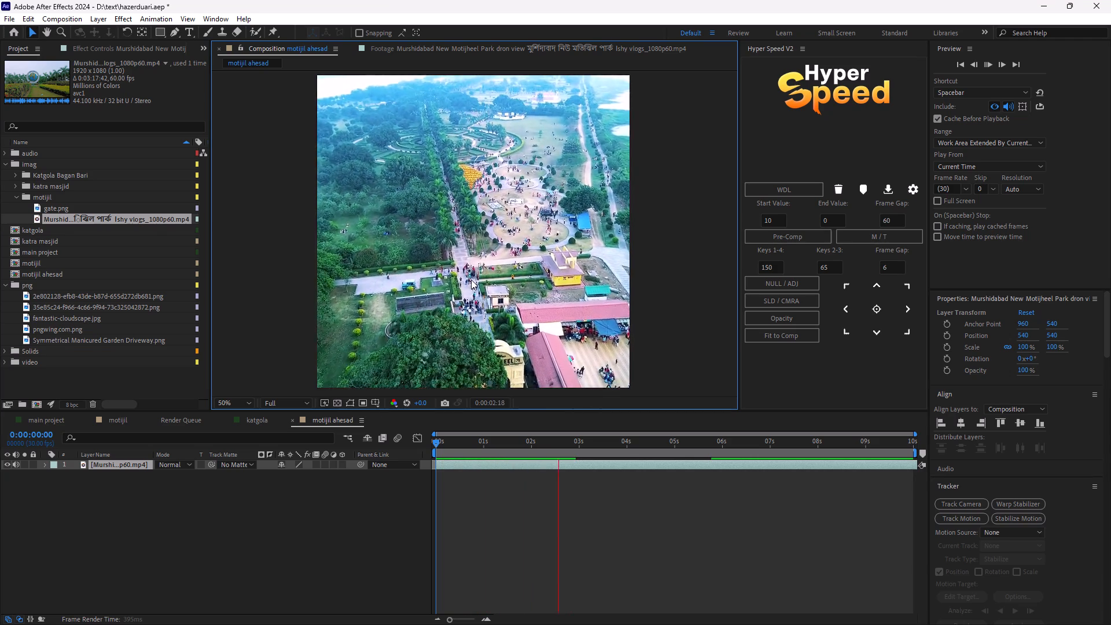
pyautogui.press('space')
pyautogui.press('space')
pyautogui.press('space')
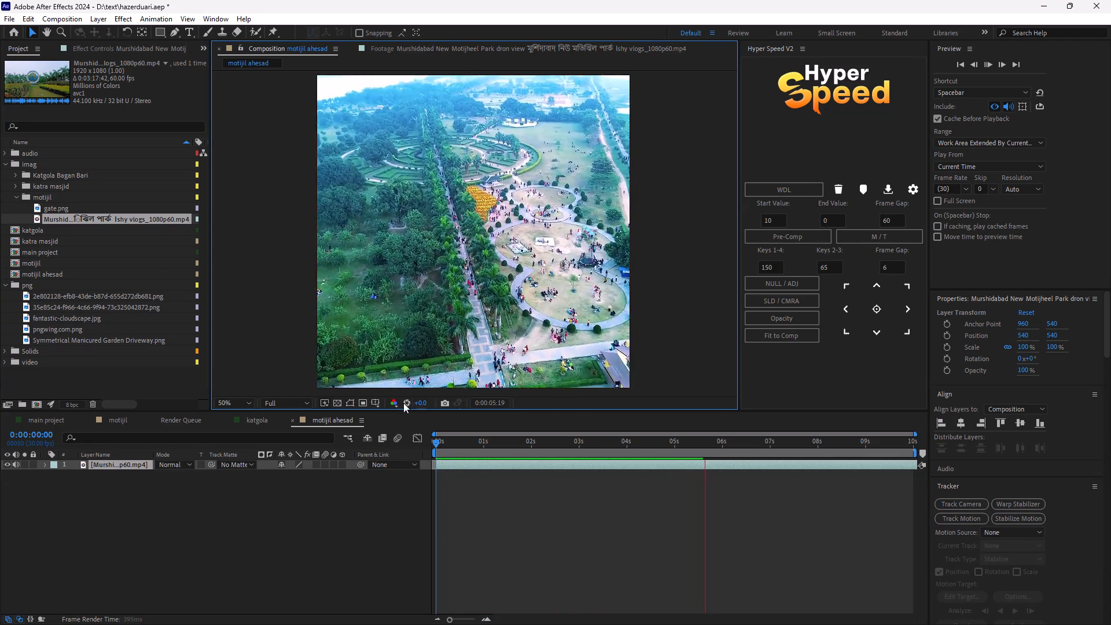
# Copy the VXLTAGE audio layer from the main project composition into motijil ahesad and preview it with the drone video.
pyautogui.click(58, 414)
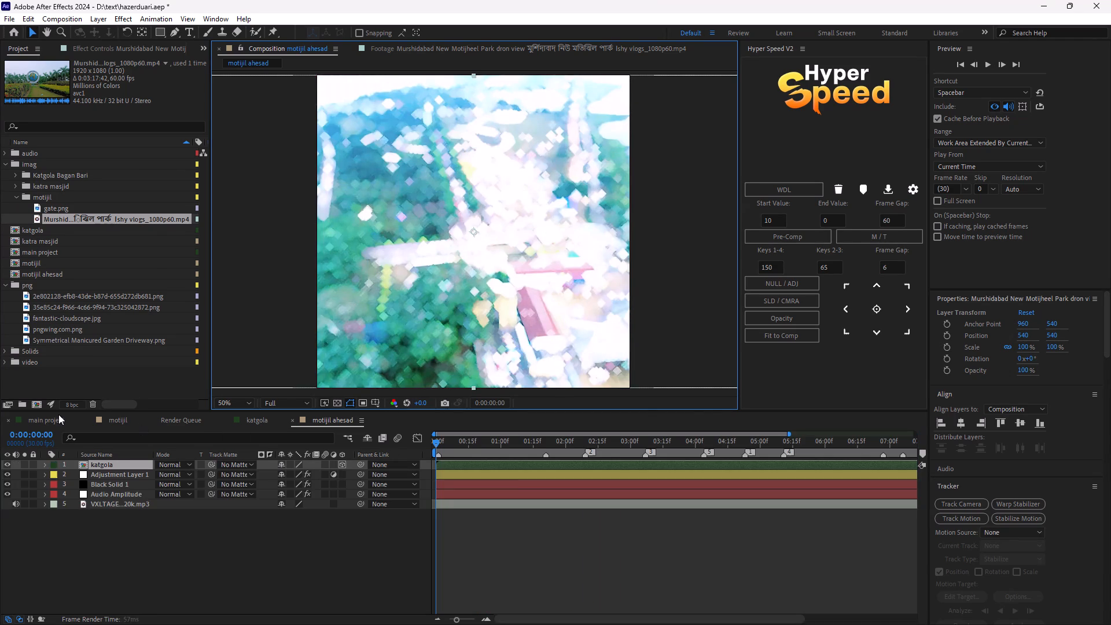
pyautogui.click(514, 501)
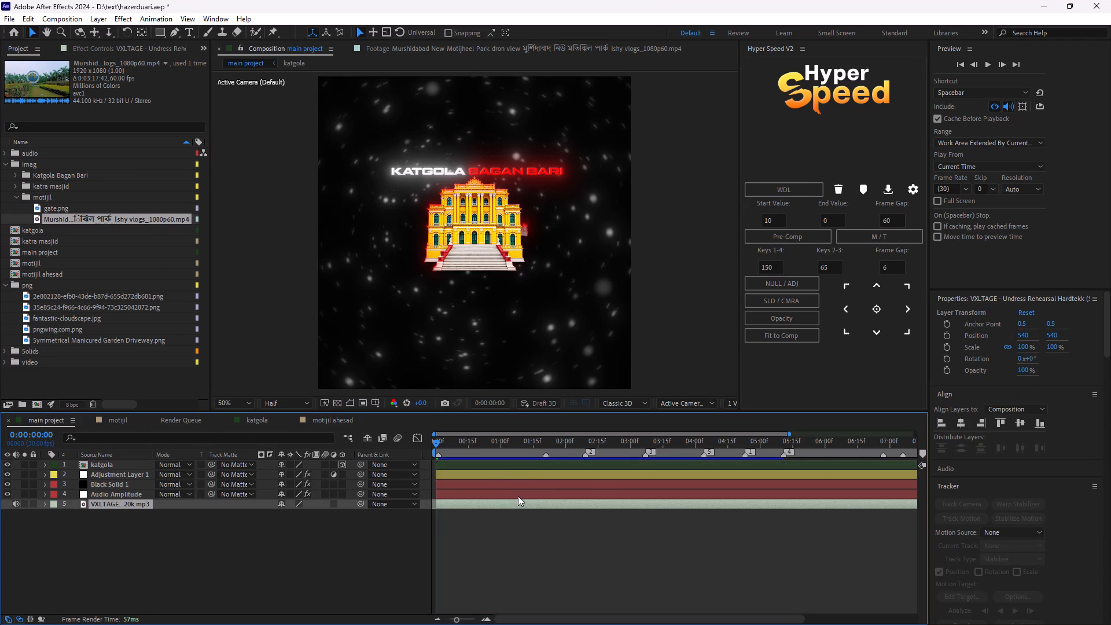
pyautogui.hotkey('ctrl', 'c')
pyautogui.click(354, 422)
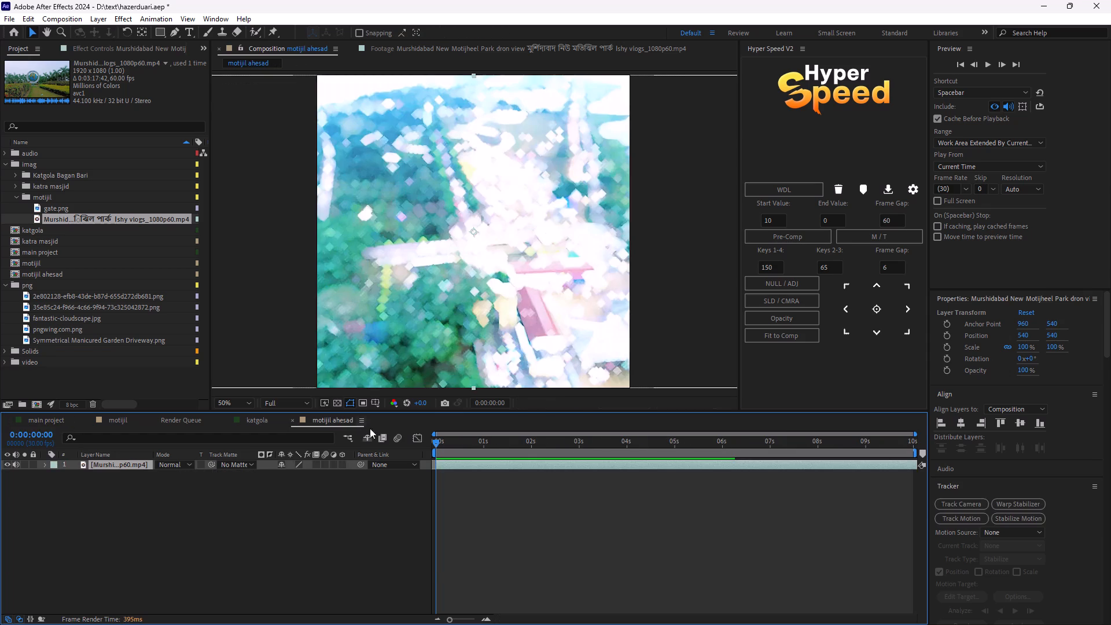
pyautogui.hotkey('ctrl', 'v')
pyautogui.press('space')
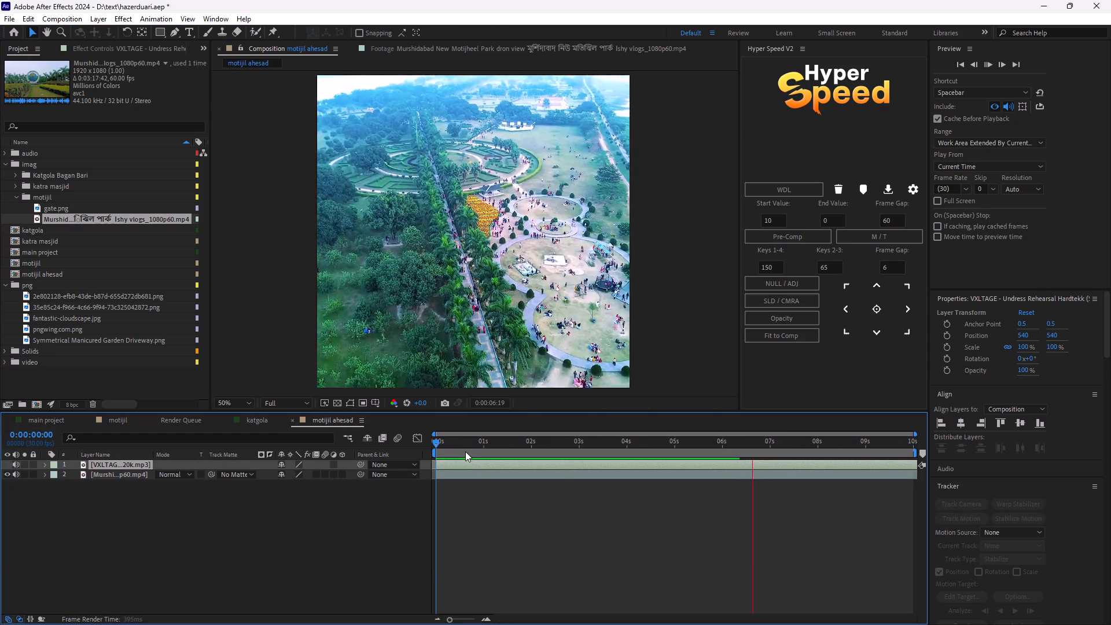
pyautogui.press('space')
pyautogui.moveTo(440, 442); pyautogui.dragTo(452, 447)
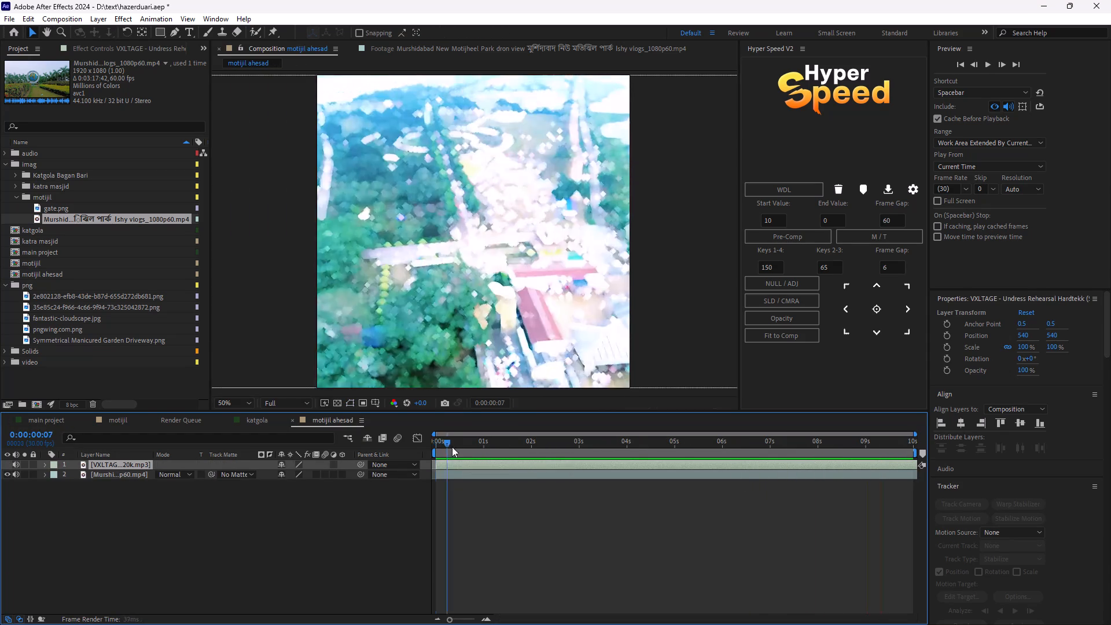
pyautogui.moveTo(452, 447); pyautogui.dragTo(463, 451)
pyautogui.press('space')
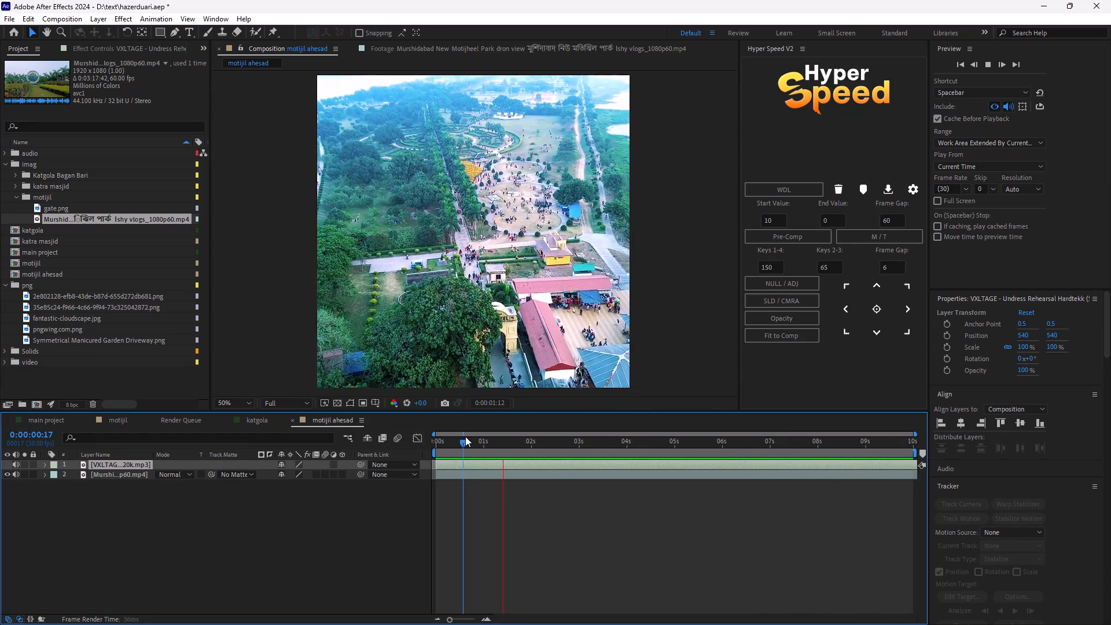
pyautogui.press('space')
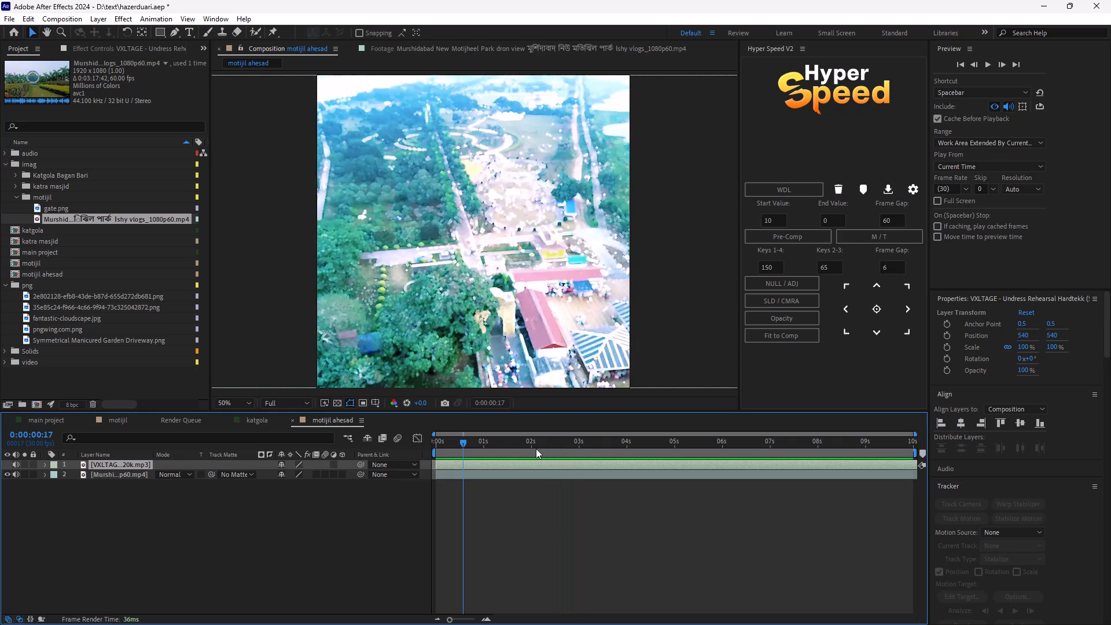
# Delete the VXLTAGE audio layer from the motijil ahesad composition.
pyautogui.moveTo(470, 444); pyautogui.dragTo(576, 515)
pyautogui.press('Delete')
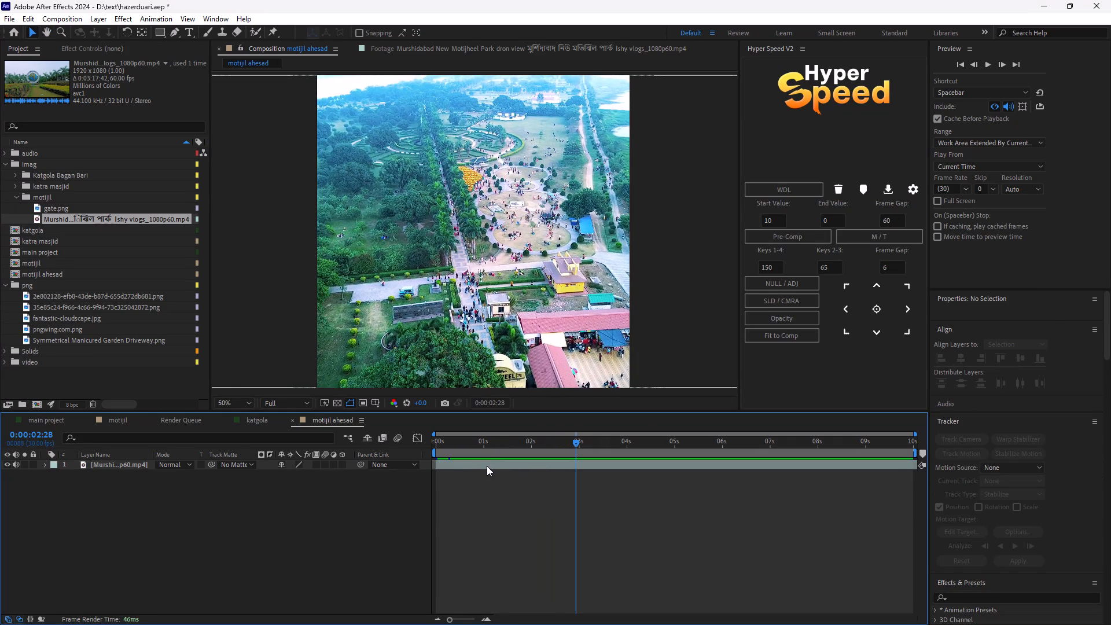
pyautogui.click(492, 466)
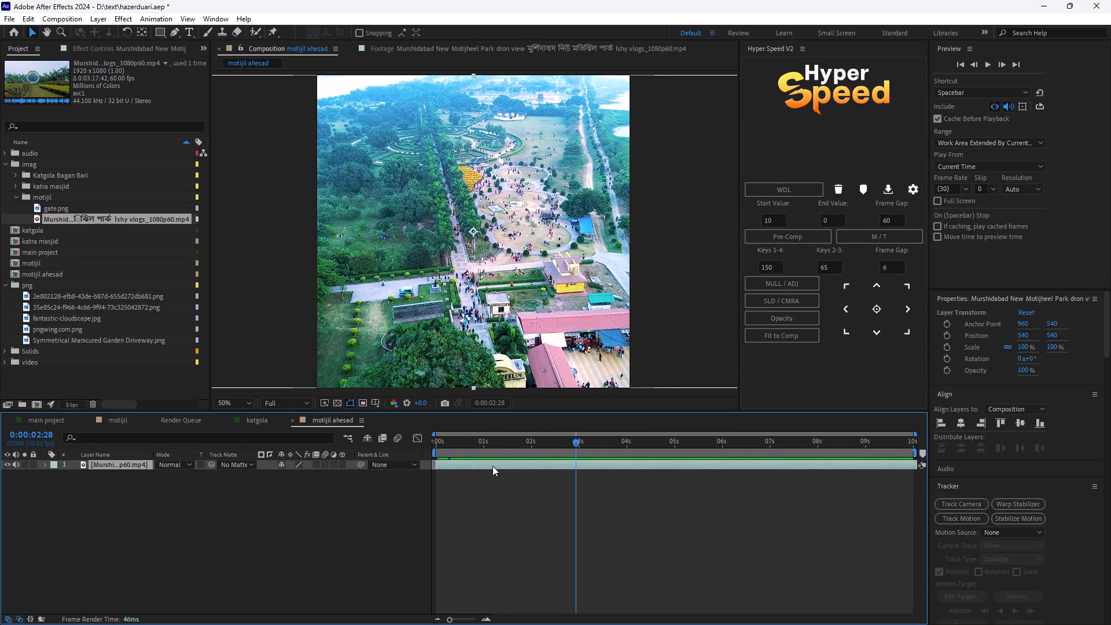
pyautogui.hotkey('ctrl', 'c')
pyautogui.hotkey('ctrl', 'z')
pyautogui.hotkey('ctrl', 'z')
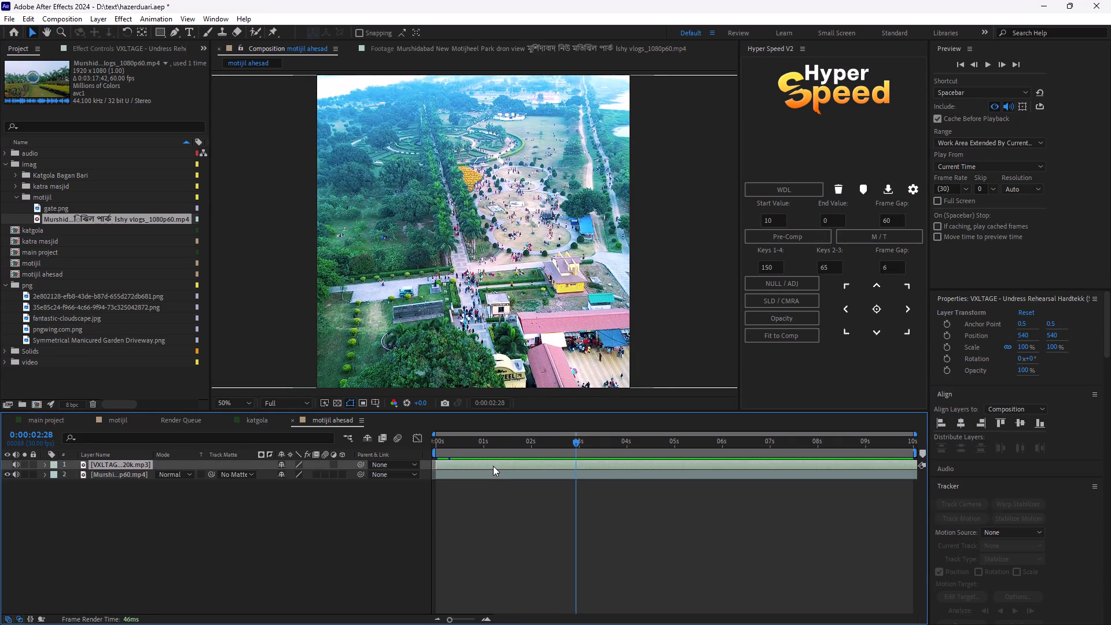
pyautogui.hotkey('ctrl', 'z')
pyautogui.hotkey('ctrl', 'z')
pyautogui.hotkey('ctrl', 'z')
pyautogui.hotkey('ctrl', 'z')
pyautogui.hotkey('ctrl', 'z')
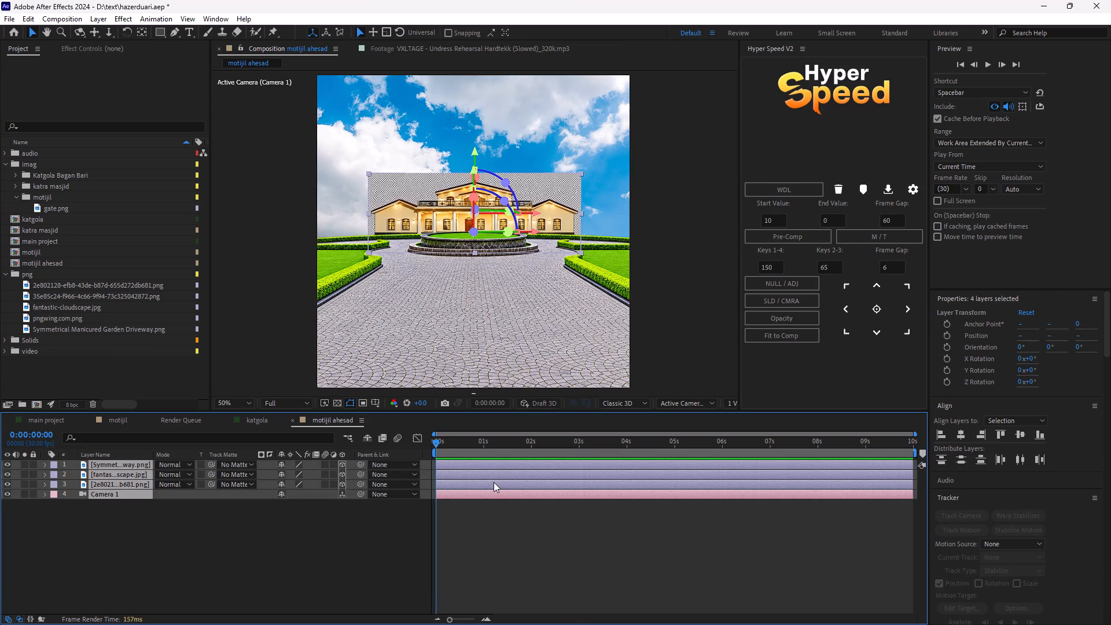
pyautogui.click(296, 420)
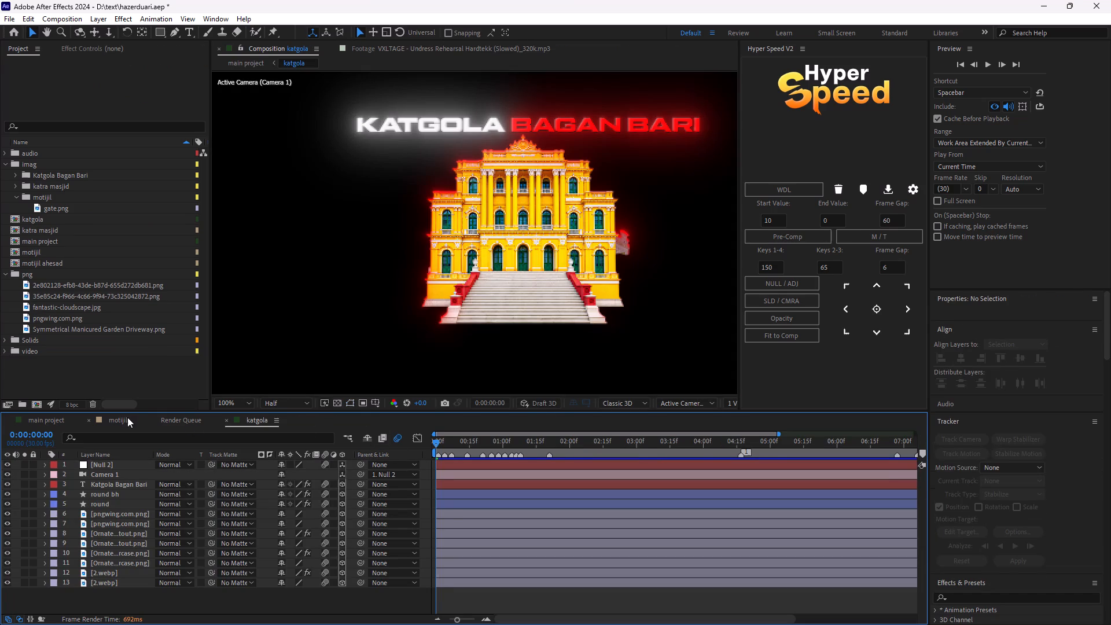
pyautogui.click(127, 417)
pyautogui.click(48, 242)
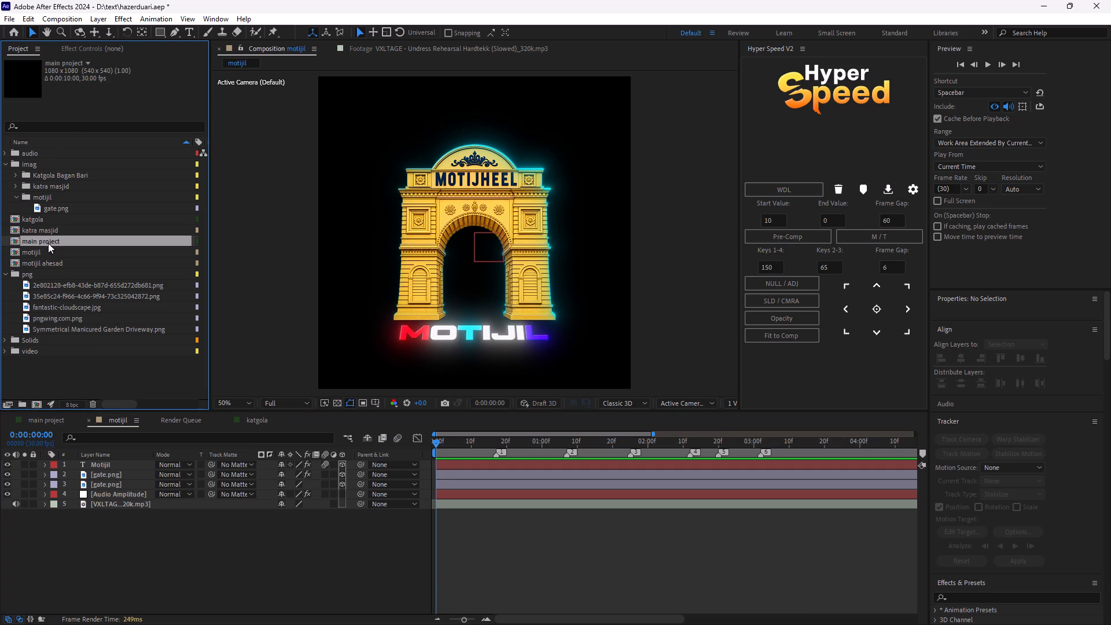
pyautogui.click(49, 256)
pyautogui.click(51, 266)
pyautogui.press('Delete')
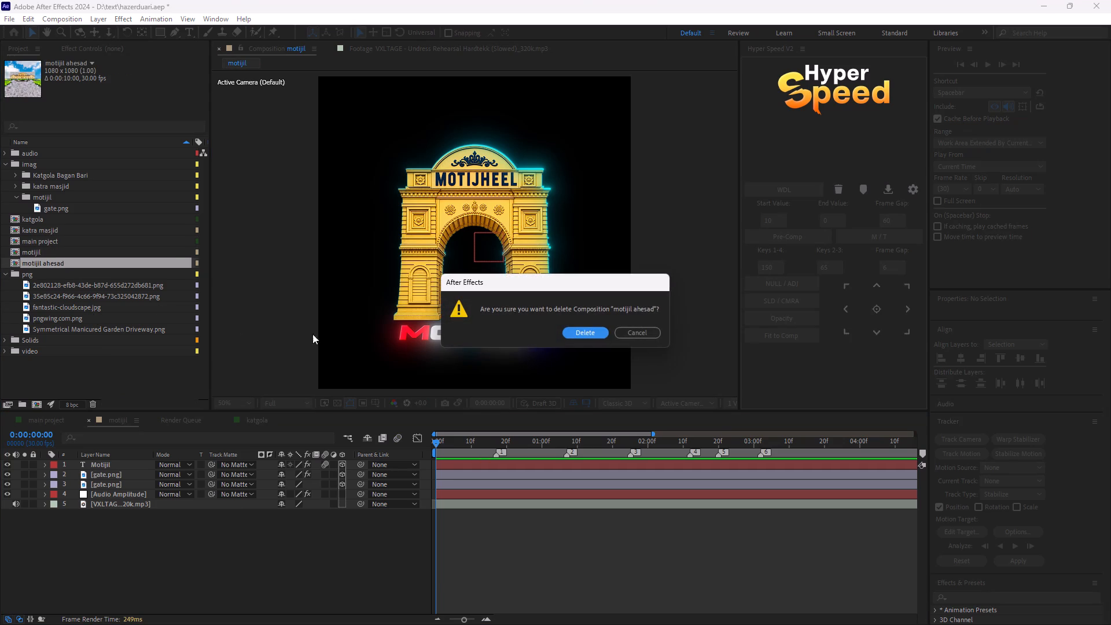
pyautogui.click(576, 329)
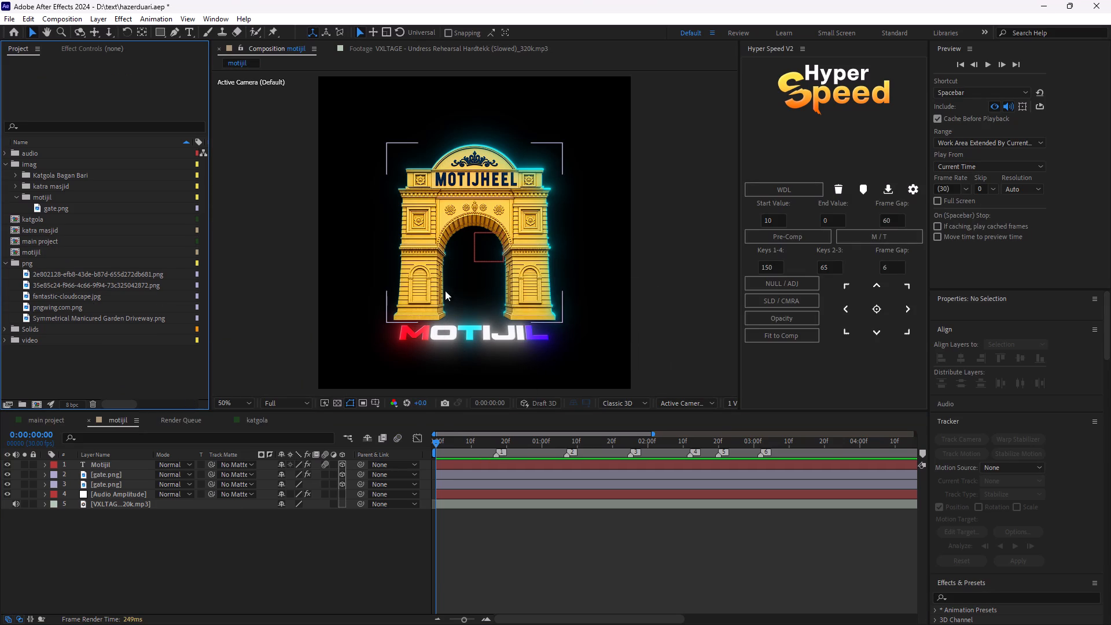
# Copy the VXLTAGE audio layer from the motijil composition.
pyautogui.click(465, 505)
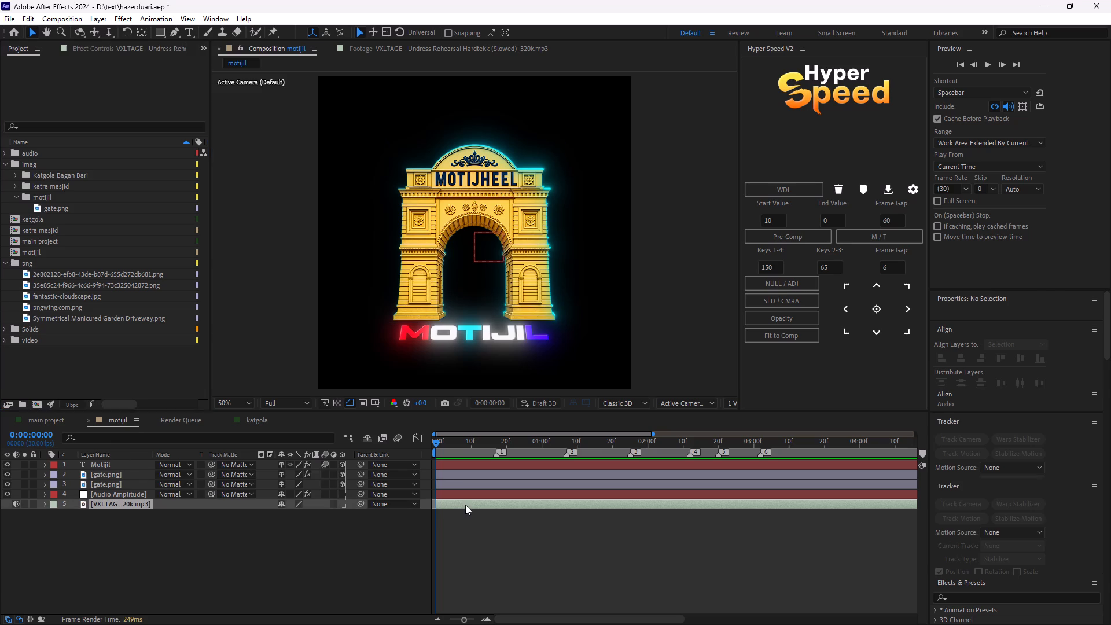
pyautogui.hotkey('ctrl', 'c')
pyautogui.hotkey('ctrl', 'c')
pyautogui.hotkey('ctrl', 'c')
pyautogui.hotkey('ctrl', 'c')
pyautogui.hotkey('ctrl', 'c')
pyautogui.hotkey('ctrl', 'c')
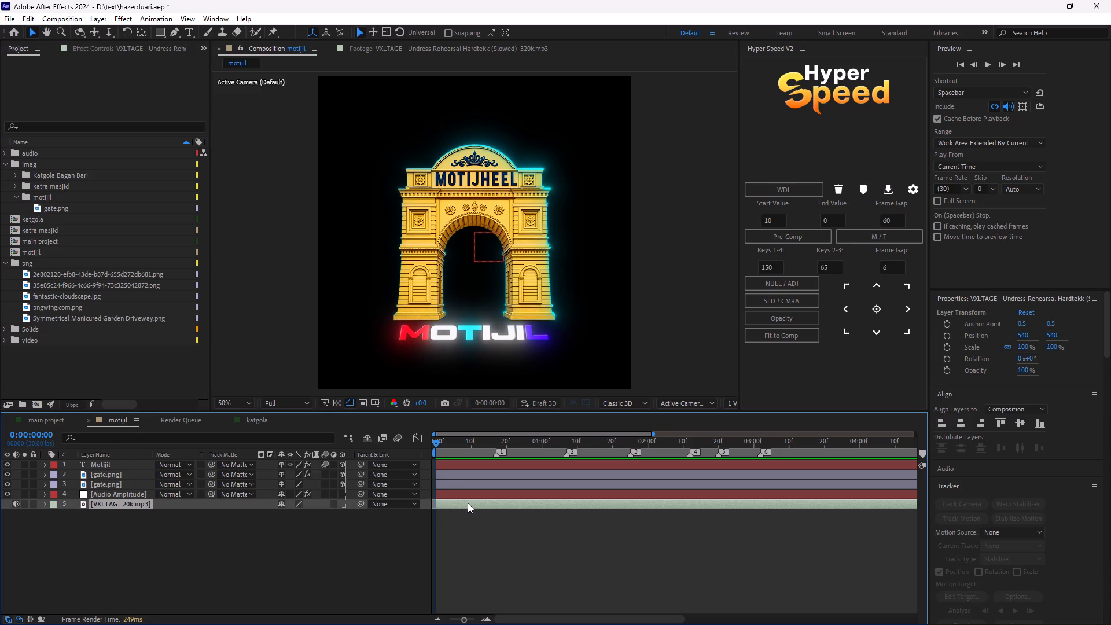
pyautogui.hotkey('ctrl', 'c')
pyautogui.hotkey('ctrl', 'c')
pyautogui.hotkey('ctrl', 'c')
# Create a 1080x1080, 30 fps, 10-second composition named motijil video.
pyautogui.rightClick(136, 373)
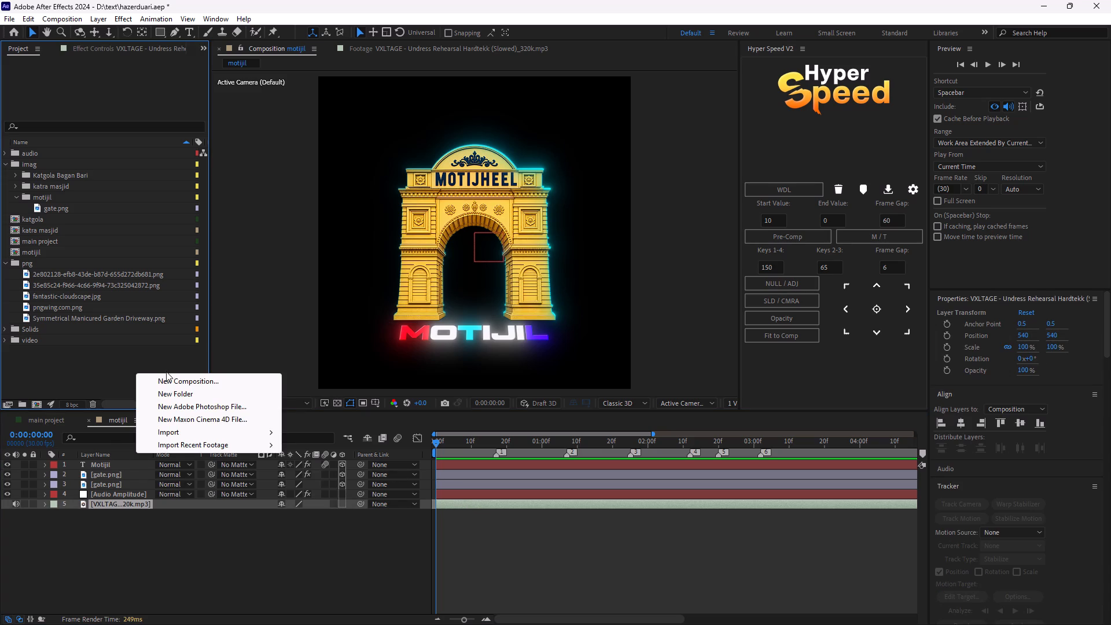
pyautogui.click(167, 375)
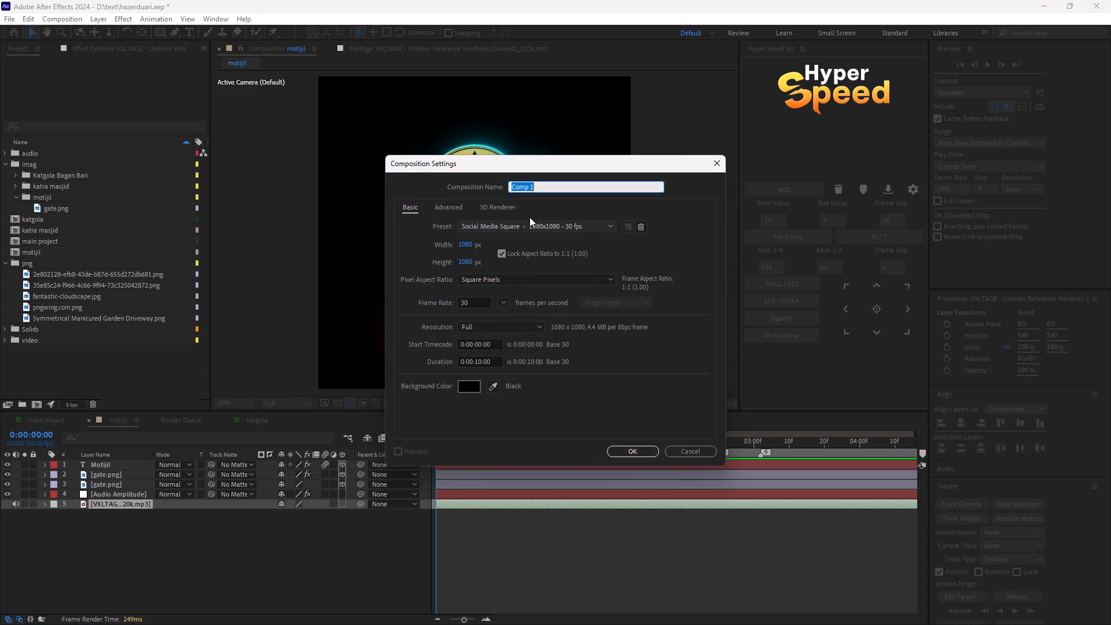
pyautogui.press('BackSpace')
pyautogui.write('moti')
pyautogui.write('jil video')
pyautogui.press('Return')
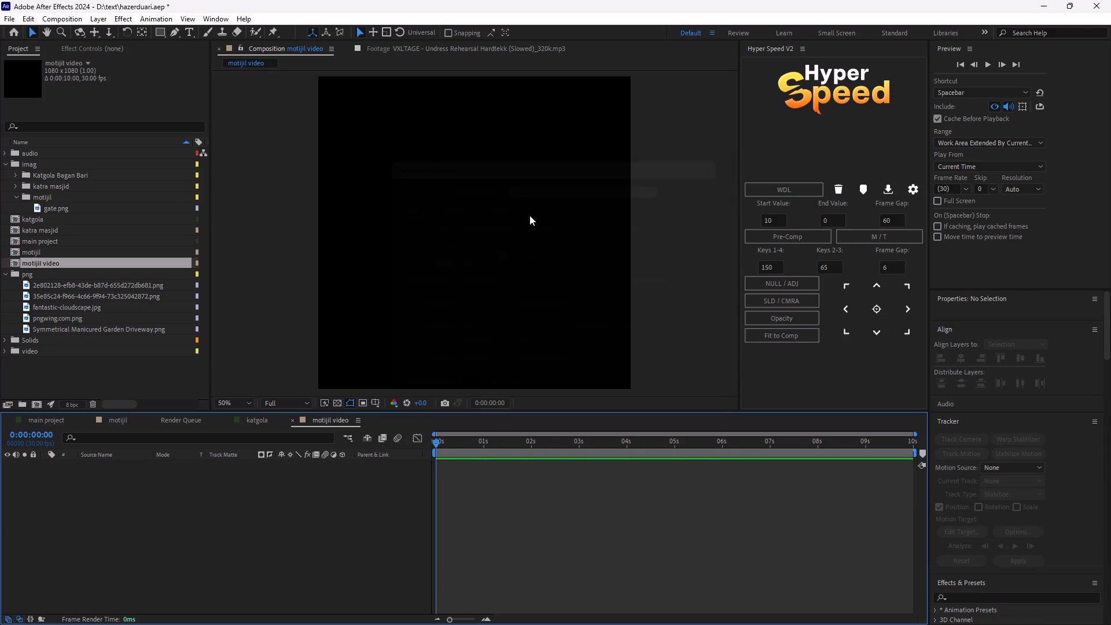
# Paste the copied VXLTAGE audio layer into the motijil video composition and briefly play it back.
pyautogui.doubleClick(87, 263)
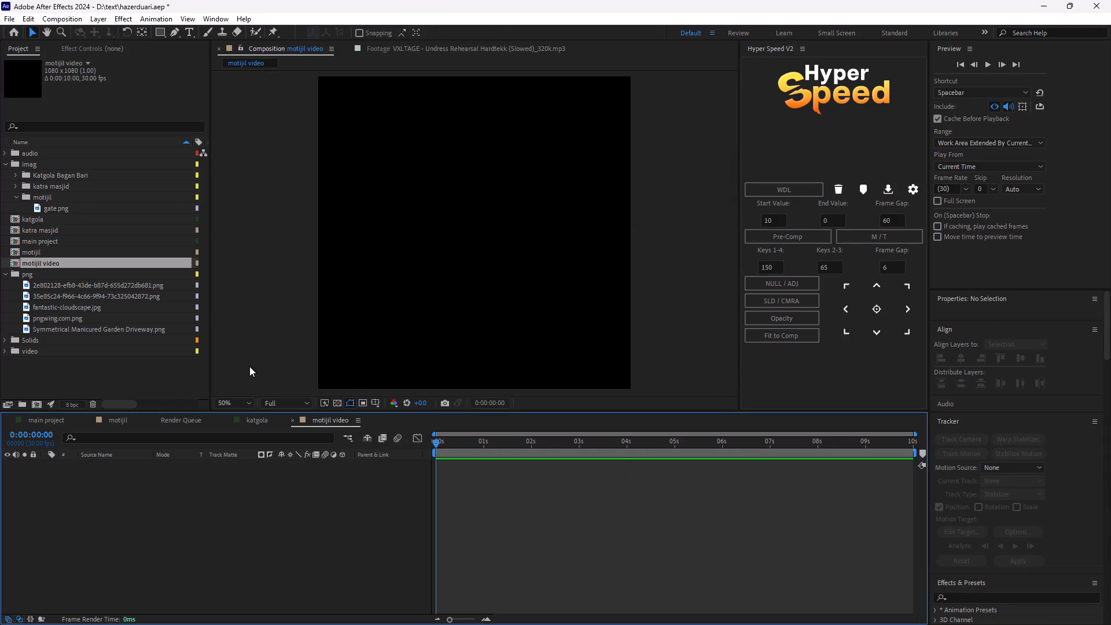
pyautogui.doubleClick(36, 265)
pyautogui.hotkey('ctrl', 'v')
pyautogui.press('space')
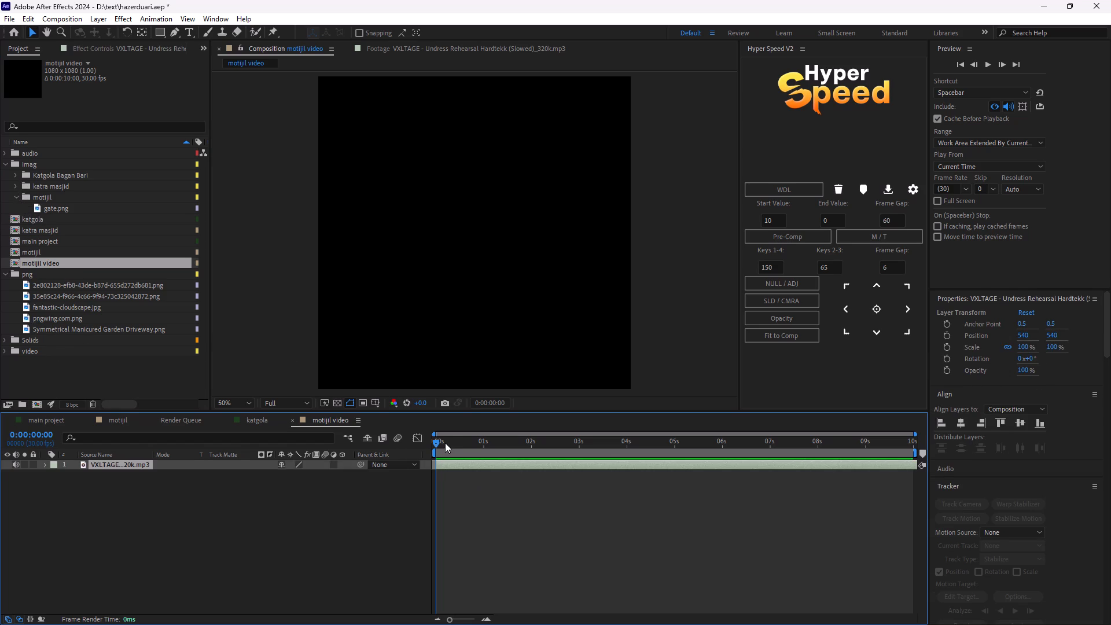
pyautogui.press('space')
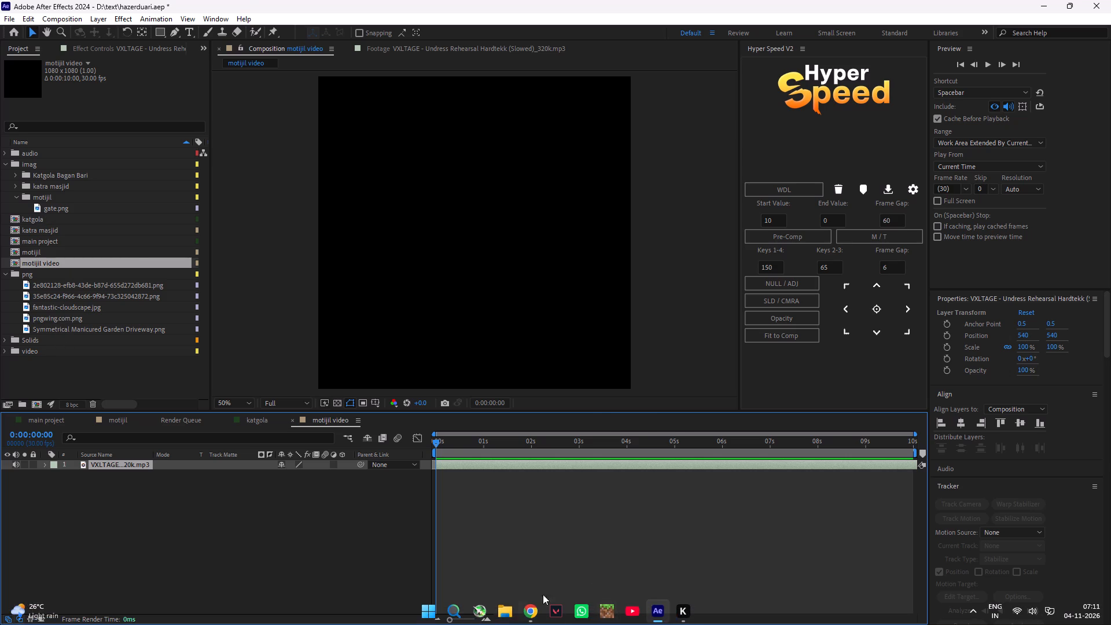
# Switch to Chrome and import the downloaded Murshidabad New Motijheel Park drone video into the project's motijil image folder.
pyautogui.click(528, 601)
pyautogui.moveTo(660, 260); pyautogui.dragTo(54, 213)
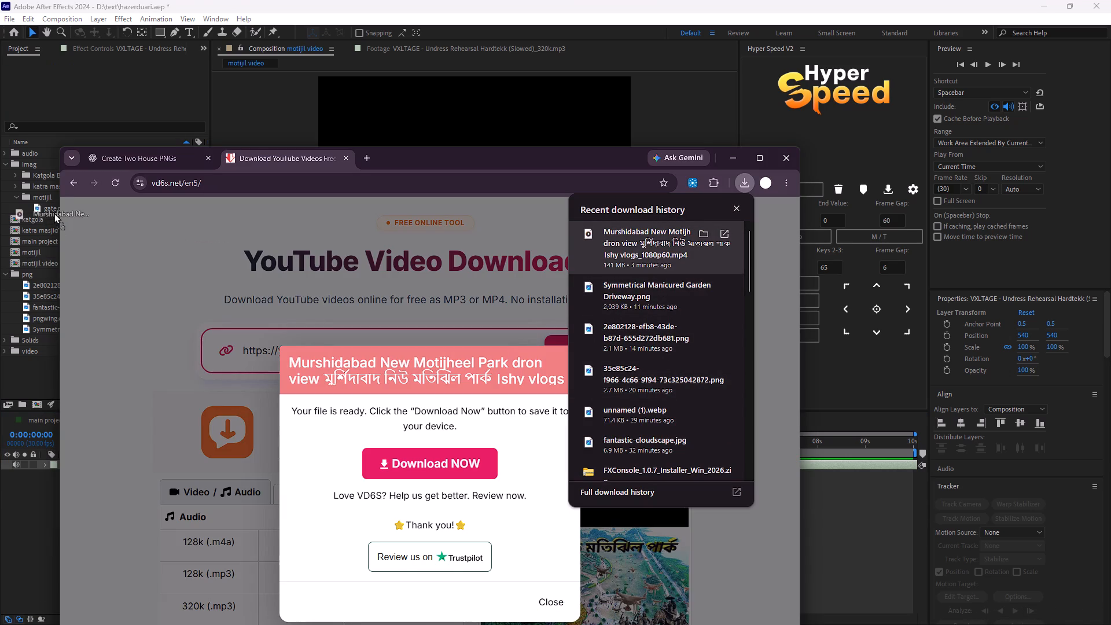
pyautogui.moveTo(54, 213); pyautogui.dragTo(54, 208)
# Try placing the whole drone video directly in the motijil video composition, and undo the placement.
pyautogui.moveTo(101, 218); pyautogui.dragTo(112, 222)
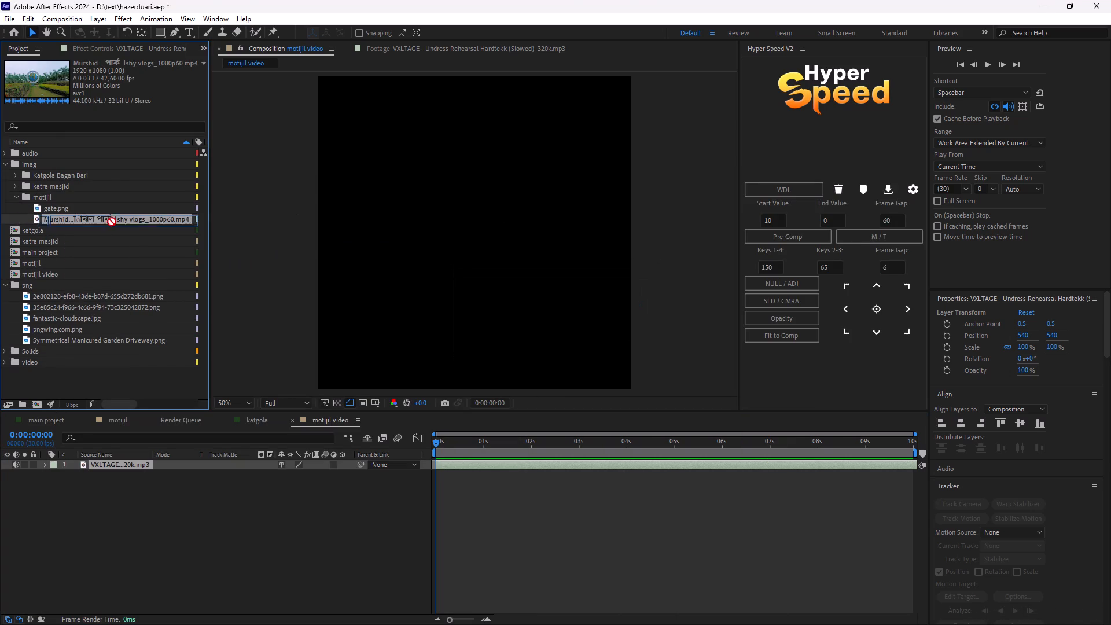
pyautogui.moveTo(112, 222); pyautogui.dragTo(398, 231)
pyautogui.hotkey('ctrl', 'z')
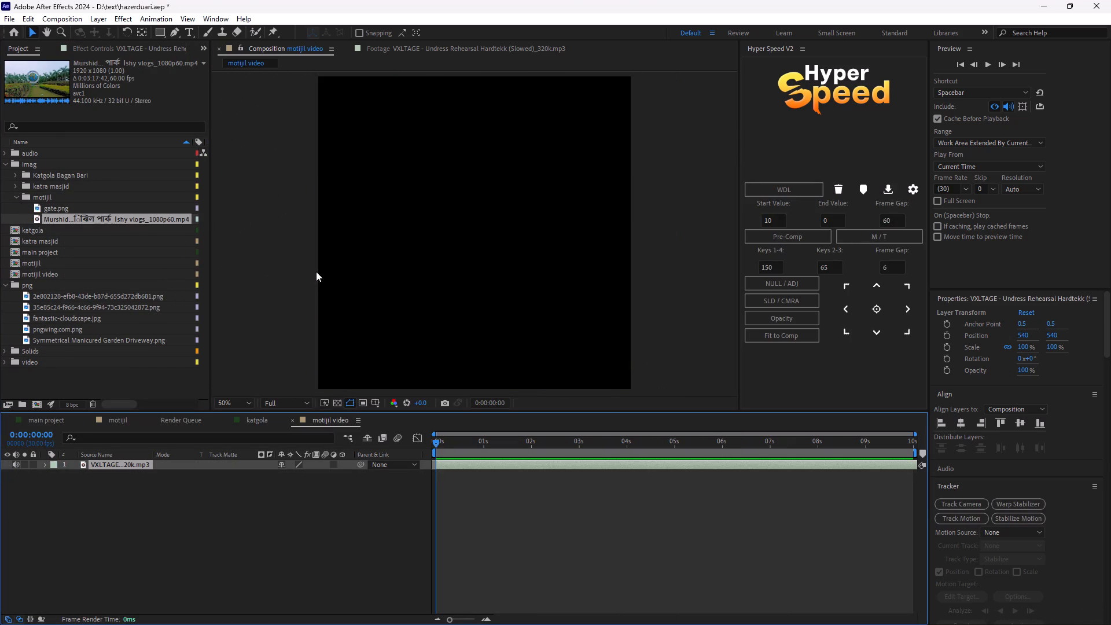
# Open the drone video in the footage viewer and set its in point at the aerial park shot, 0:00:52:32.
pyautogui.click(133, 226)
pyautogui.doubleClick(135, 221)
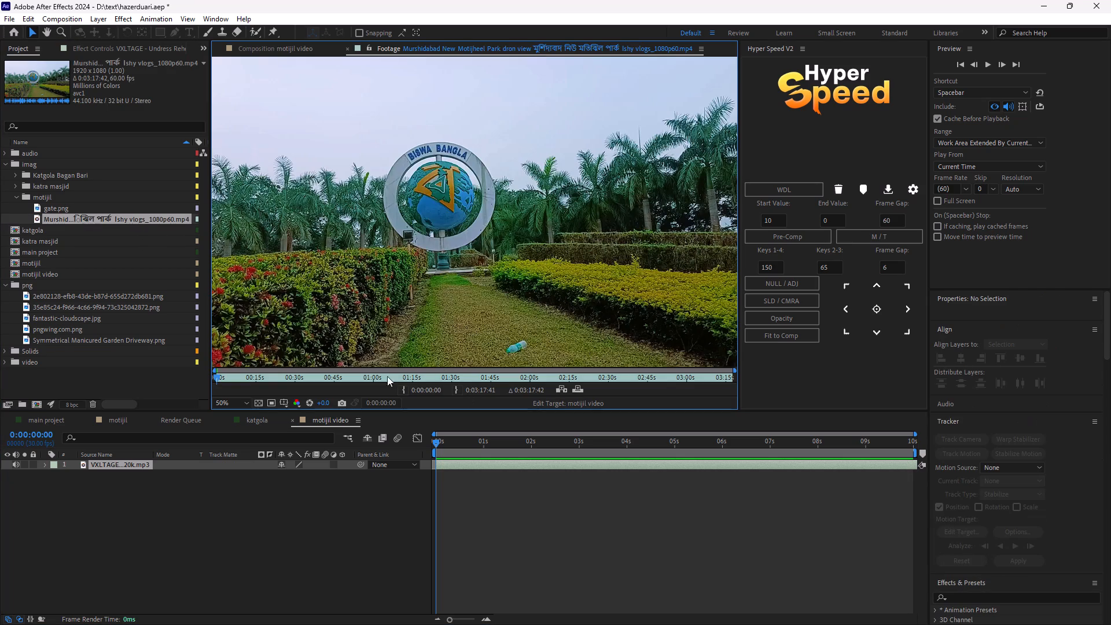
pyautogui.click(384, 374)
pyautogui.click(377, 375)
pyautogui.click(370, 375)
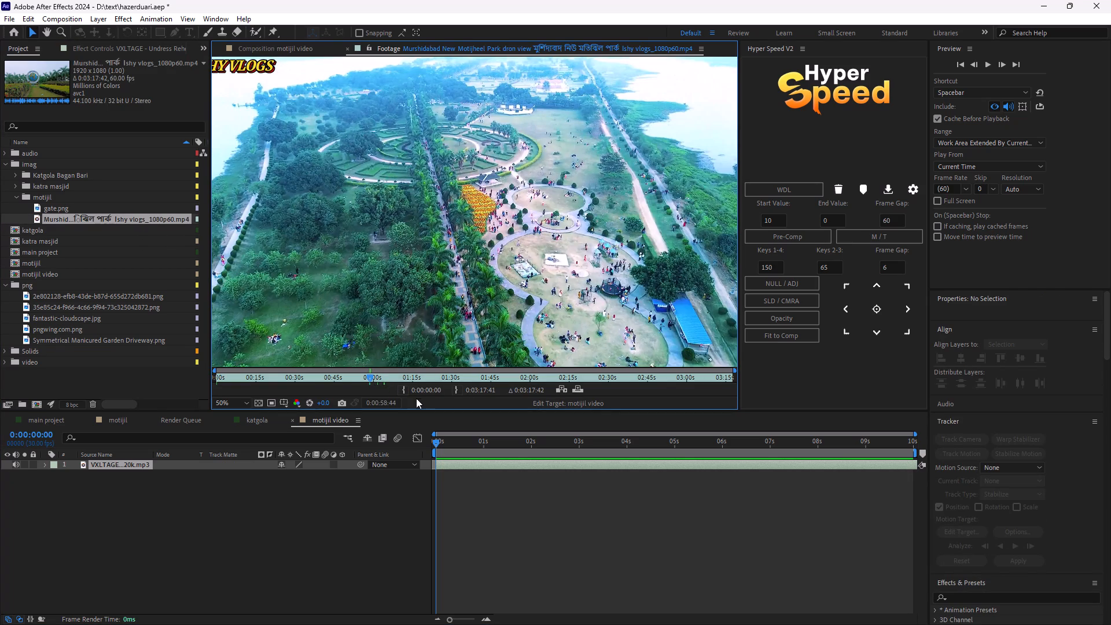
pyautogui.click(357, 376)
pyautogui.click(348, 376)
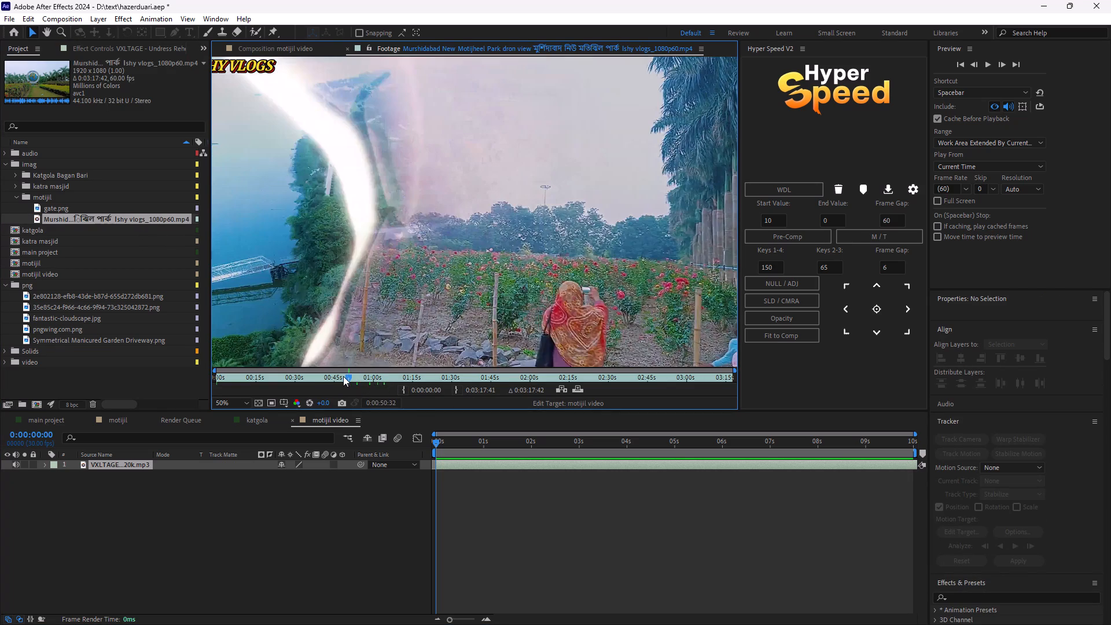
pyautogui.click(356, 378)
pyautogui.click(354, 378)
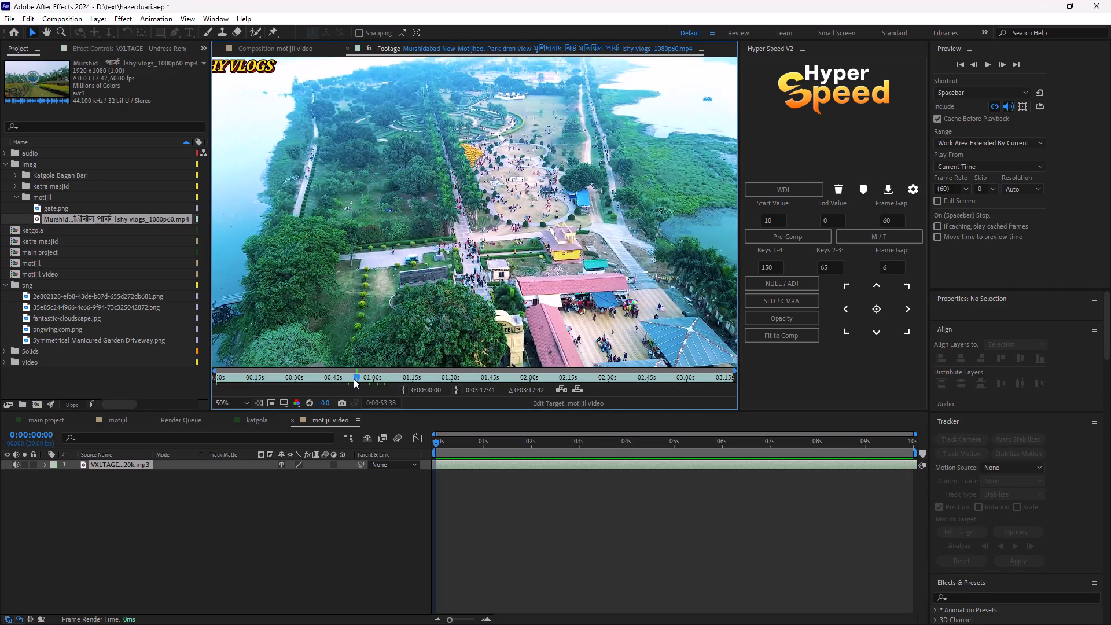
pyautogui.click(354, 378)
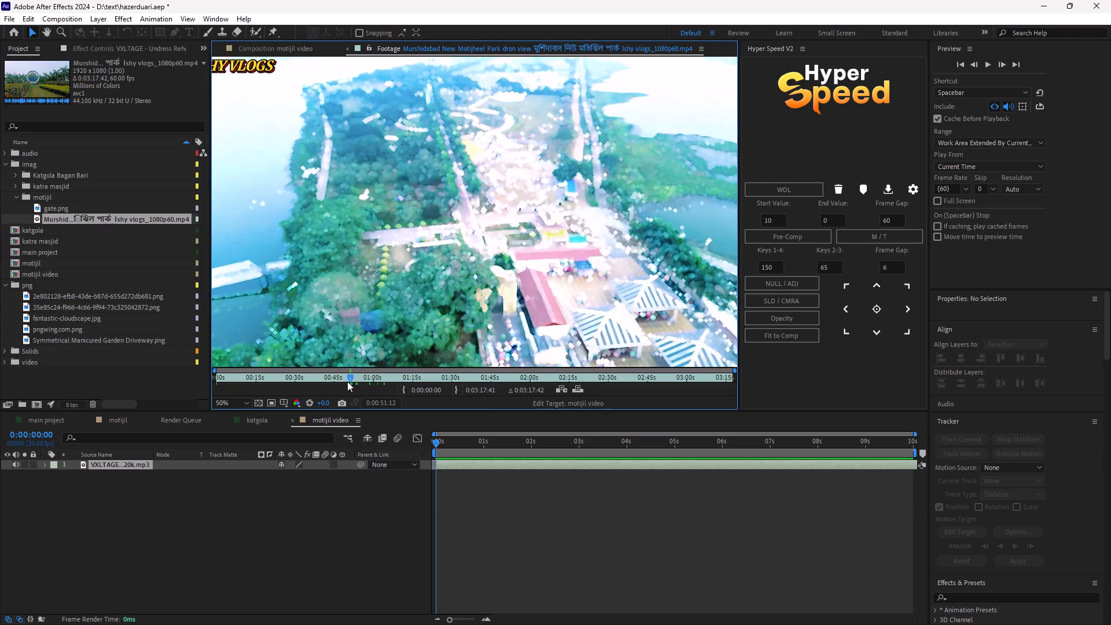
pyautogui.click(402, 387)
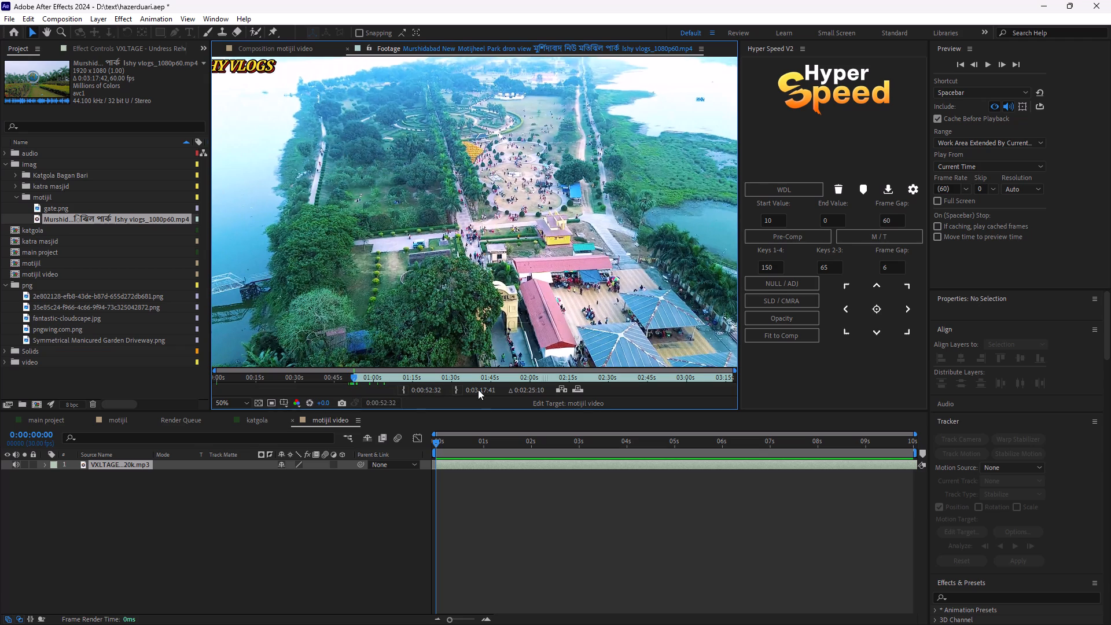
# Set the drone footage's out point at the aerial garden view, 0:02:56:12.
pyautogui.click(650, 376)
pyautogui.moveTo(654, 376); pyautogui.dragTo(668, 378)
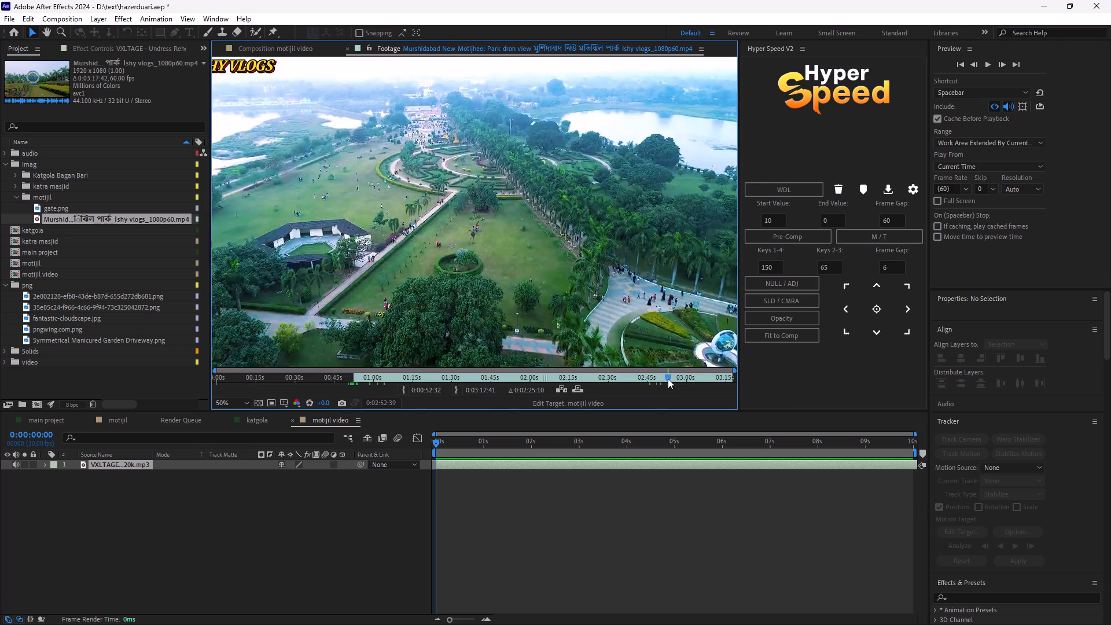
pyautogui.moveTo(668, 378); pyautogui.dragTo(679, 384)
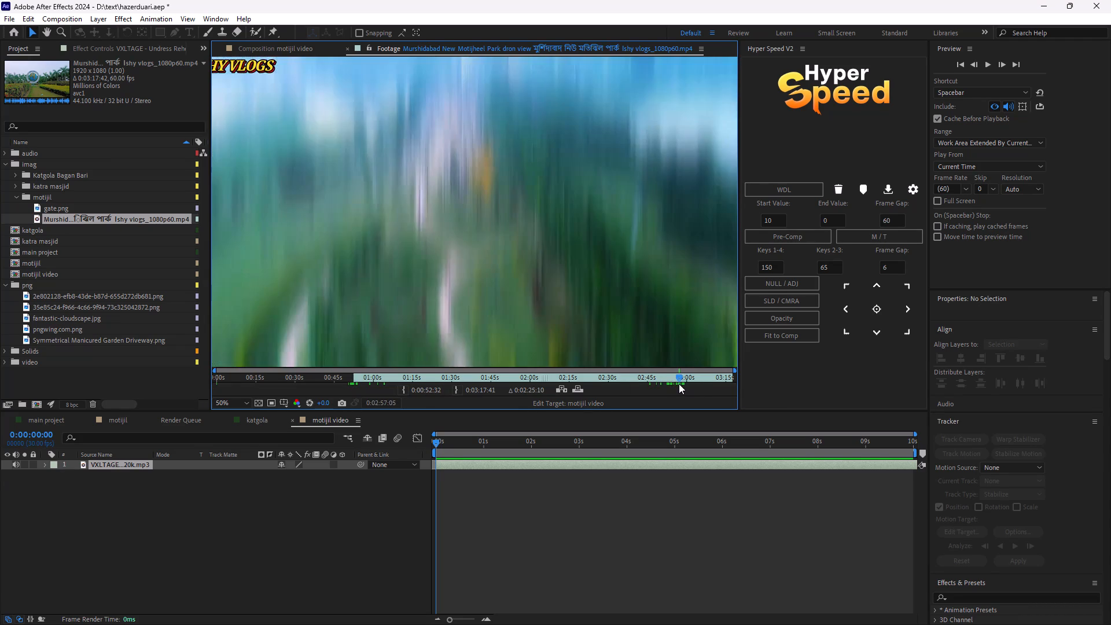
pyautogui.moveTo(679, 384); pyautogui.dragTo(681, 391)
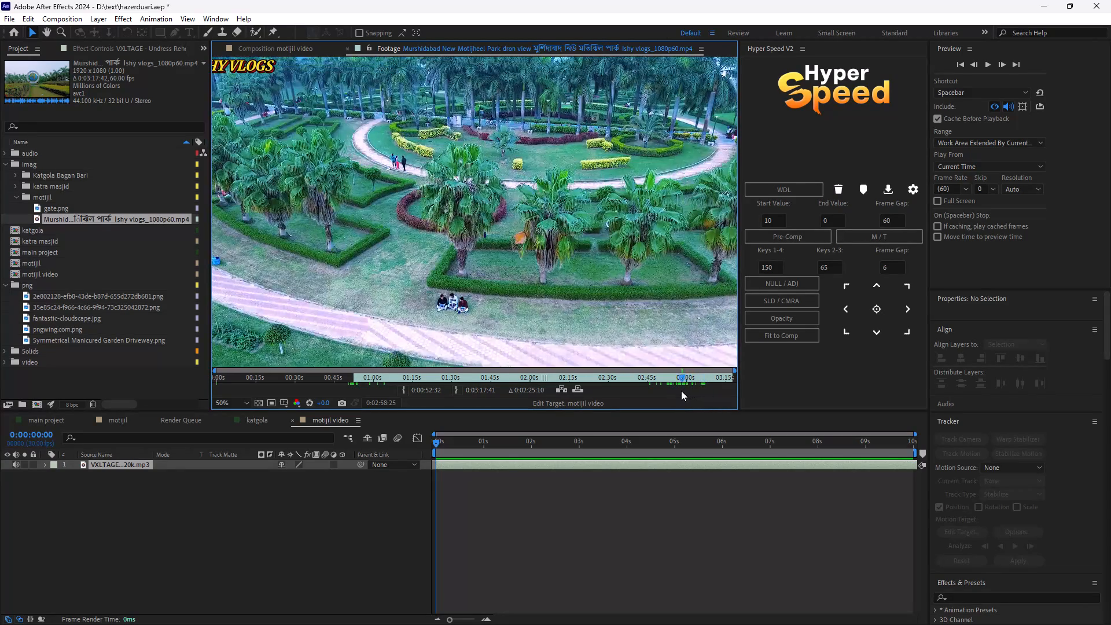
pyautogui.moveTo(681, 391); pyautogui.dragTo(676, 390)
pyautogui.click(456, 388)
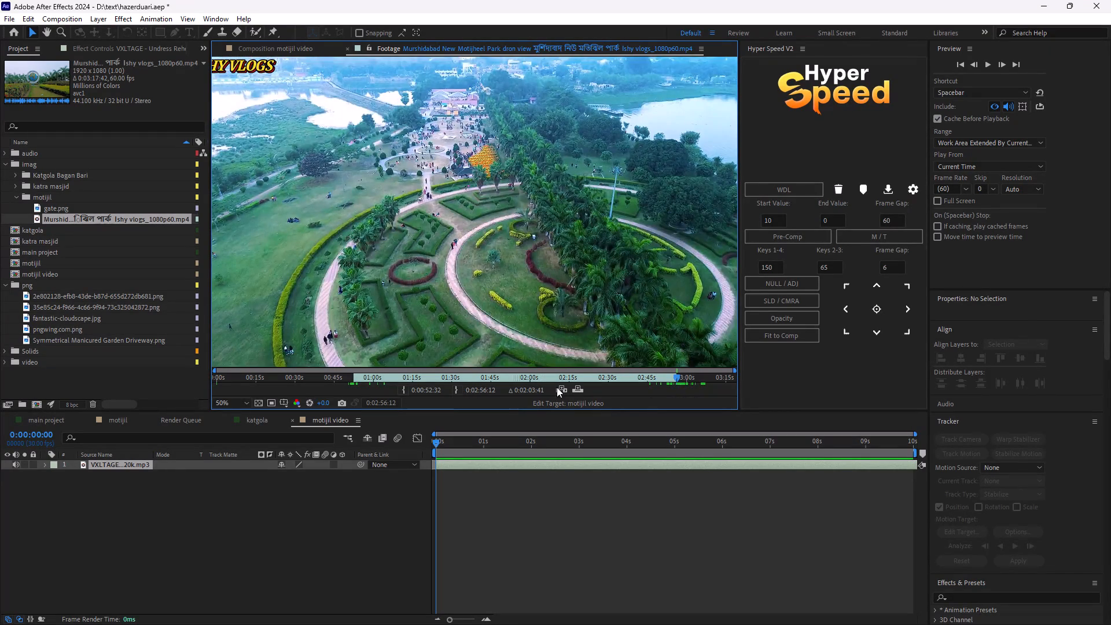
# Overlay the trimmed drone clip into the motijil video composition at its start and preview the playback.
pyautogui.click(573, 389)
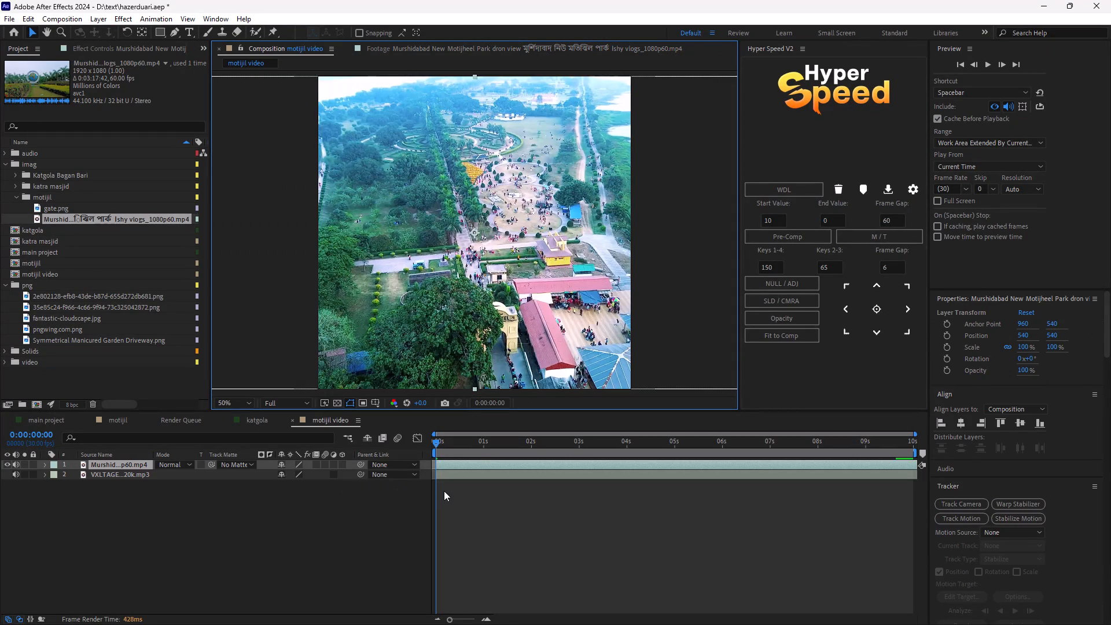
pyautogui.press('space')
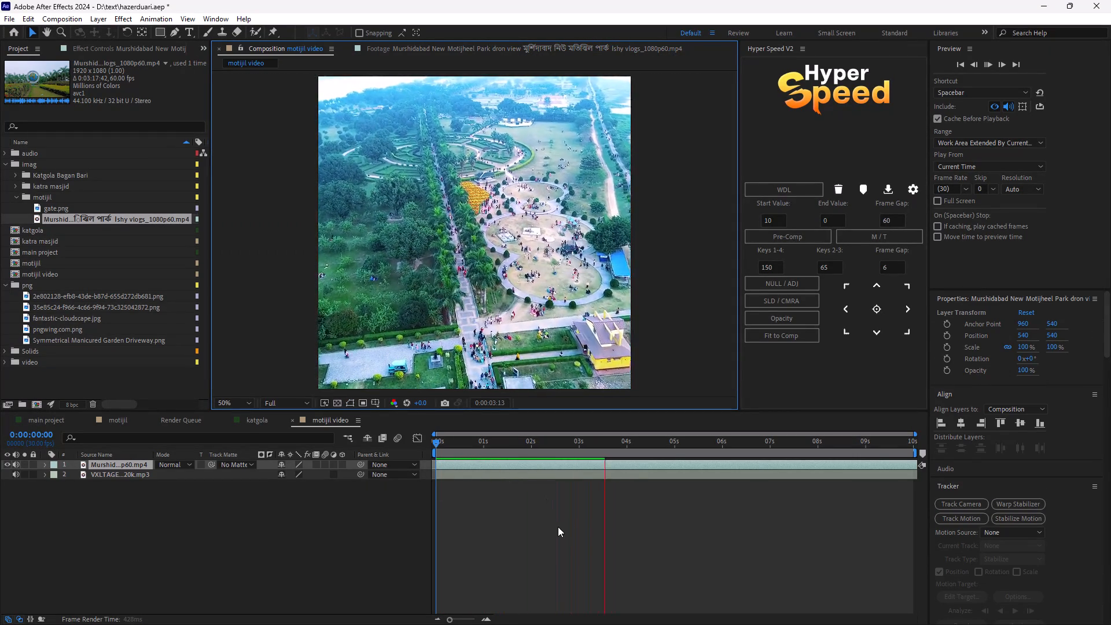
pyautogui.press('space')
# Convert the VXLTAGE audio layer's sound to keyframes with the Keyframe Assistant.
pyautogui.click(582, 475)
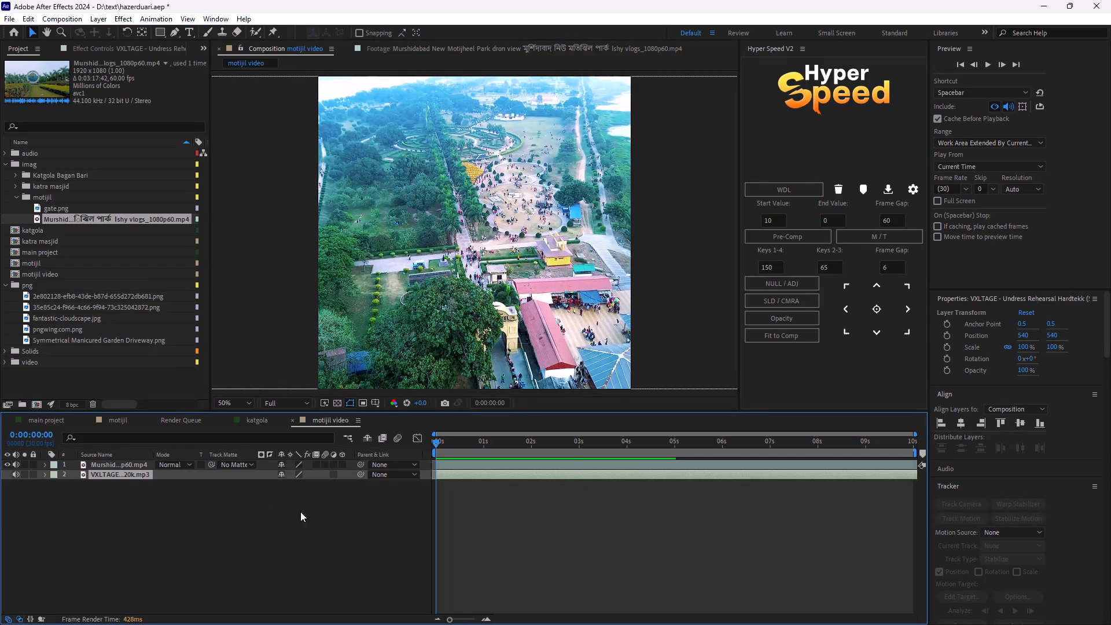
pyautogui.rightClick(139, 475)
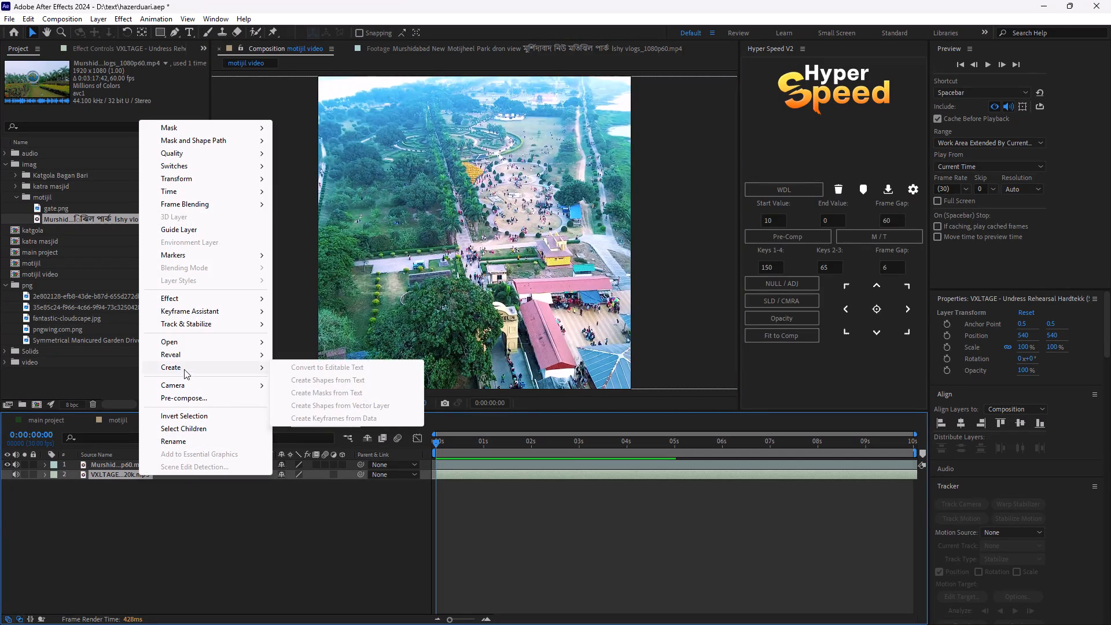
pyautogui.click(194, 300)
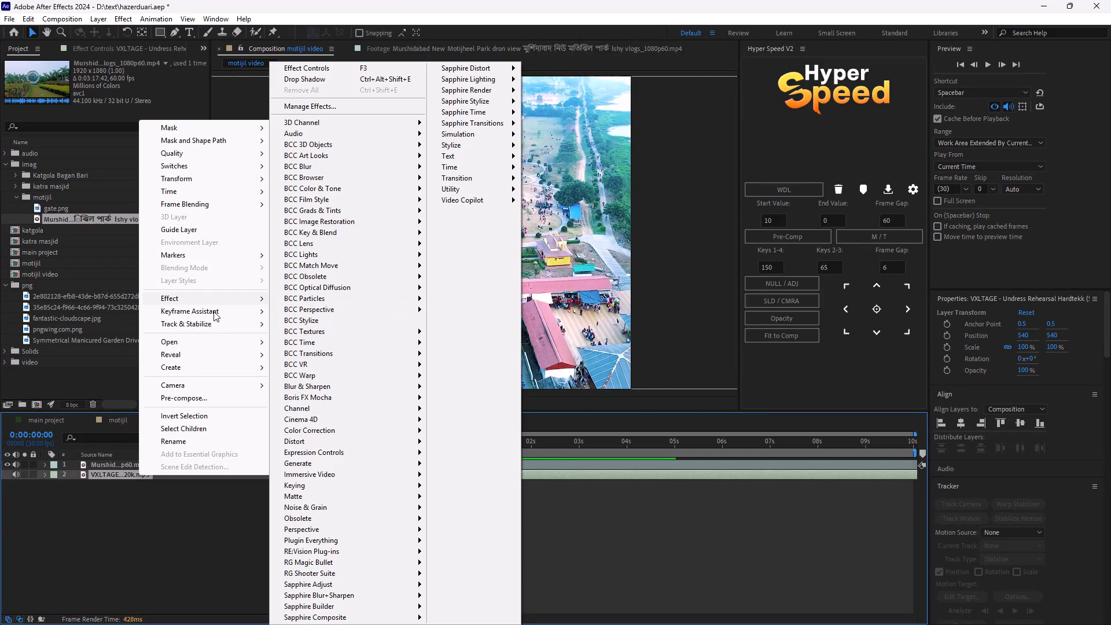
pyautogui.click(318, 309)
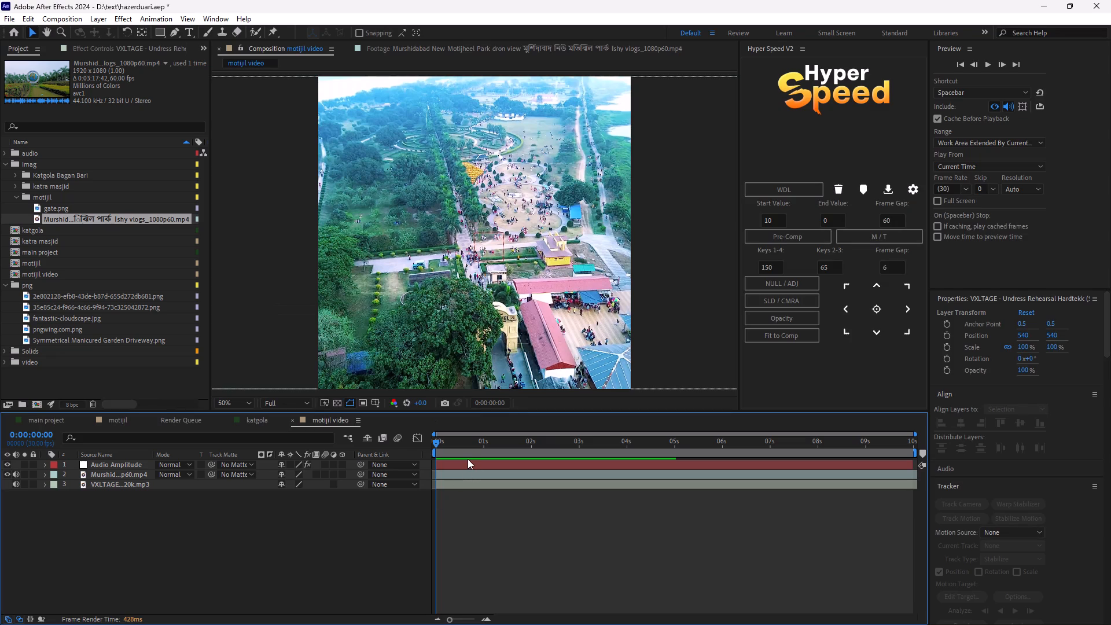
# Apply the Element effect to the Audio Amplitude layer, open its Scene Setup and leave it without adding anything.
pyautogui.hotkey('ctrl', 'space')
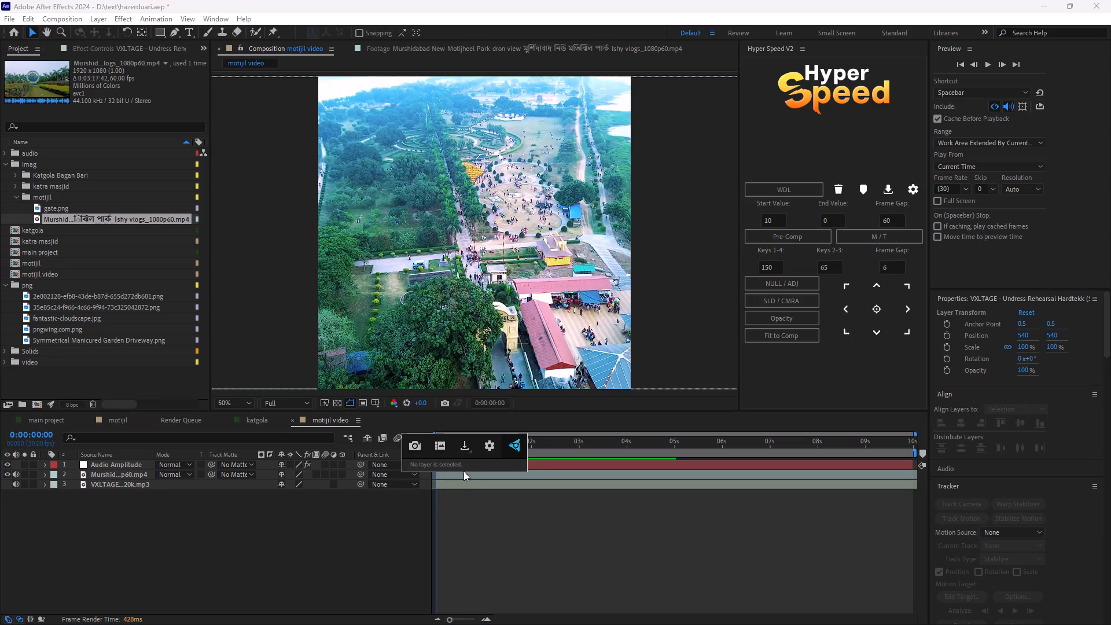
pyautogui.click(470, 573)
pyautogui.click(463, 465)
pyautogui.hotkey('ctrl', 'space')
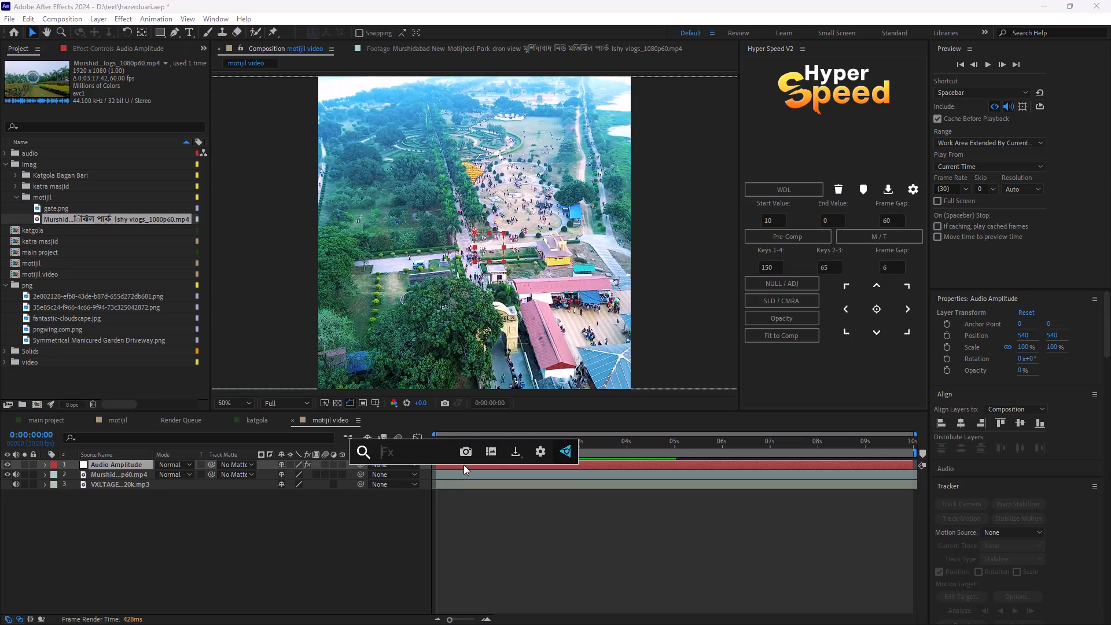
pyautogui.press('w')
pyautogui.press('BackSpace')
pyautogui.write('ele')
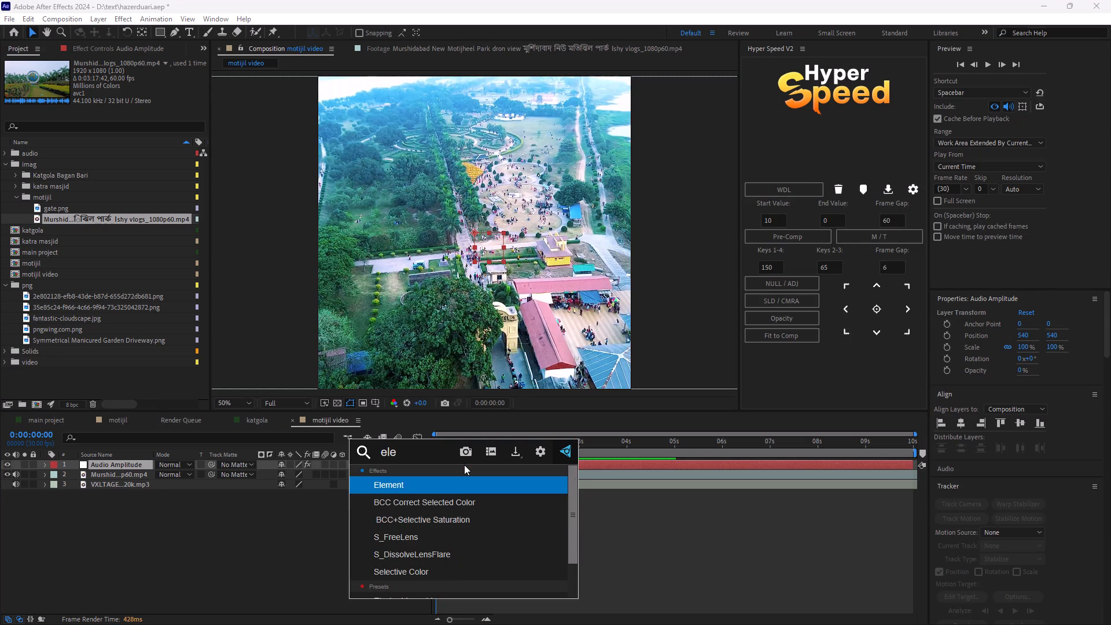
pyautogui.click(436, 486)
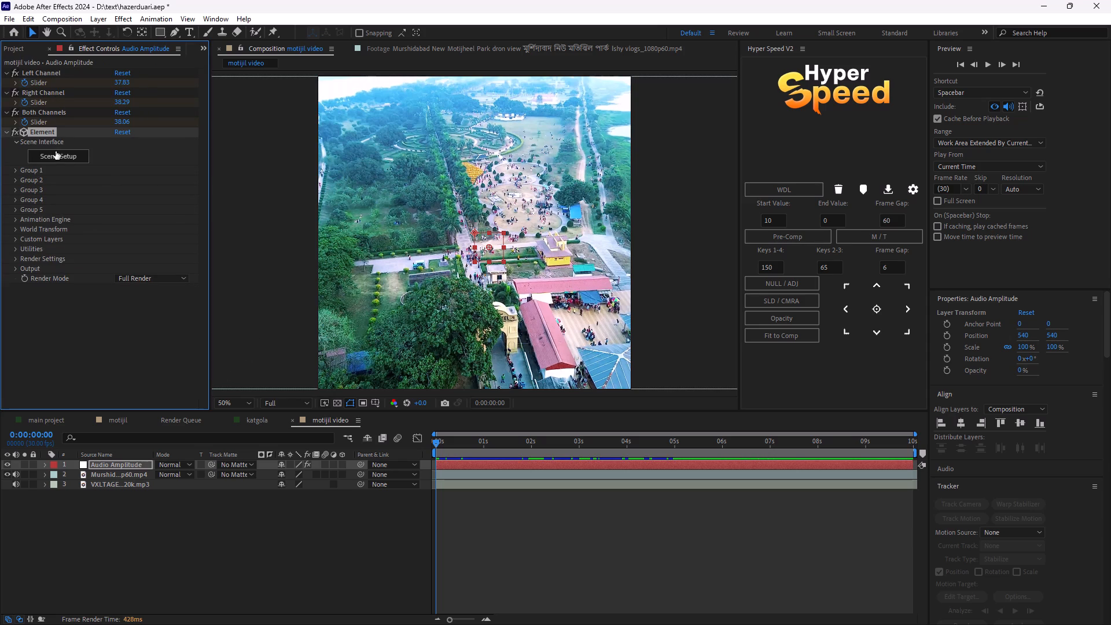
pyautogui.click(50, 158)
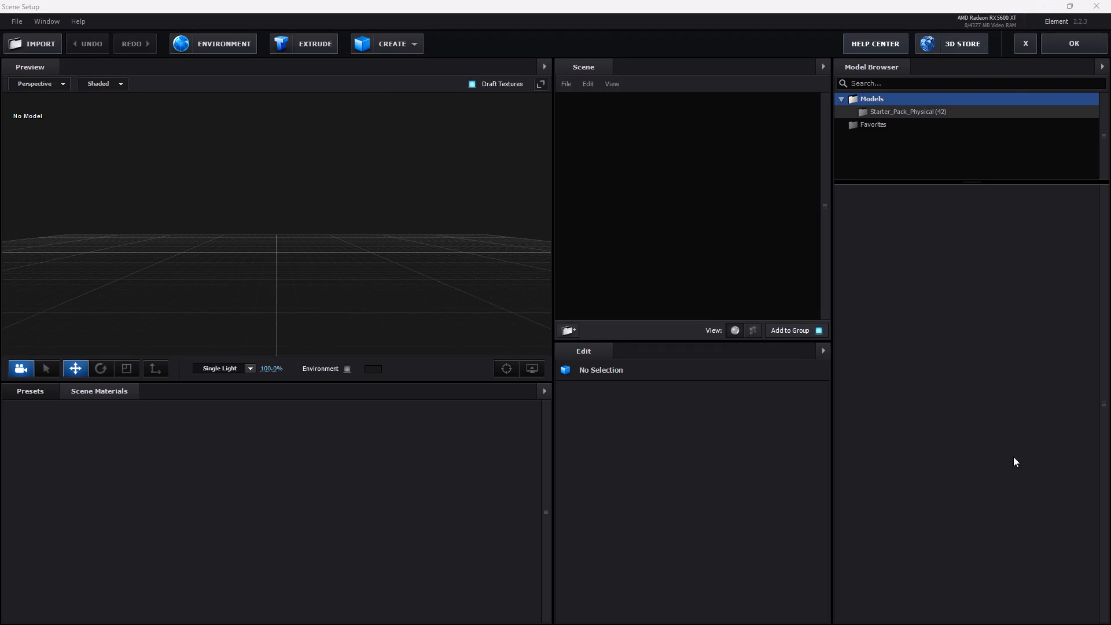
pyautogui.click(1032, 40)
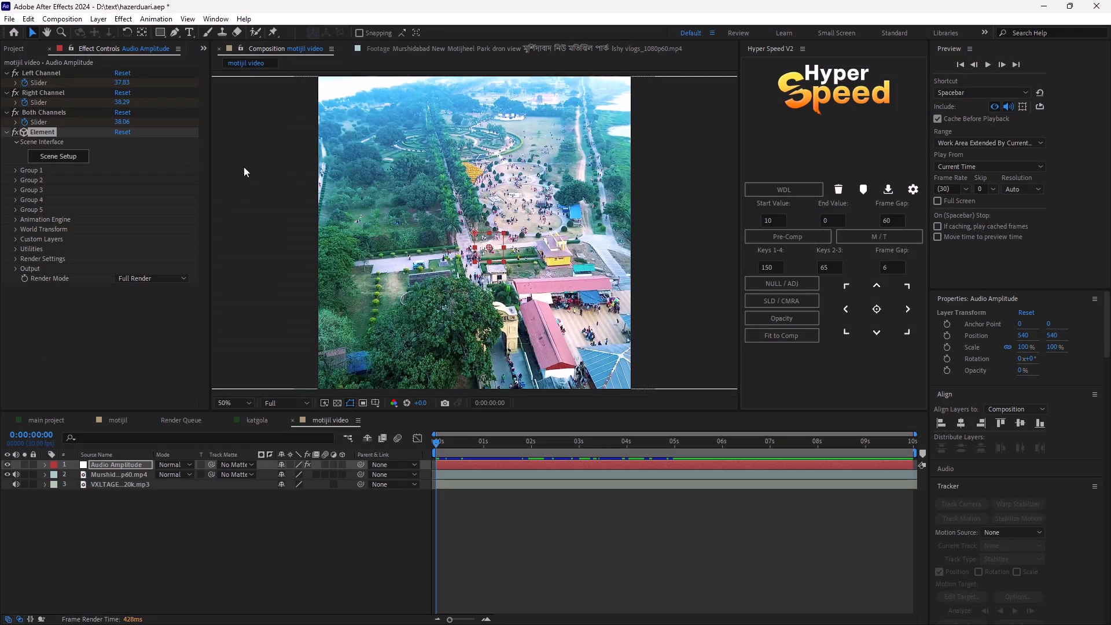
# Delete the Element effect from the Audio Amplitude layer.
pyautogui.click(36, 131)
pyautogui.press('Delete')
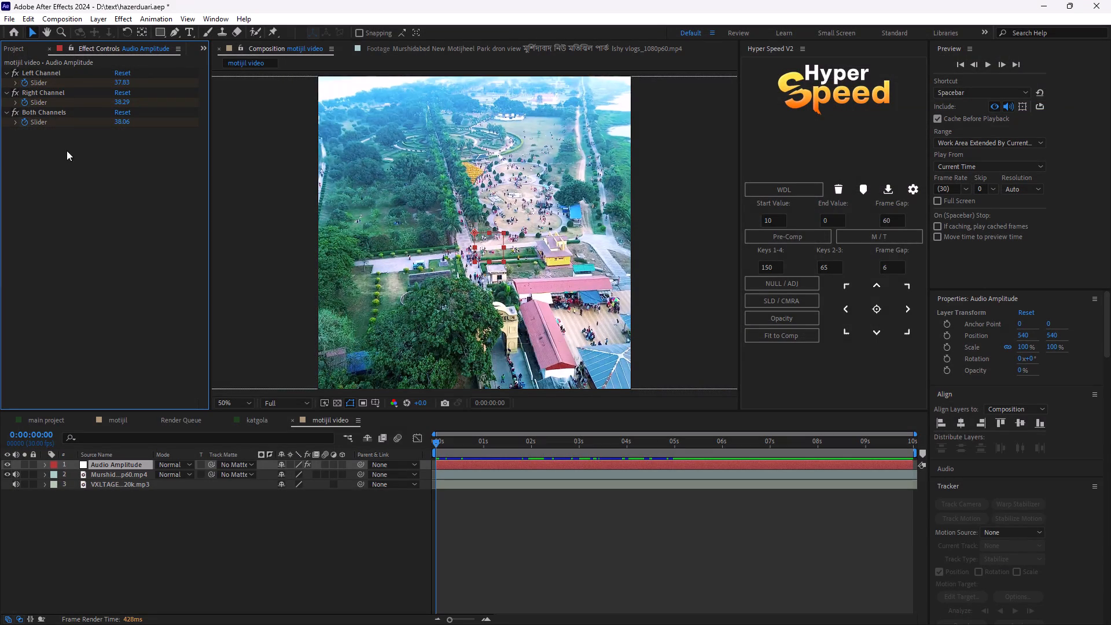
# Select the Left, Right and Both Channels effects of the Audio Amplitude layer and reveal their keyframed sliders in the timeline.
pyautogui.moveTo(80, 134); pyautogui.dragTo(71, 116)
pyautogui.click(42, 82)
pyautogui.click(28, 71)
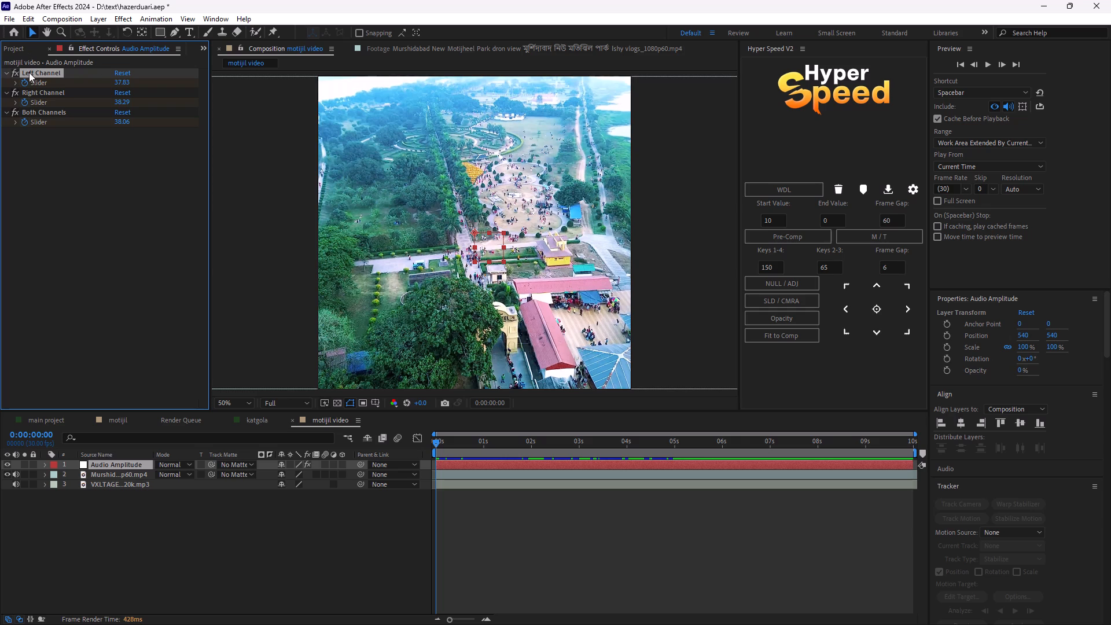
pyautogui.keyDown('shift'); pyautogui.click(32, 93); pyautogui.keyUp('shift')
pyautogui.keyDown('shift'); pyautogui.click(42, 111); pyautogui.keyUp('shift')
pyautogui.keyDown('shift'); pyautogui.click(43, 113); pyautogui.keyUp('shift')
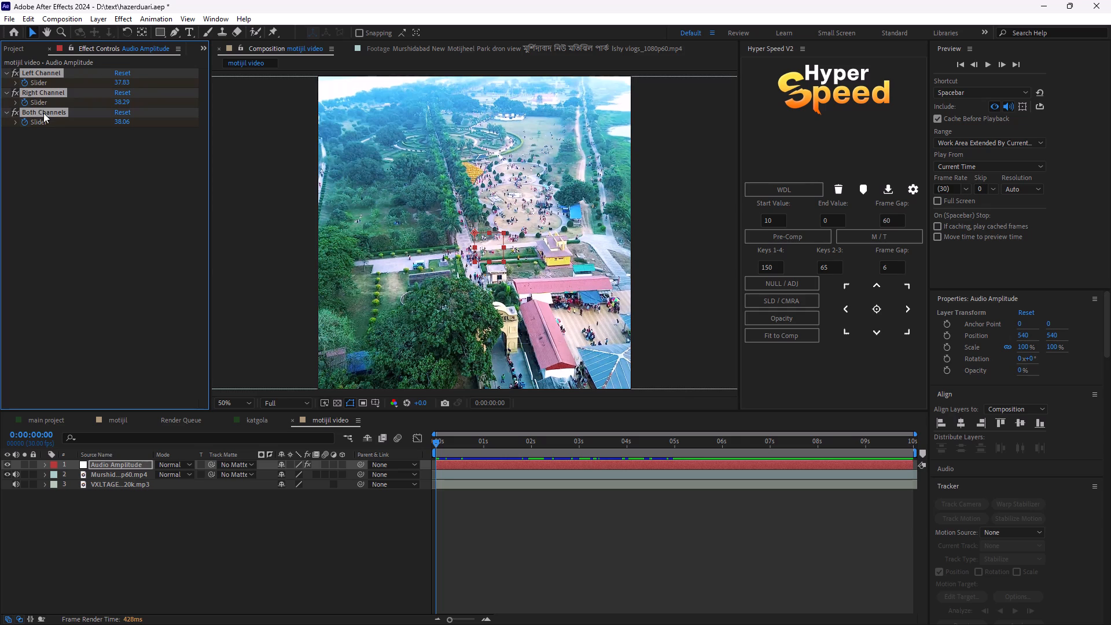
pyautogui.click(414, 432)
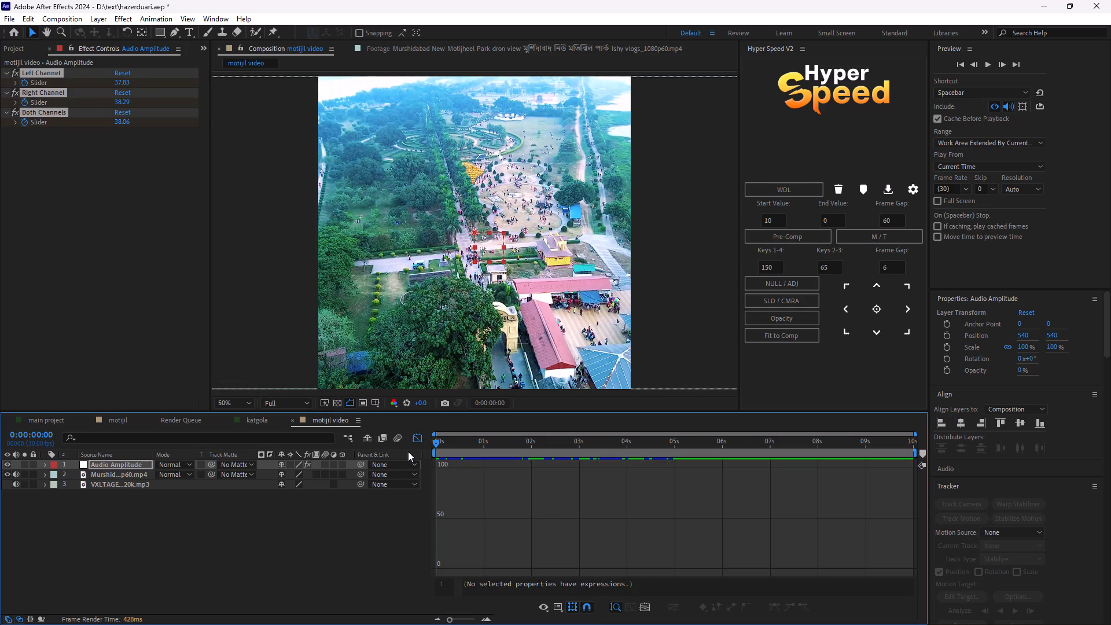
pyautogui.click(420, 439)
pyautogui.press('u')
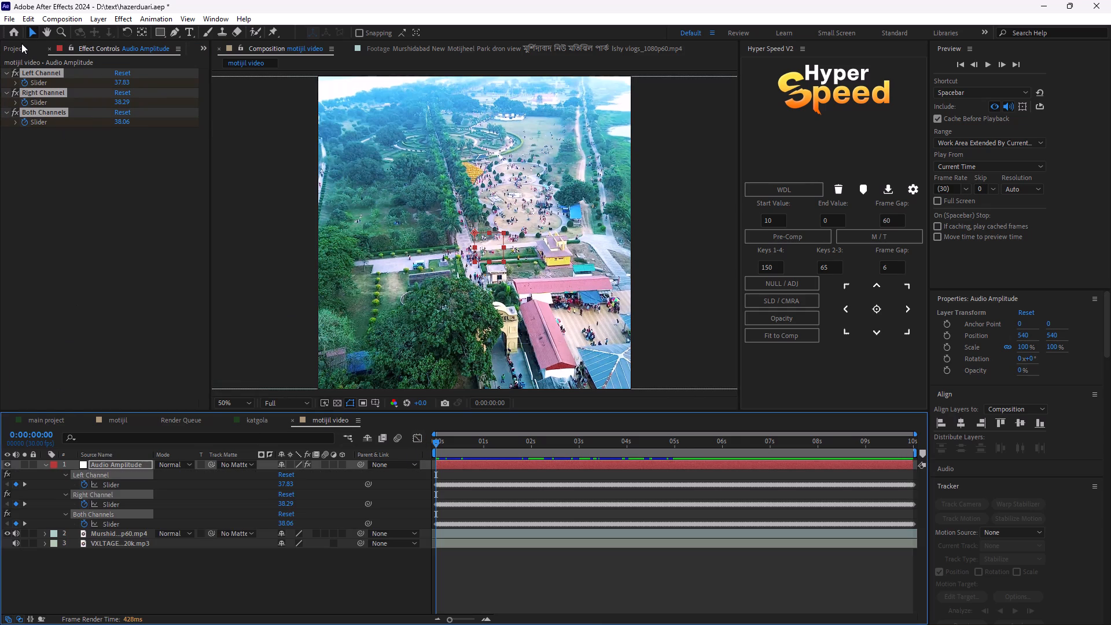
# Plot the Left, Right and Both Channels sliders of the Audio Amplitude layer together in the Graph Editor.
pyautogui.click(21, 42)
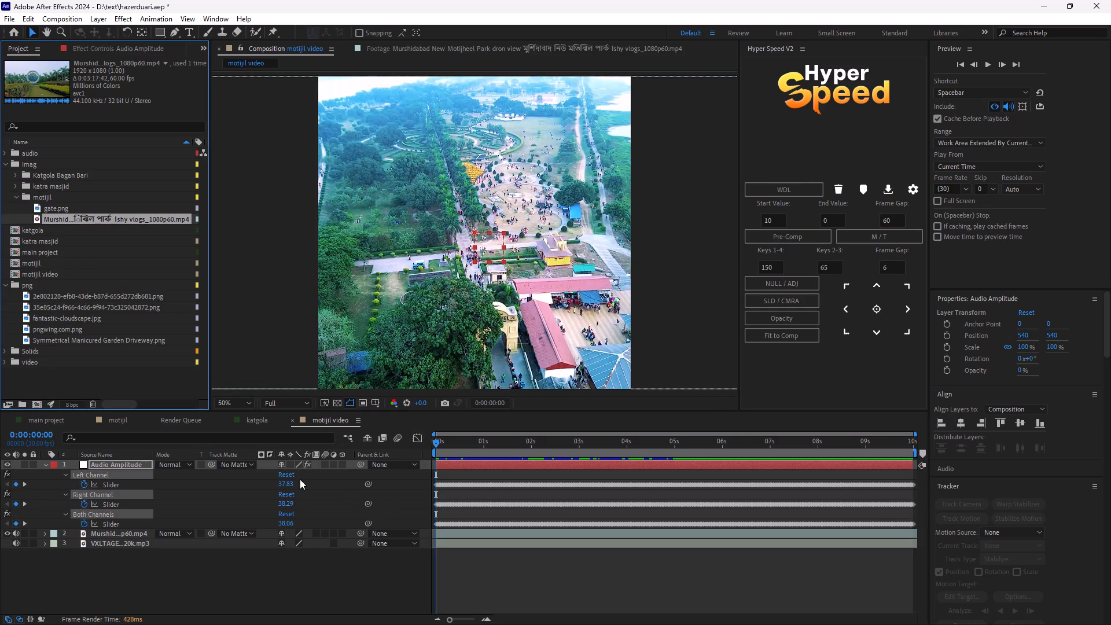
pyautogui.click(420, 436)
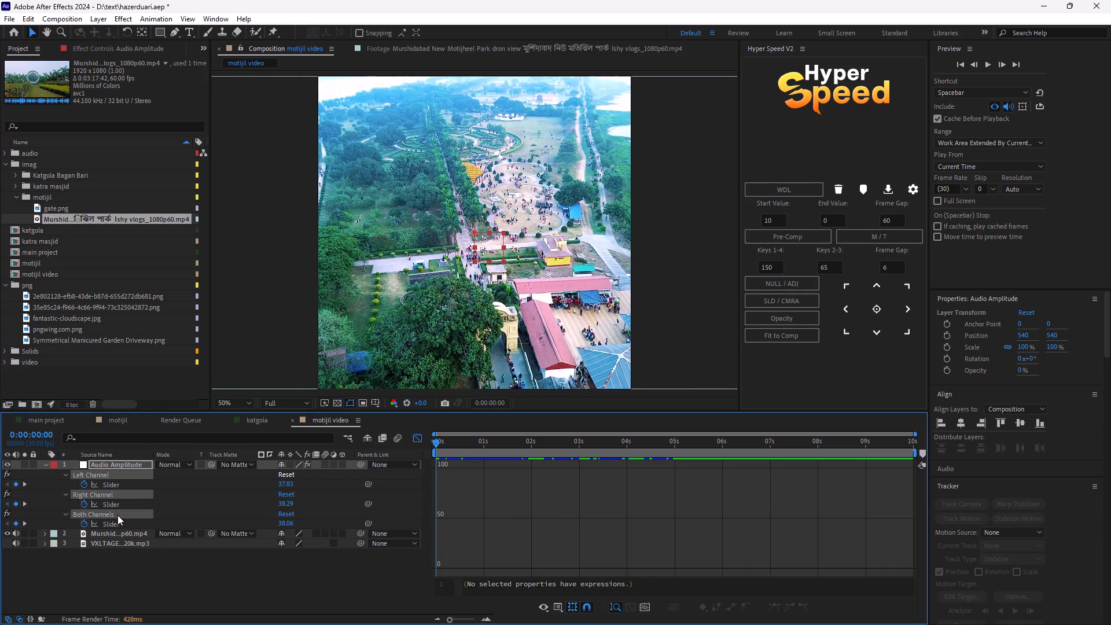
pyautogui.keyDown('shift'); pyautogui.click(118, 515); pyautogui.keyUp('shift')
pyautogui.keyDown('shift'); pyautogui.click(118, 523); pyautogui.keyUp('shift')
pyautogui.keyDown('shift'); pyautogui.click(119, 501); pyautogui.keyUp('shift')
pyautogui.keyDown('shift'); pyautogui.click(120, 483); pyautogui.keyUp('shift')
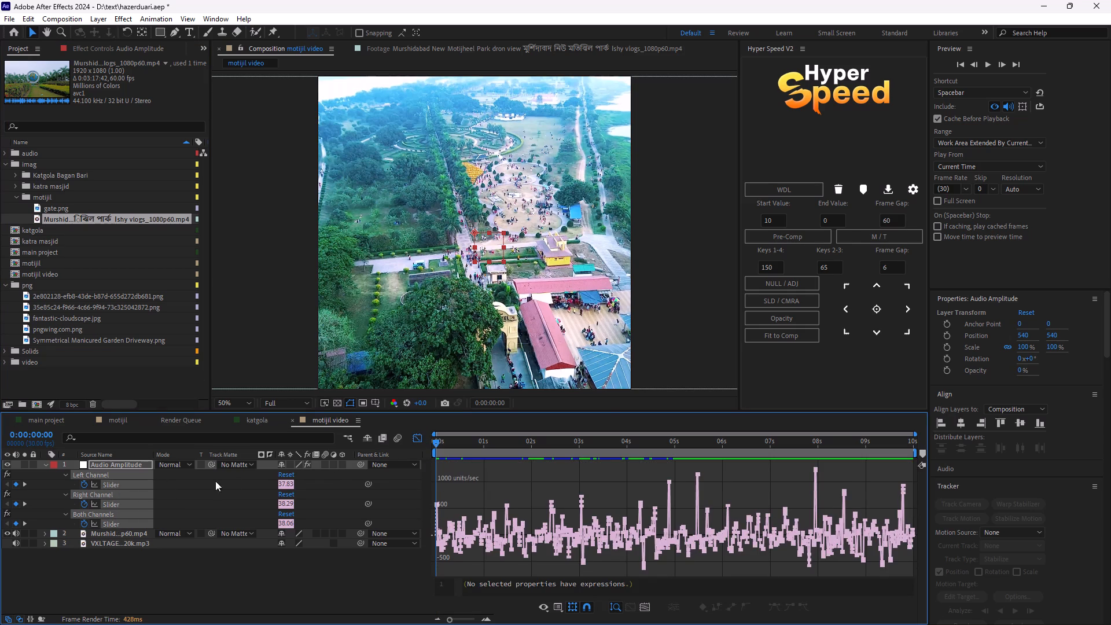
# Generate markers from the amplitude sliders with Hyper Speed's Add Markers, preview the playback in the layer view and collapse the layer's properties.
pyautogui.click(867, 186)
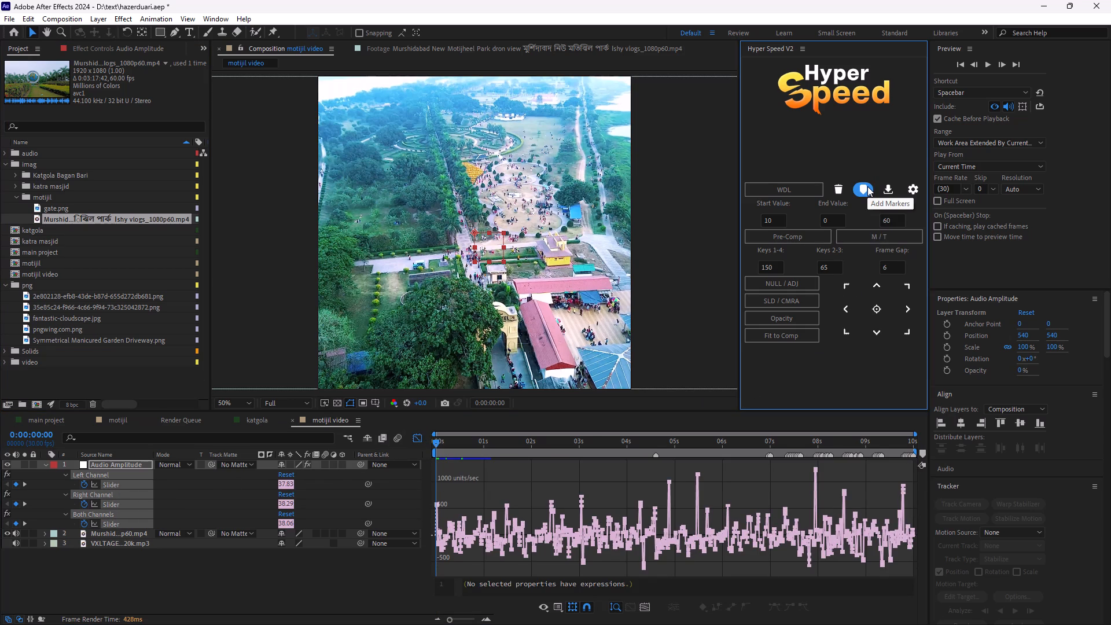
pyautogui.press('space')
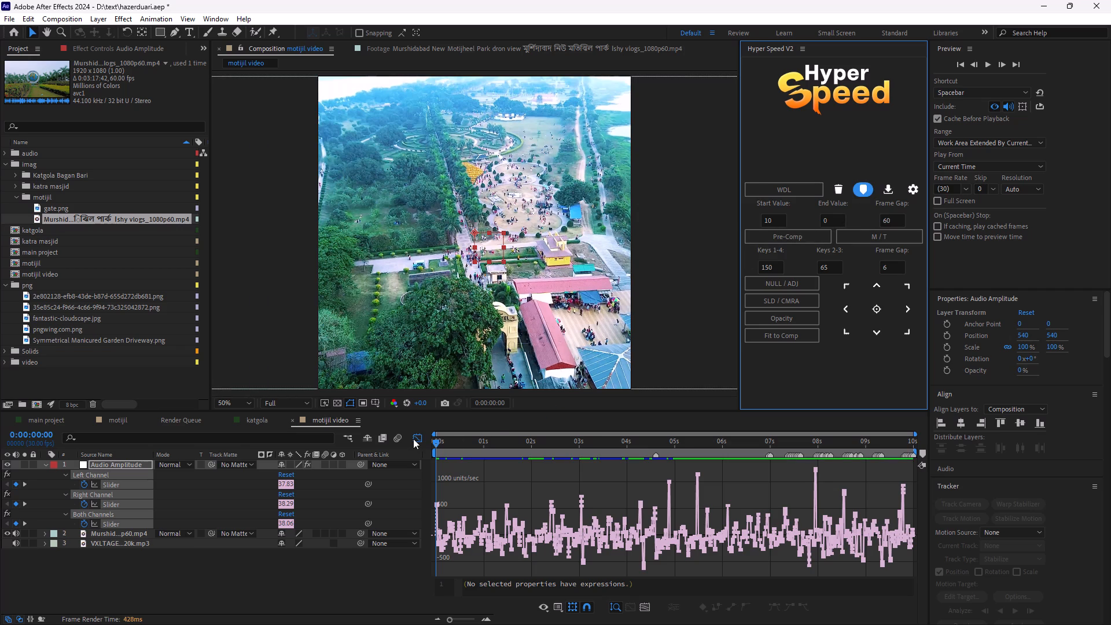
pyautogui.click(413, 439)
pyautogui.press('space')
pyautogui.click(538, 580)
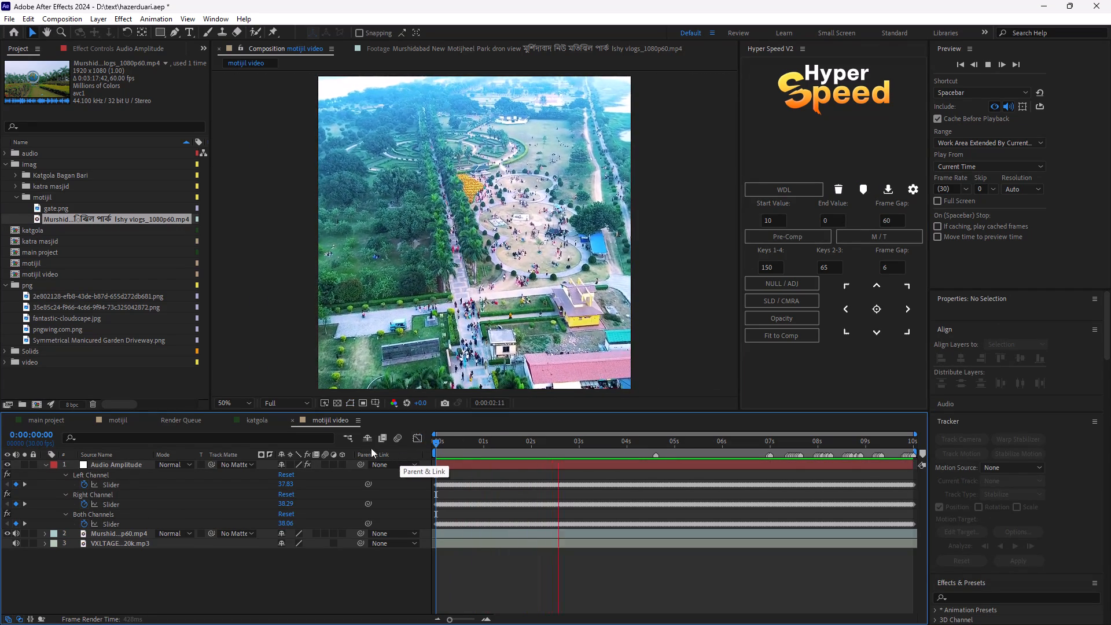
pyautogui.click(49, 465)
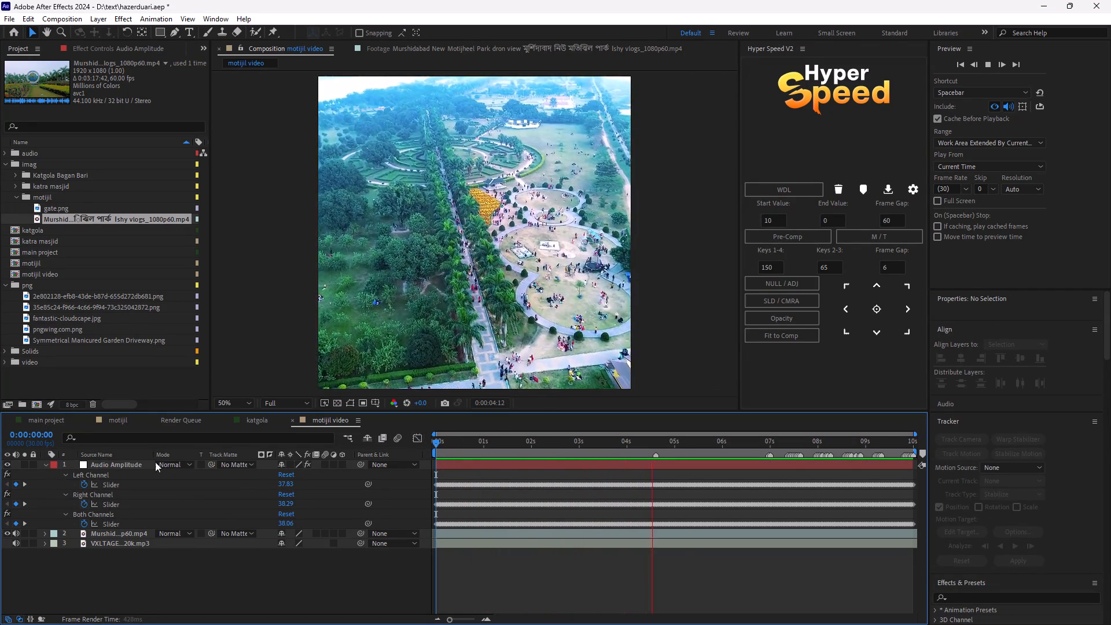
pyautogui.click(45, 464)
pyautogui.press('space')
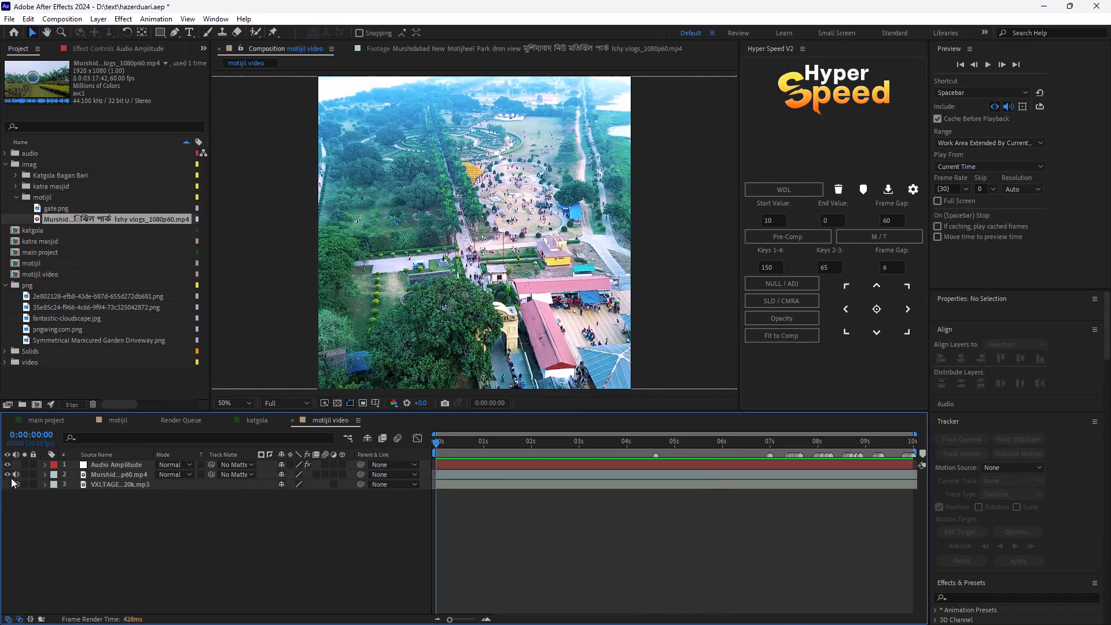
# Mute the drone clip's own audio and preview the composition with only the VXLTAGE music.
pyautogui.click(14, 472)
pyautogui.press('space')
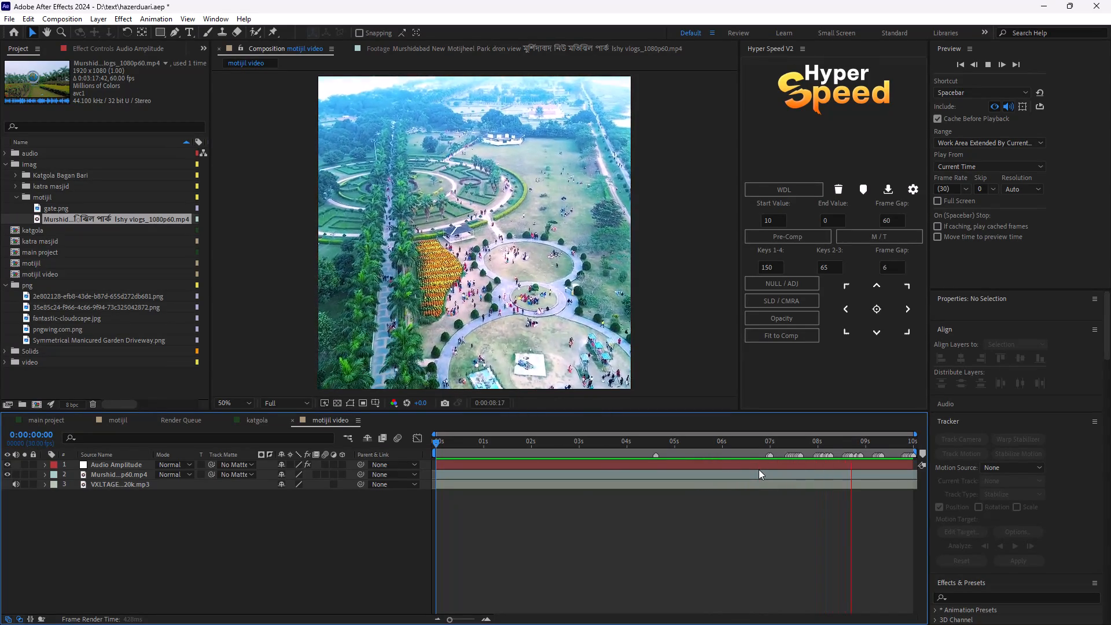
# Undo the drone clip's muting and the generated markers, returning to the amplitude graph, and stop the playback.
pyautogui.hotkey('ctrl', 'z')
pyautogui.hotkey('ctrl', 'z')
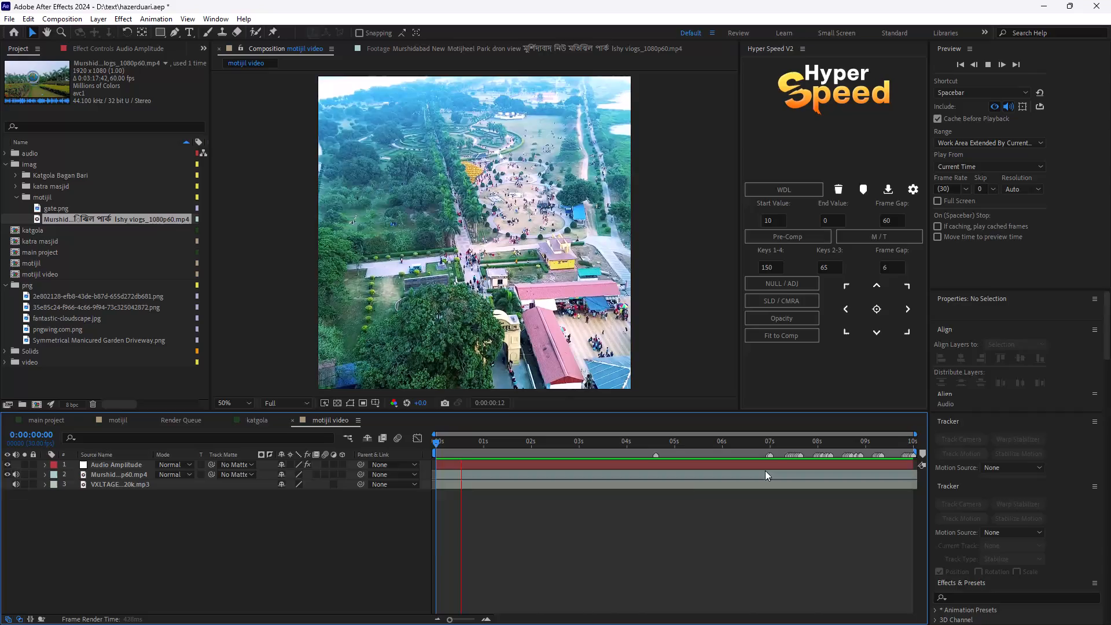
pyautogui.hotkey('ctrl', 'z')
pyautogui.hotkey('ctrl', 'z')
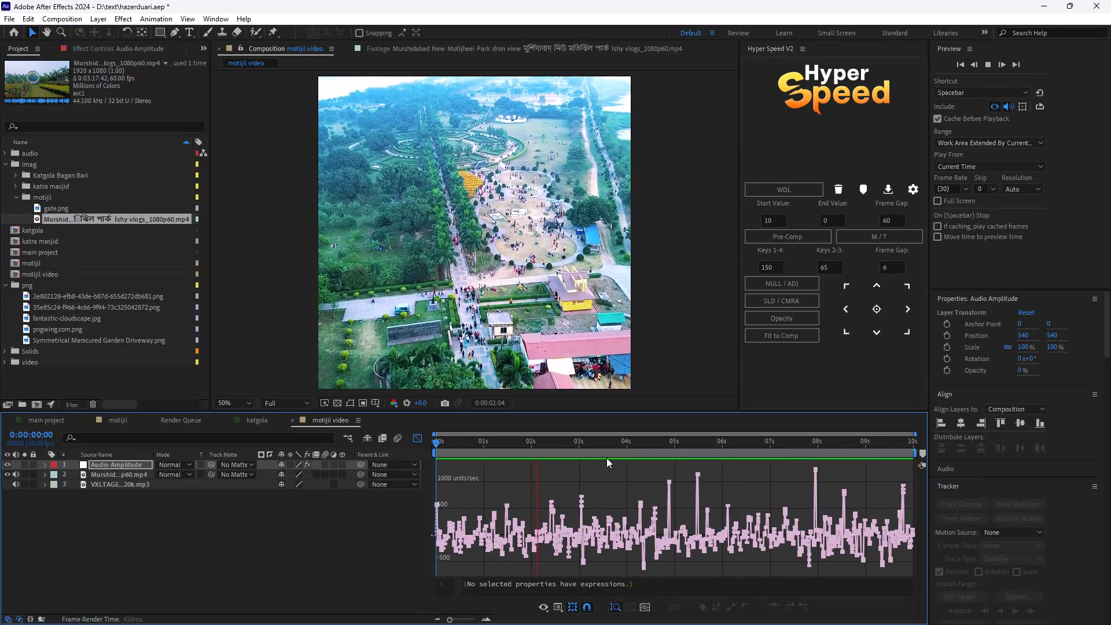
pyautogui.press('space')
# Examine the amplitude graph's opening seconds up close and play the music to match its beats with the peaks.
pyautogui.moveTo(458, 620); pyautogui.dragTo(468, 623)
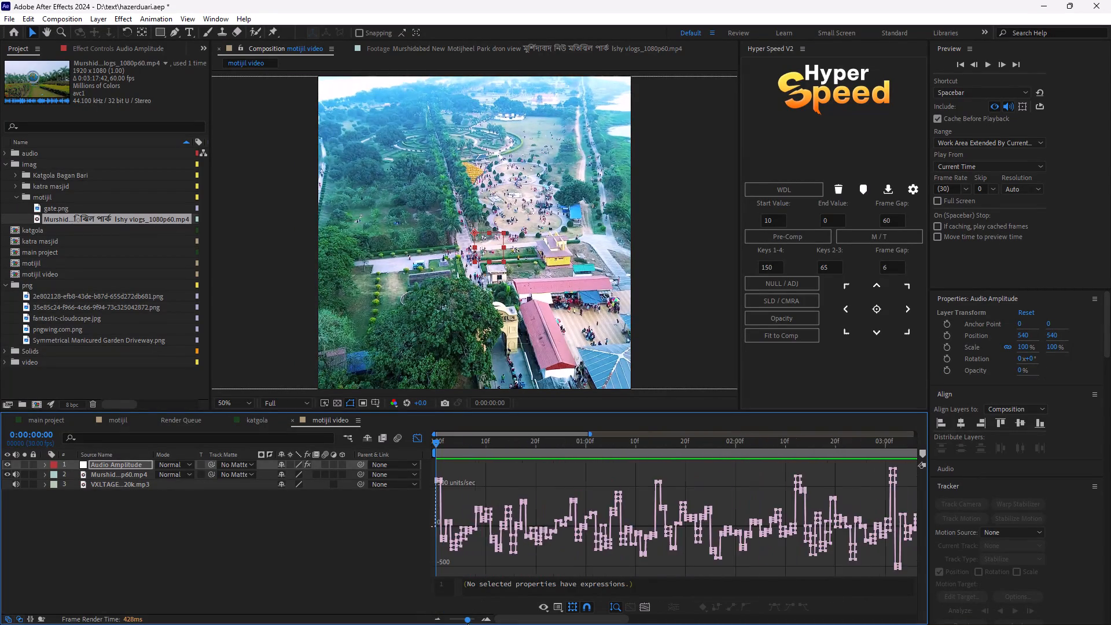
pyautogui.moveTo(468, 623); pyautogui.dragTo(469, 623)
pyautogui.press('space')
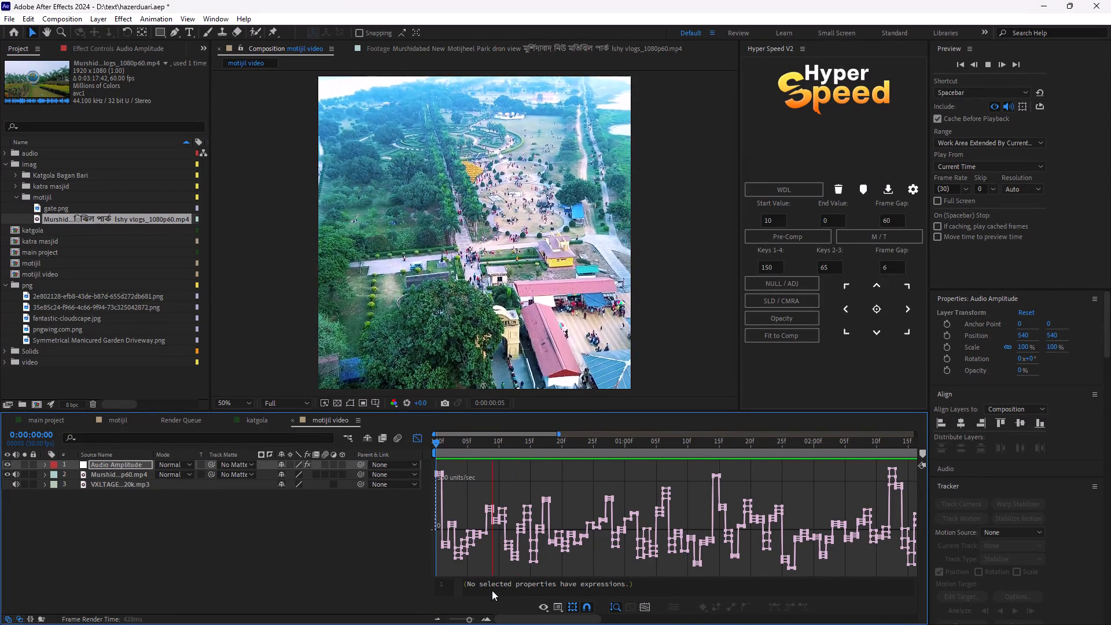
pyautogui.press('space')
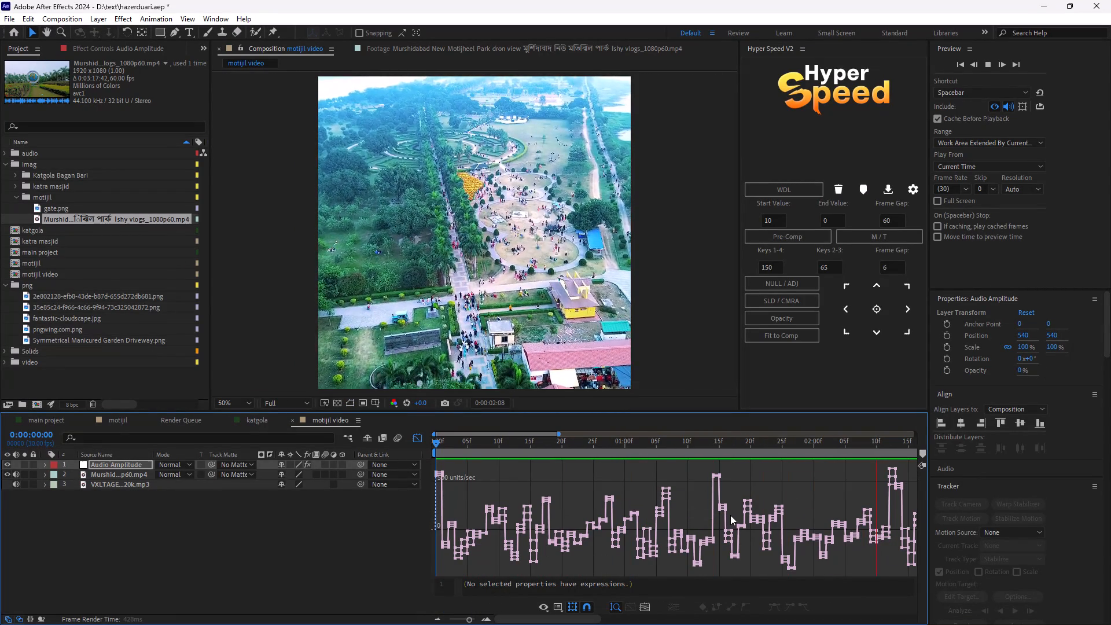
pyautogui.moveTo(435, 443); pyautogui.dragTo(489, 494)
pyautogui.moveTo(561, 434); pyautogui.dragTo(579, 440)
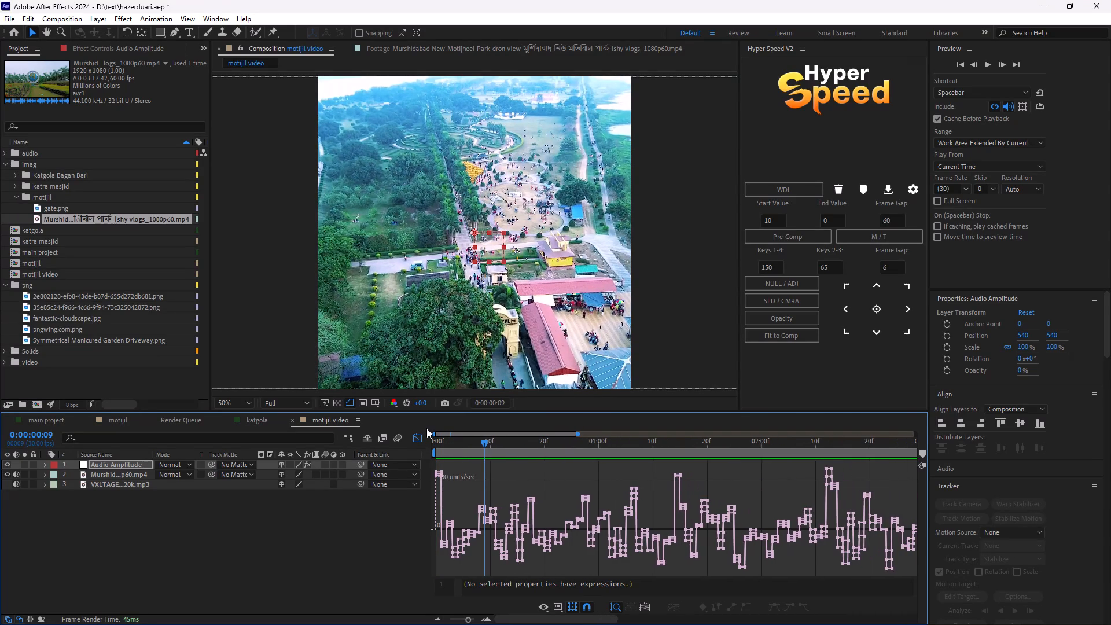
pyautogui.click(422, 435)
pyautogui.moveTo(492, 450); pyautogui.dragTo(414, 465)
pyautogui.press('space')
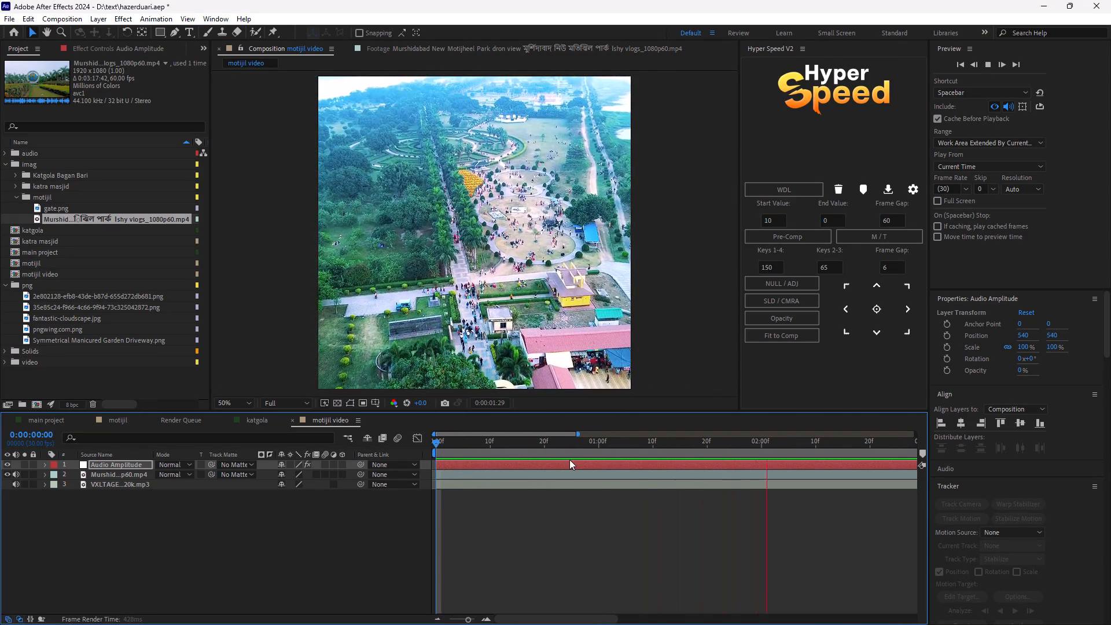
pyautogui.press('space')
# Add composition markers 1 to 3 on the amplitude beats at 0:00:00:00, 0:00:00:09 and 0:00:00:18.
pyautogui.click(421, 444)
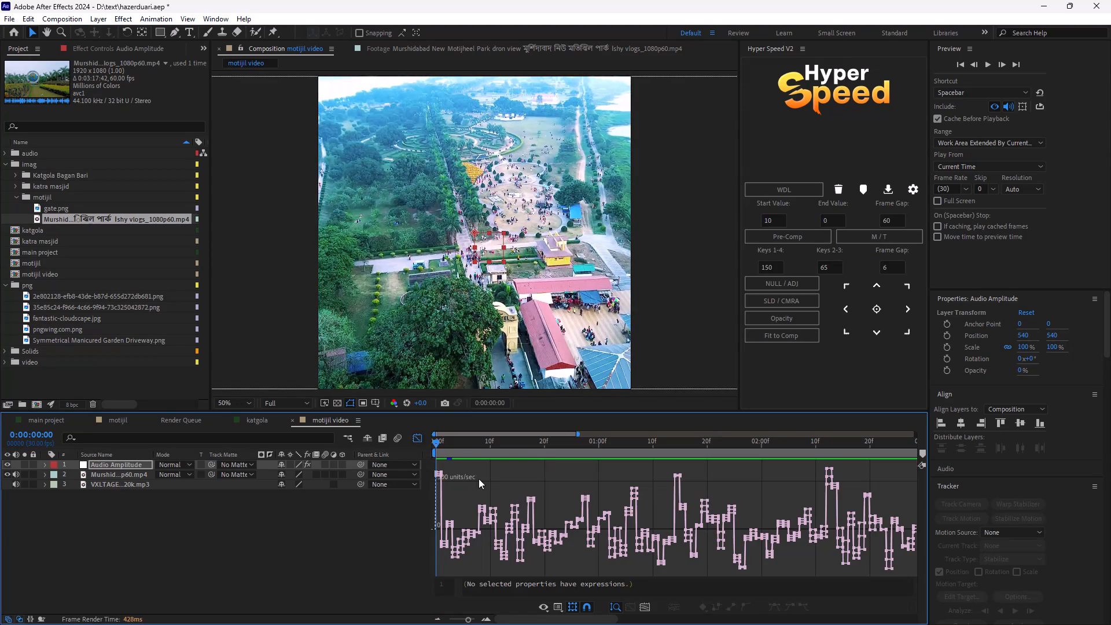
pyautogui.click(924, 455)
pyautogui.press('space')
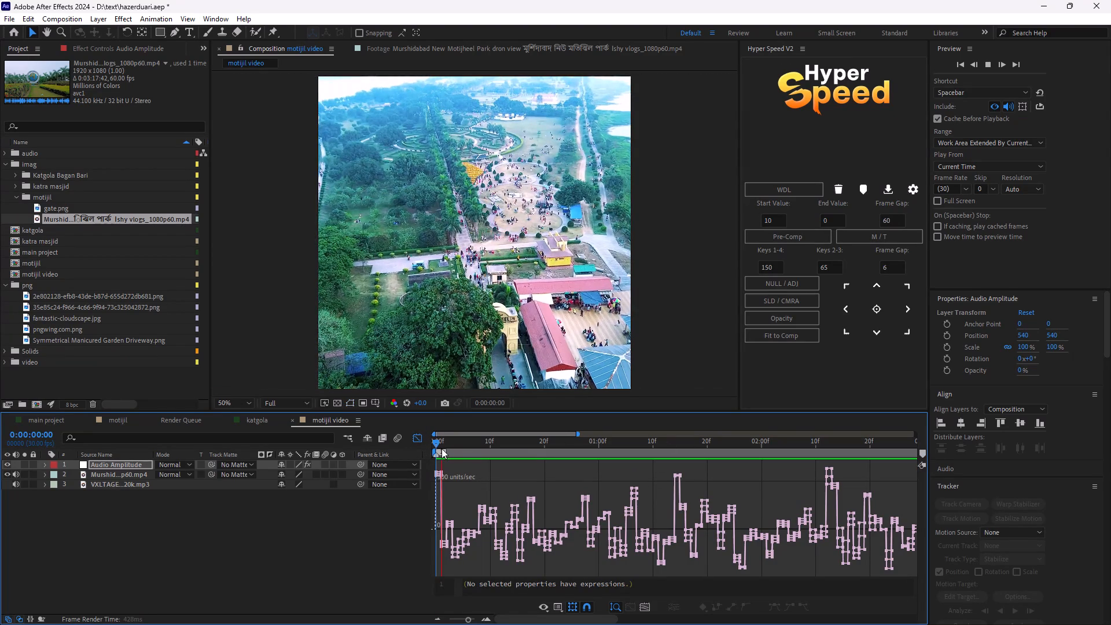
pyautogui.press('space')
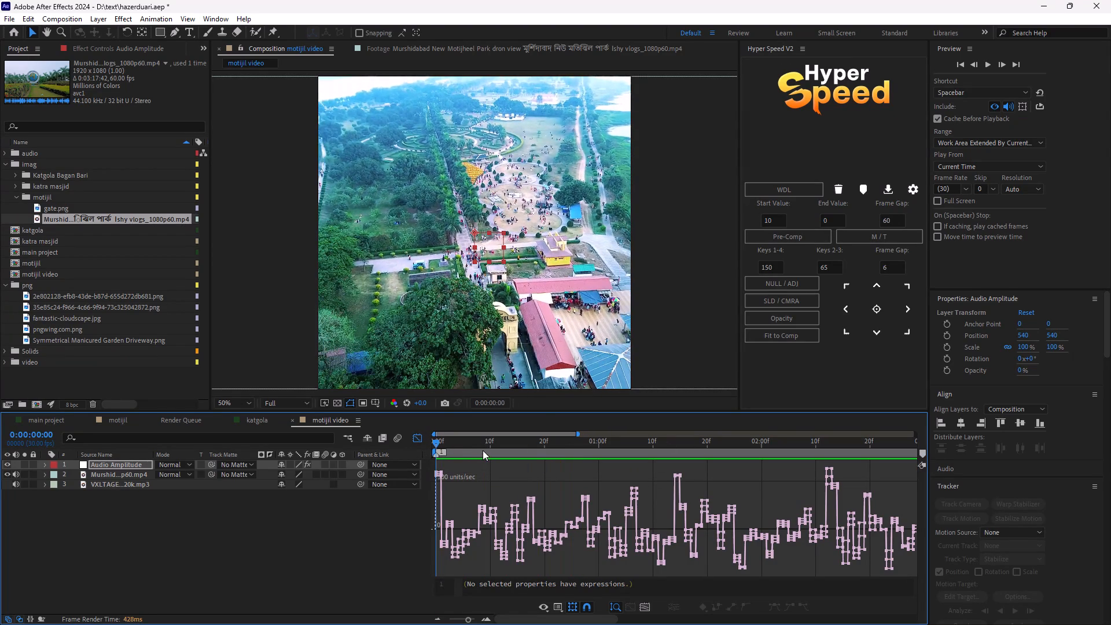
pyautogui.click(484, 449)
pyautogui.click(922, 454)
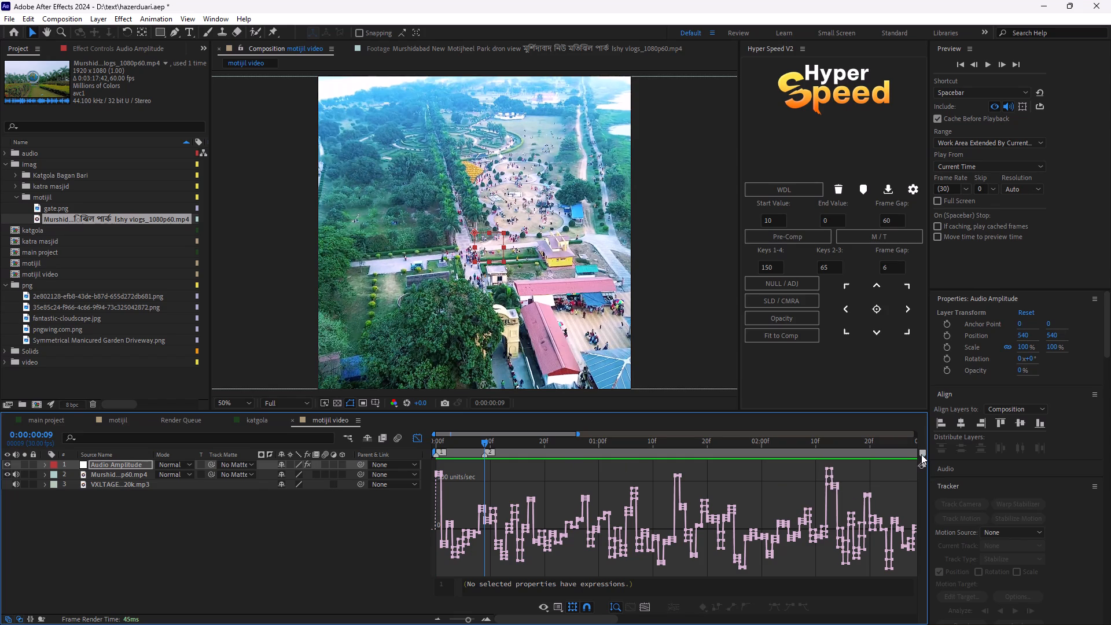
pyautogui.press('space')
pyautogui.press('space')
pyautogui.click(534, 454)
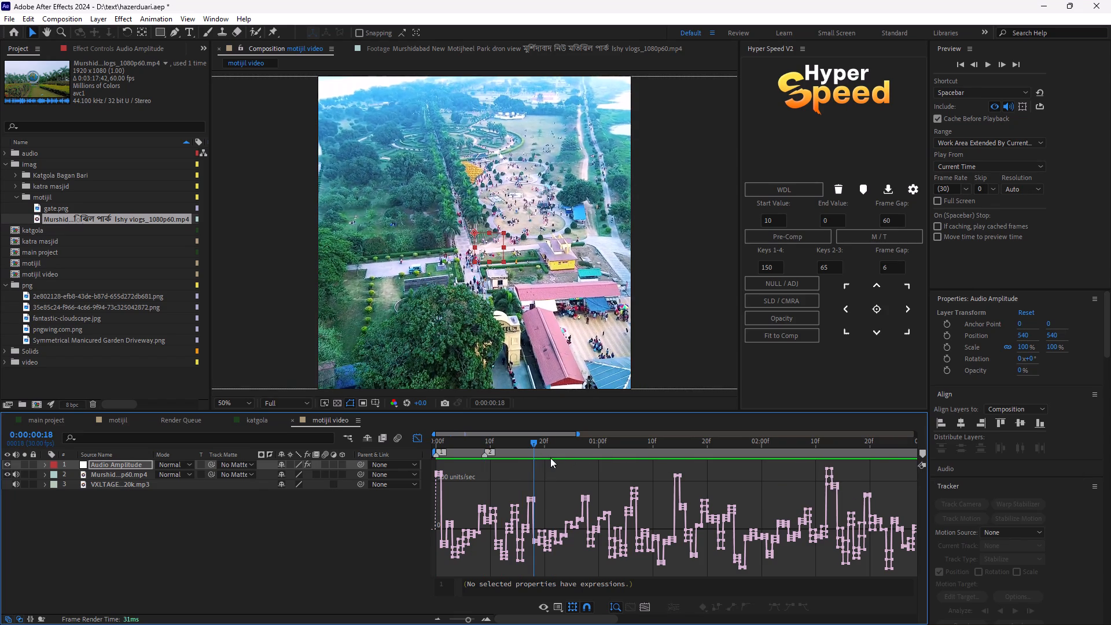
pyautogui.click(925, 450)
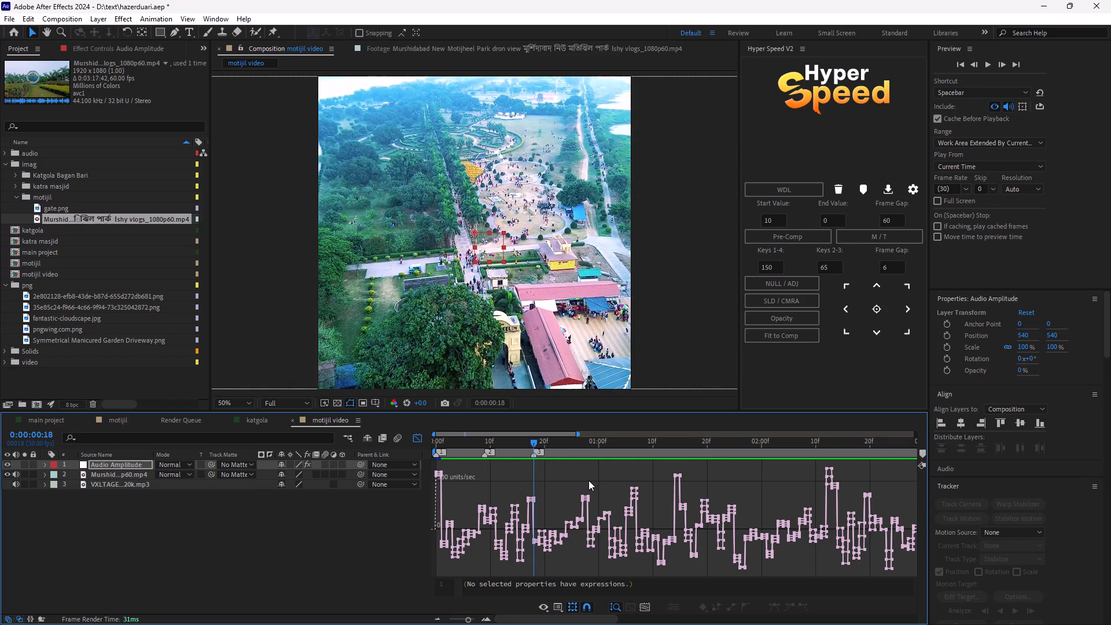
# Add composition markers 4 to 6 on the following amplitude peaks at 0:00:00:28, 0:00:01:07 and 0:00:01:15.
pyautogui.click(588, 480)
pyautogui.click(586, 453)
pyautogui.click(924, 450)
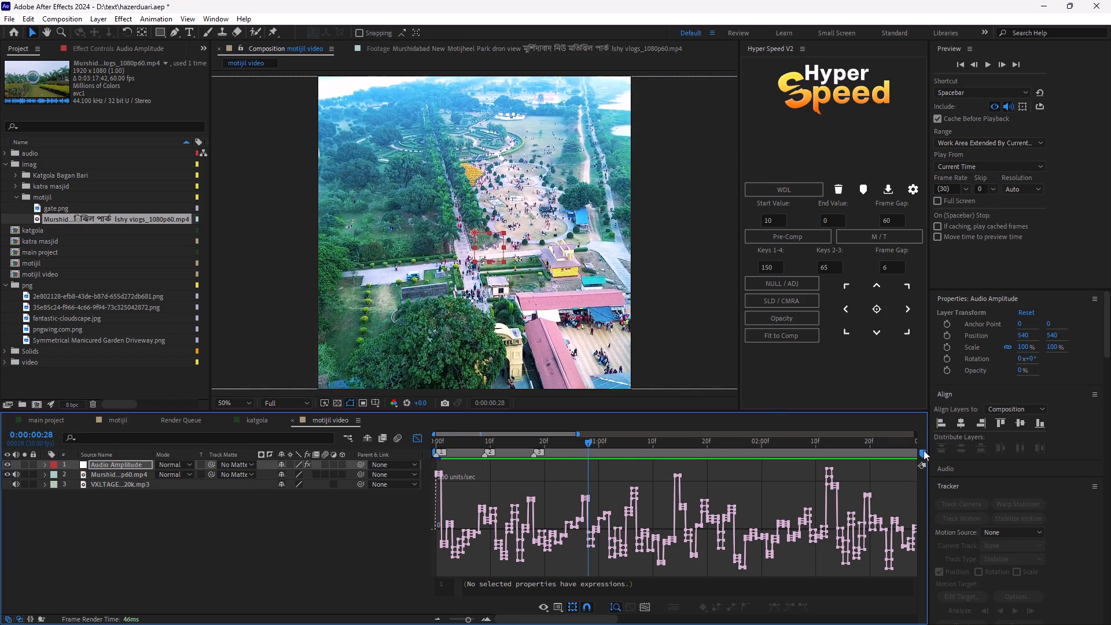
pyautogui.click(636, 479)
pyautogui.click(642, 454)
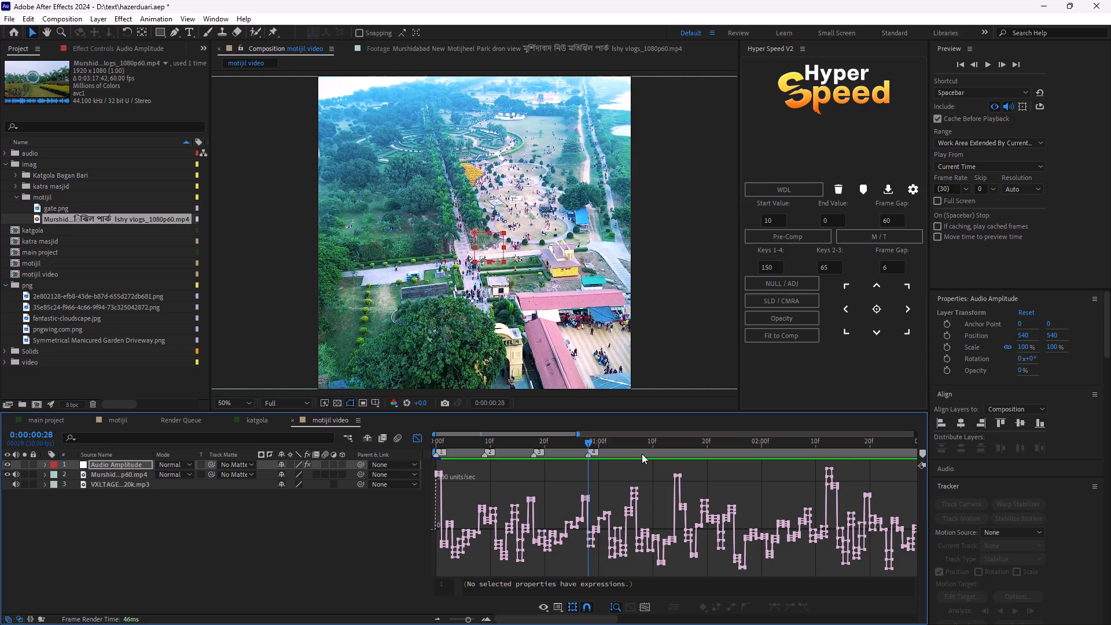
pyautogui.click(637, 454)
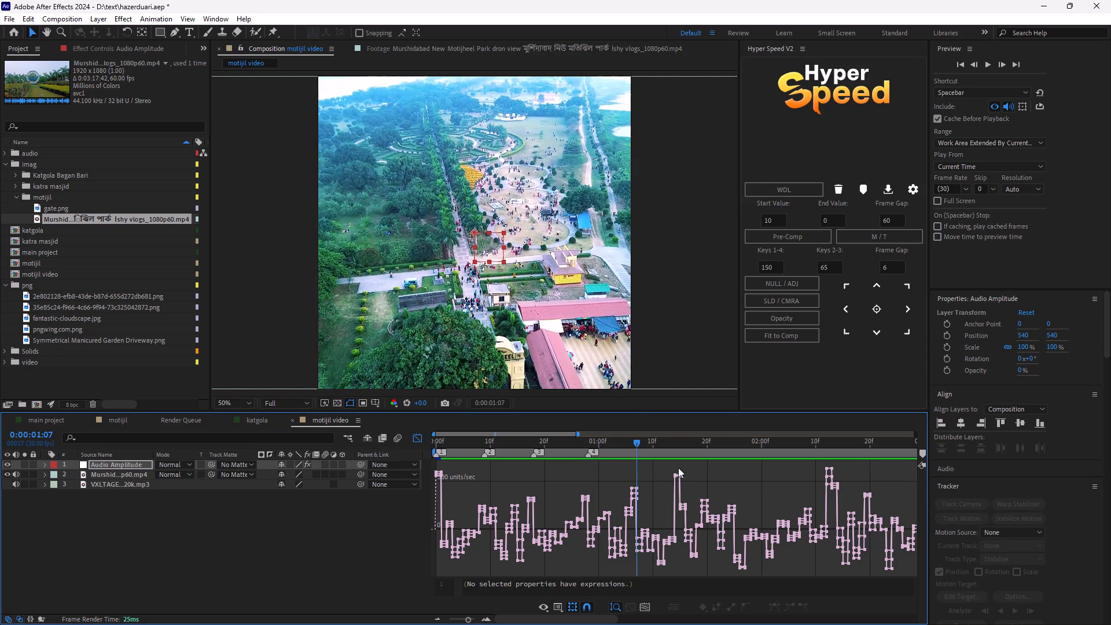
pyautogui.click(919, 450)
pyautogui.click(680, 454)
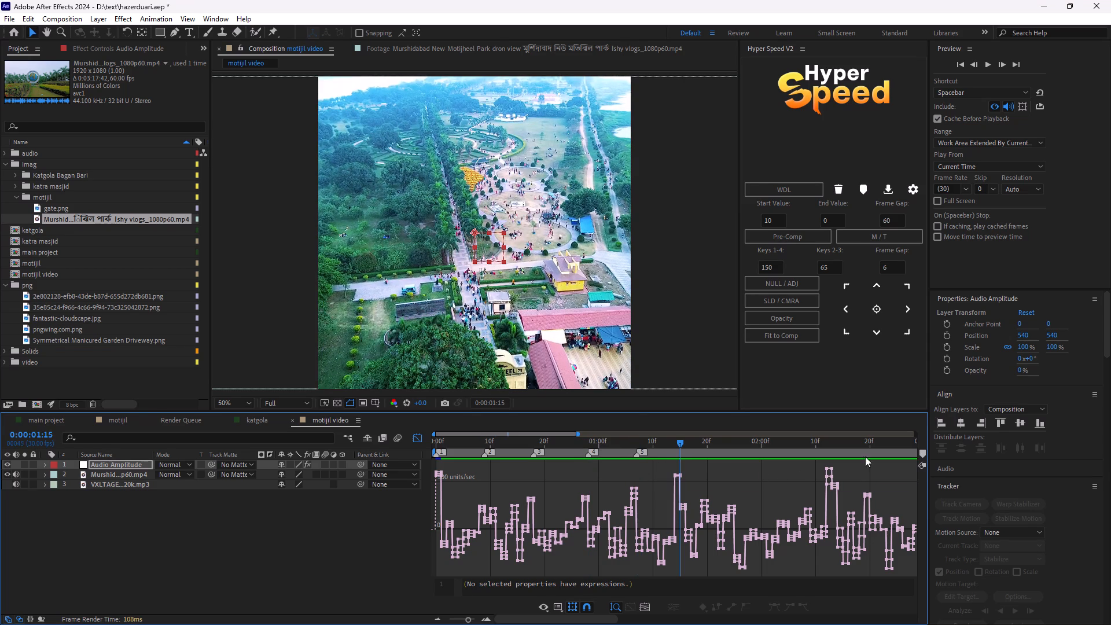
pyautogui.moveTo(922, 447); pyautogui.dragTo(920, 461)
pyautogui.click(922, 450)
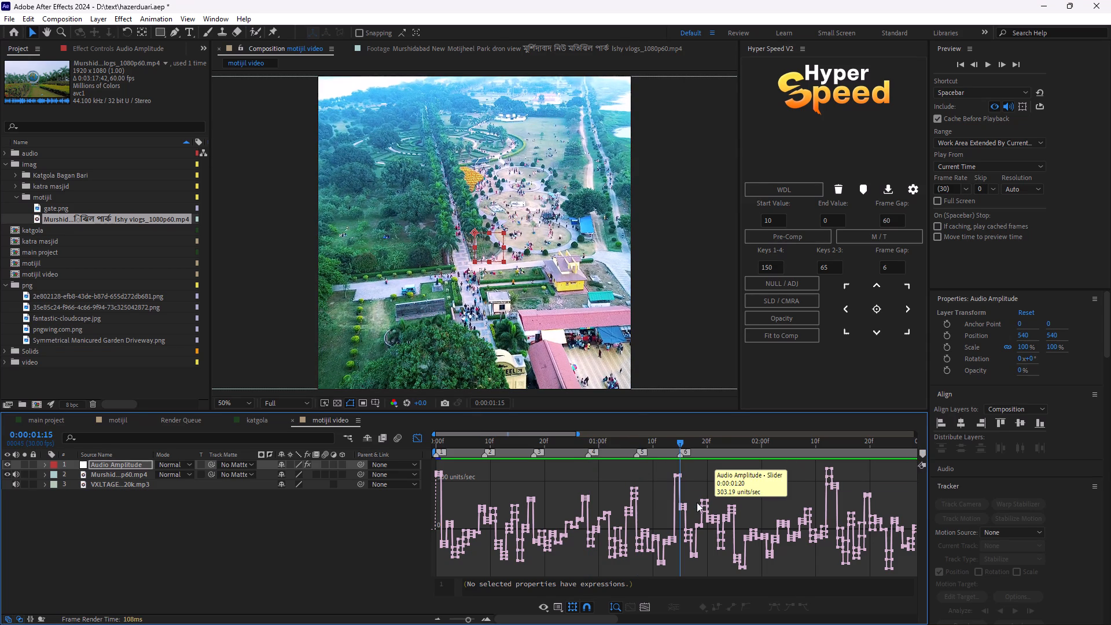
# Add composition markers 7 to 9 on the following amplitude peaks at 0:00:01:20, 0:00:01:25 and 0:00:02:13.
pyautogui.click(707, 492)
pyautogui.click(703, 450)
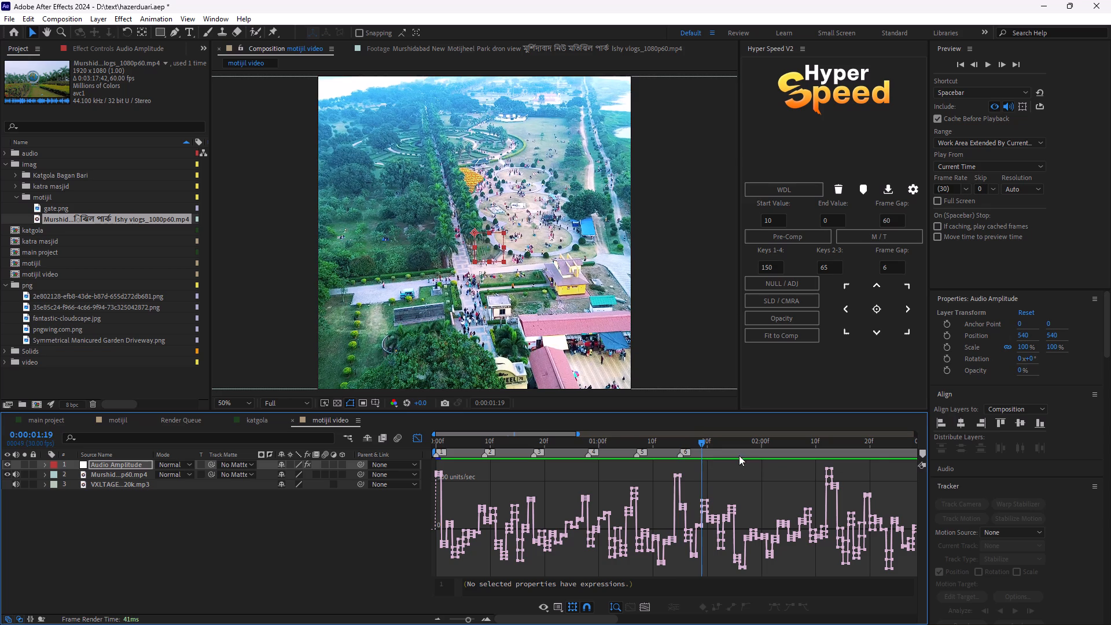
pyautogui.click(917, 451)
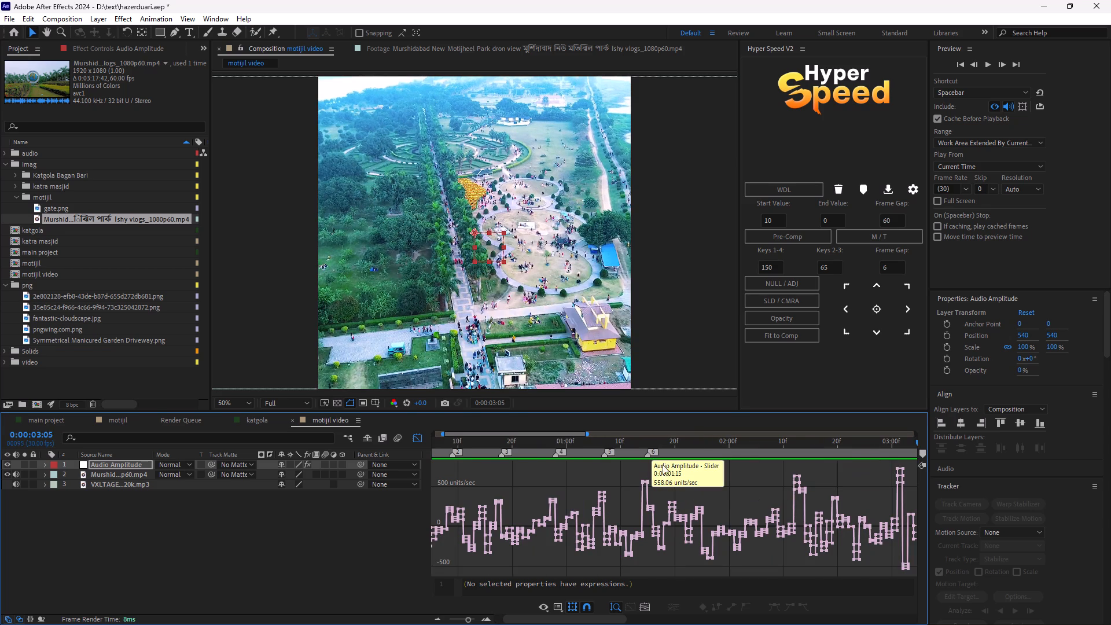
pyautogui.click(673, 446)
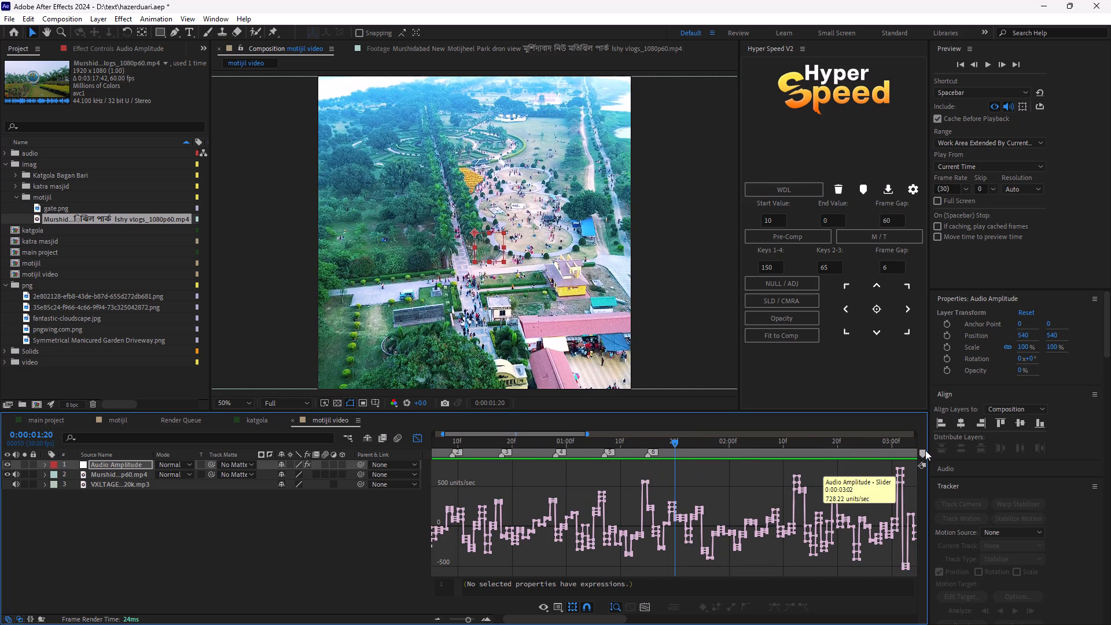
pyautogui.click(925, 450)
pyautogui.click(702, 497)
pyautogui.click(712, 452)
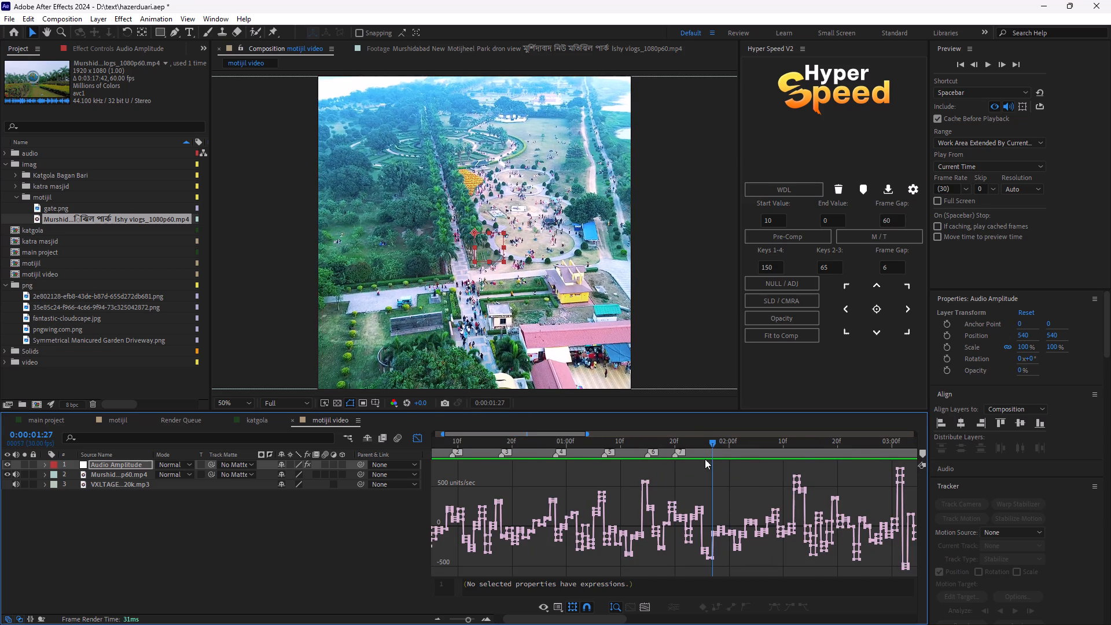
pyautogui.click(701, 453)
pyautogui.click(924, 450)
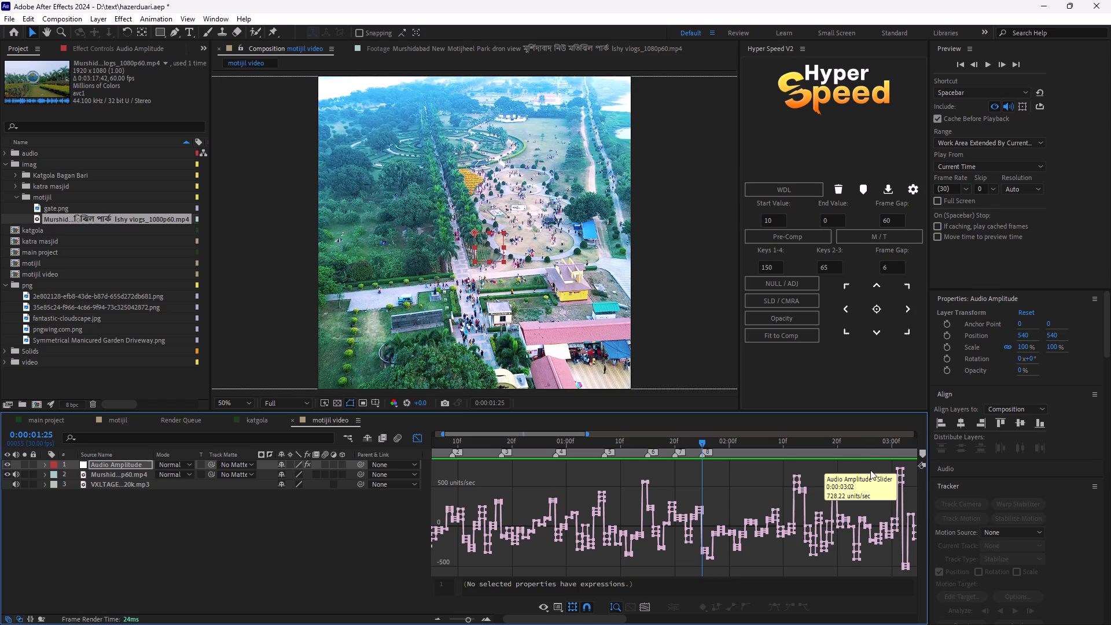
pyautogui.click(799, 452)
pyautogui.click(922, 455)
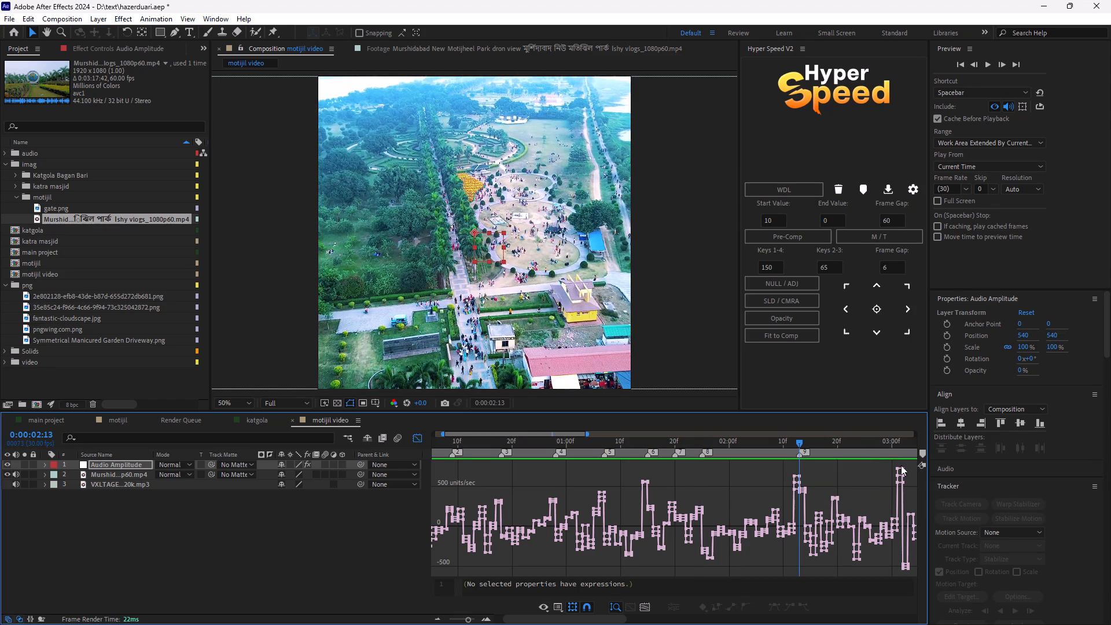
# Outside the amplitude graph, split the Audio Amplitude and VXLTAGE audio layers at 0:00:02:13 and delete the parts after it.
pyautogui.click(415, 442)
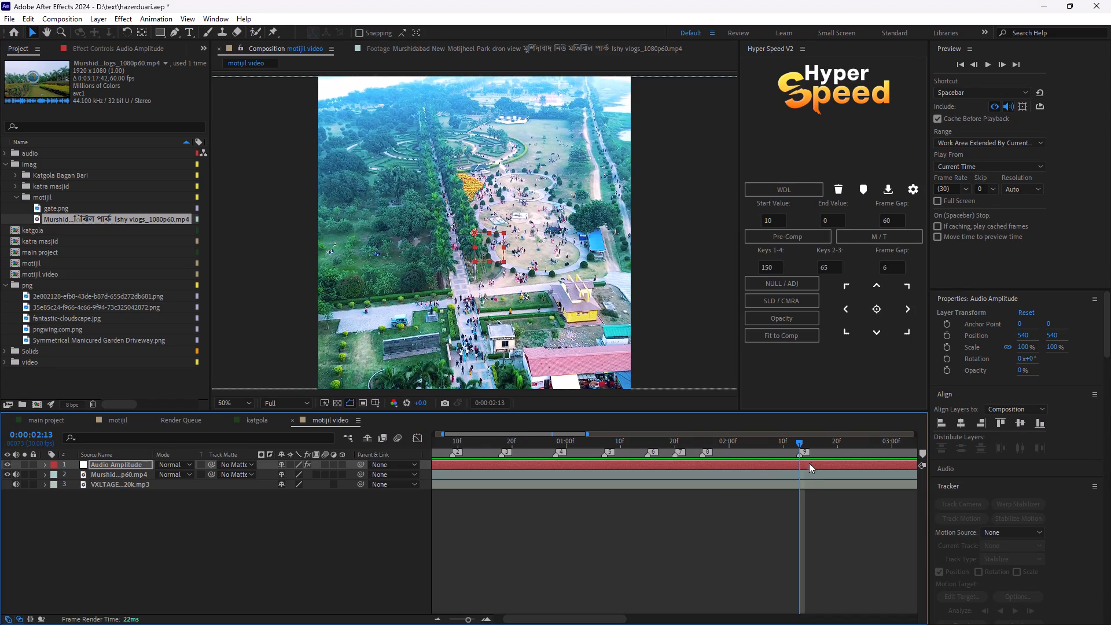
pyautogui.keyDown('ctrl'); pyautogui.moveTo(807, 495); pyautogui.dragTo(801, 470); pyautogui.keyUp('ctrl')
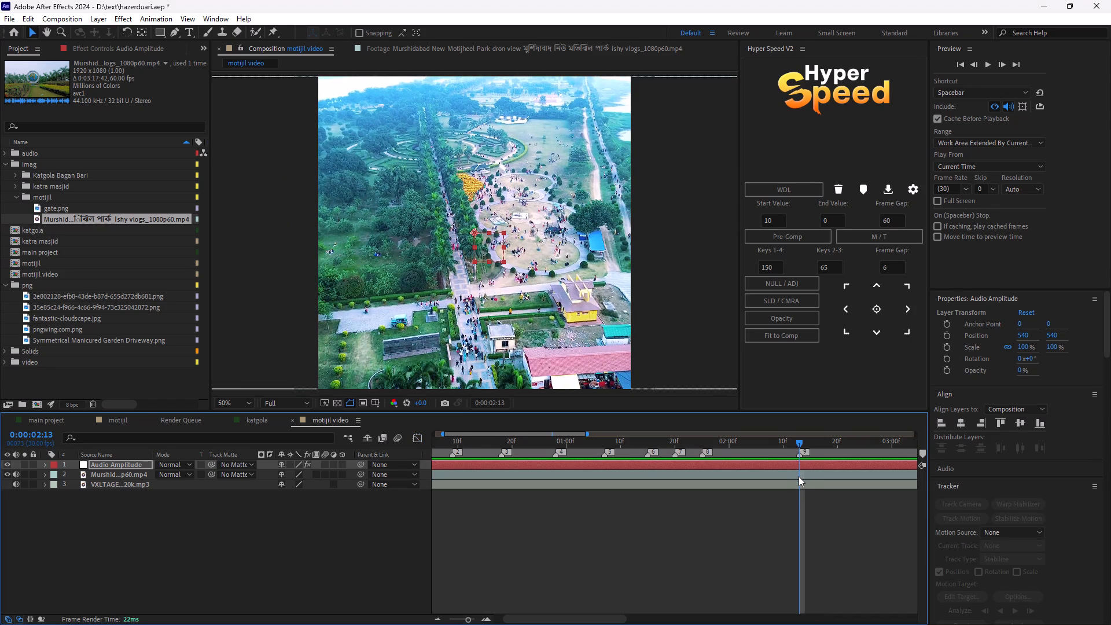
pyautogui.hotkey('ctrl', 'shift', 'd')
pyautogui.press('Delete')
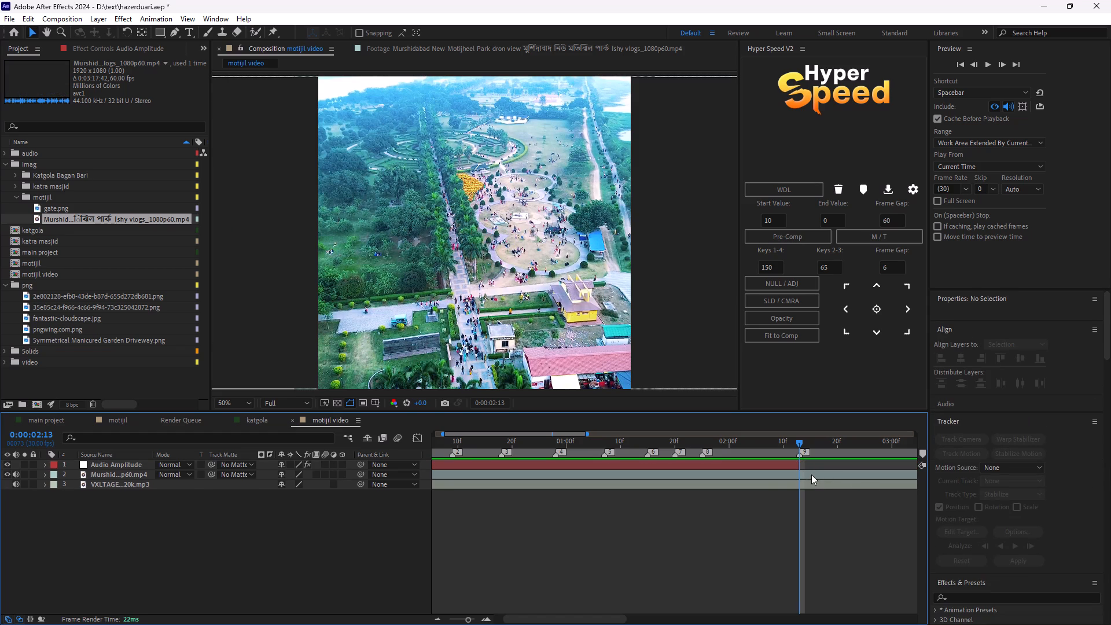
pyautogui.click(791, 484)
pyautogui.hotkey('ctrl', 'shift', 'd')
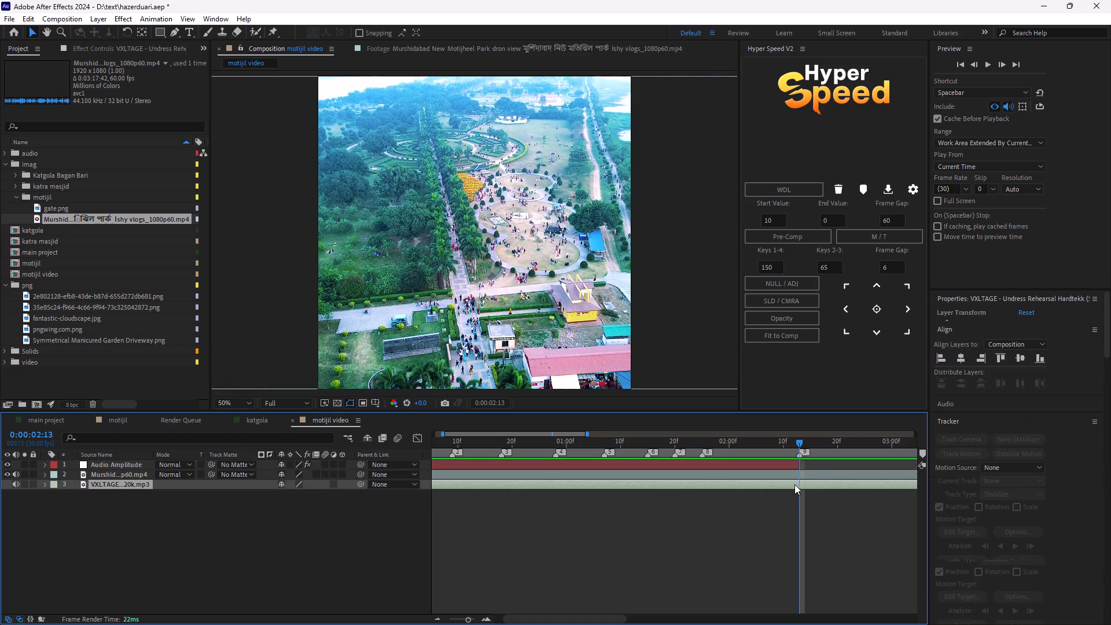
pyautogui.press('Delete')
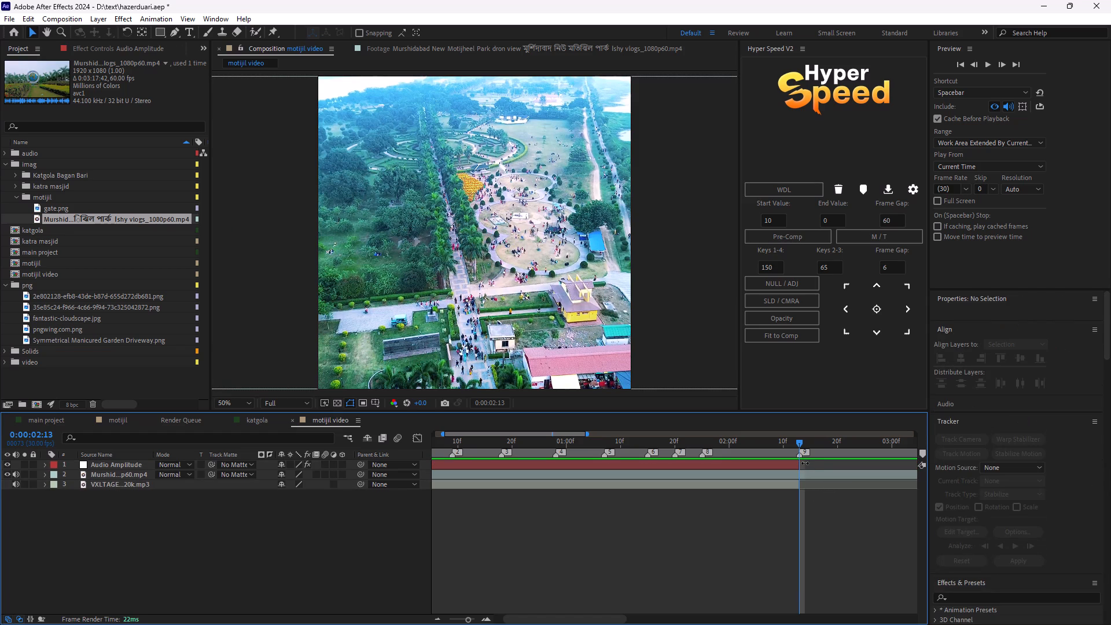
# Play the composition from 0:00:00:00 to review the drone footage, toggling the clip's sound off and on.
pyautogui.moveTo(801, 444); pyautogui.dragTo(351, 432)
pyautogui.press('space')
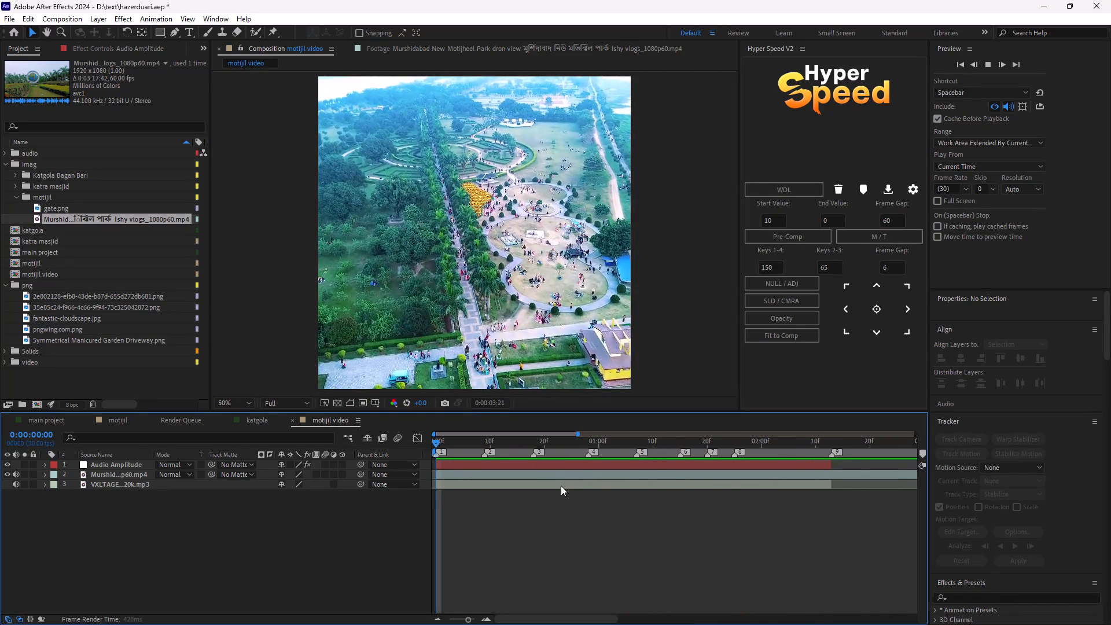
pyautogui.click(16, 472)
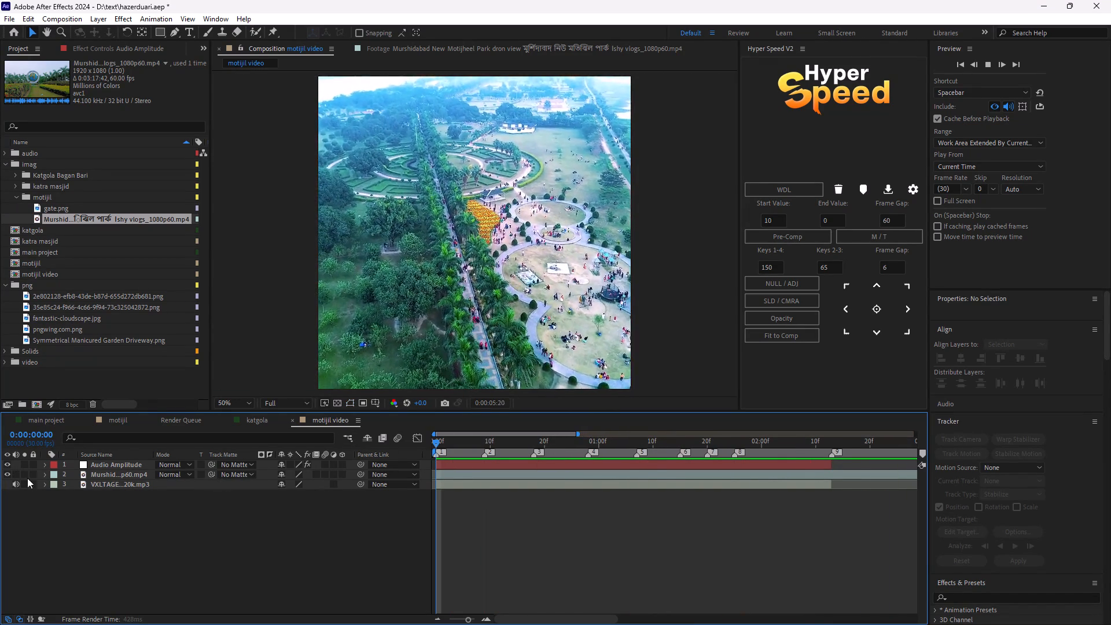
pyautogui.click(13, 473)
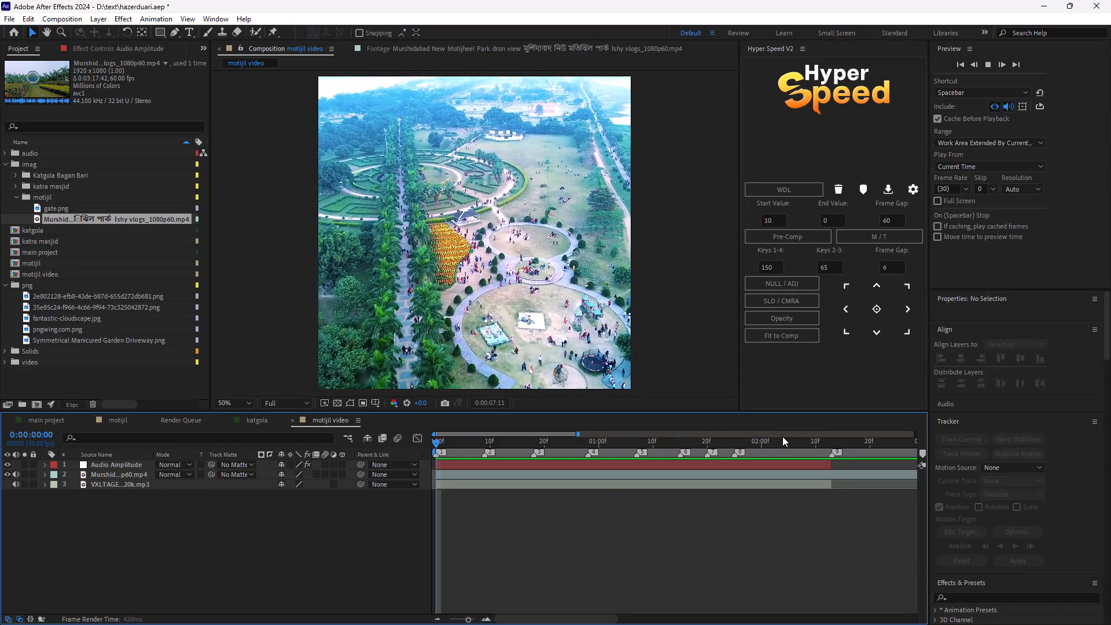
pyautogui.click(677, 480)
pyautogui.click(678, 475)
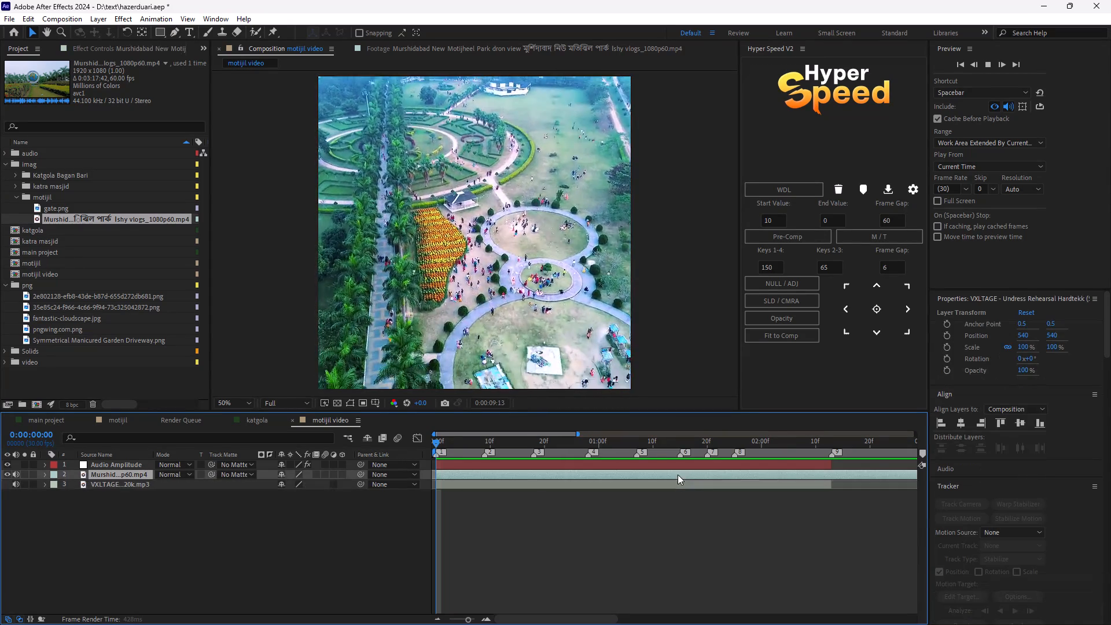
pyautogui.press('space')
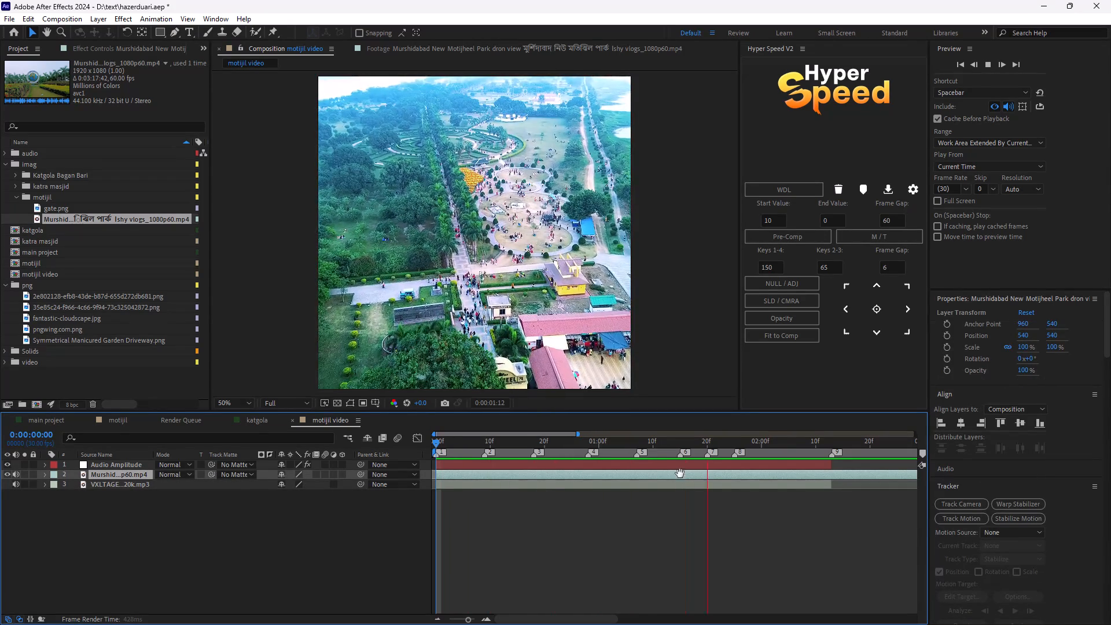
# Set the motijil video composition's duration to 0:00:30:00.
pyautogui.rightClick(547, 477)
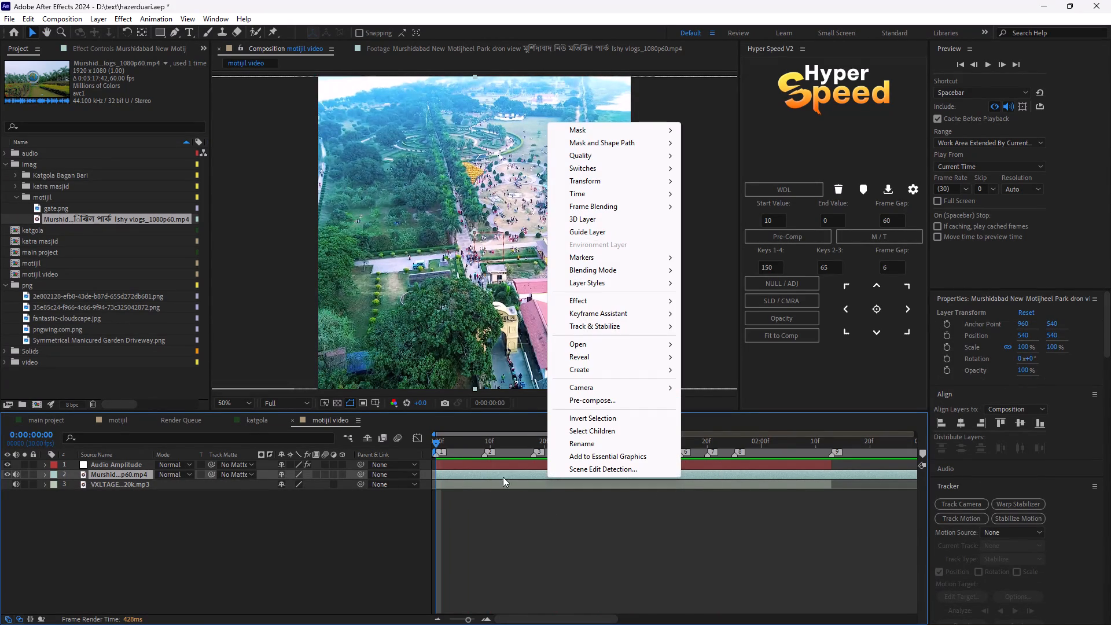
pyautogui.rightClick(344, 421)
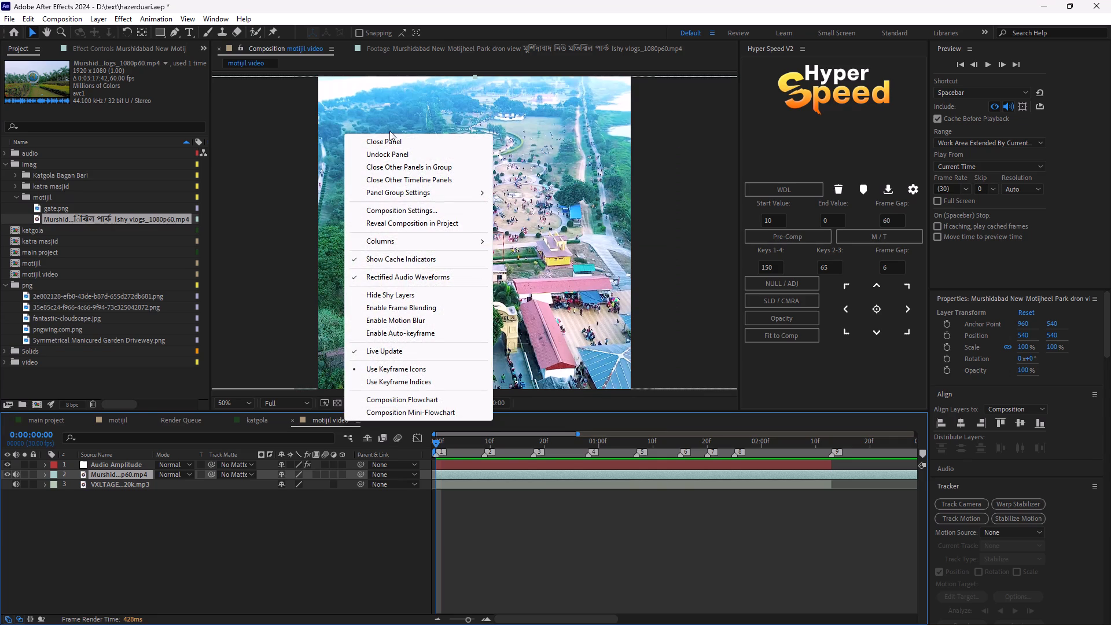
pyautogui.click(400, 216)
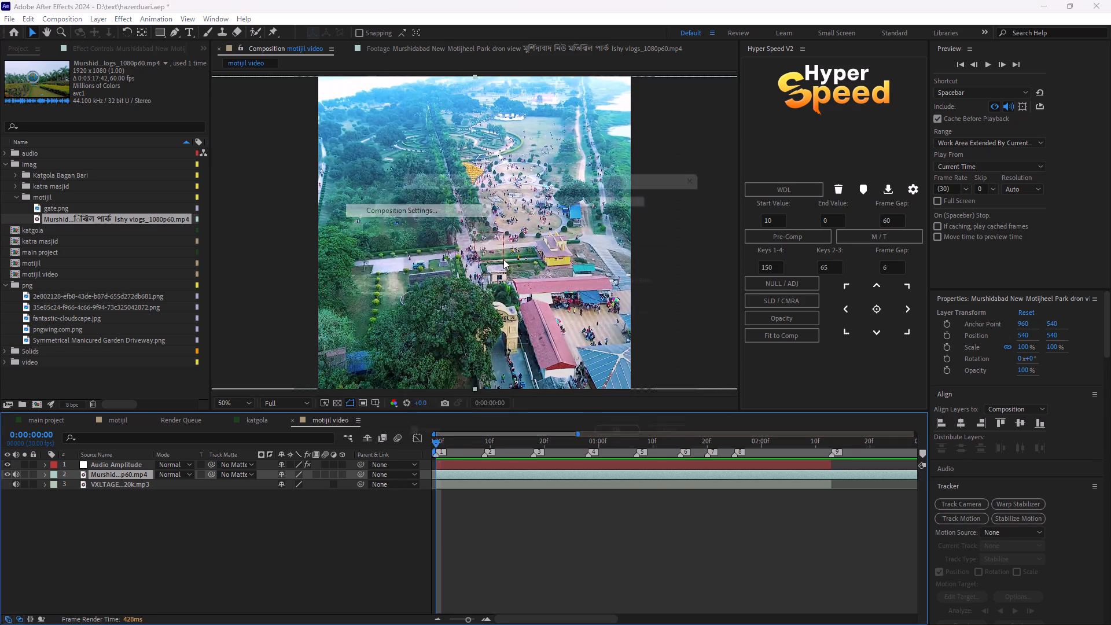
pyautogui.click(479, 363)
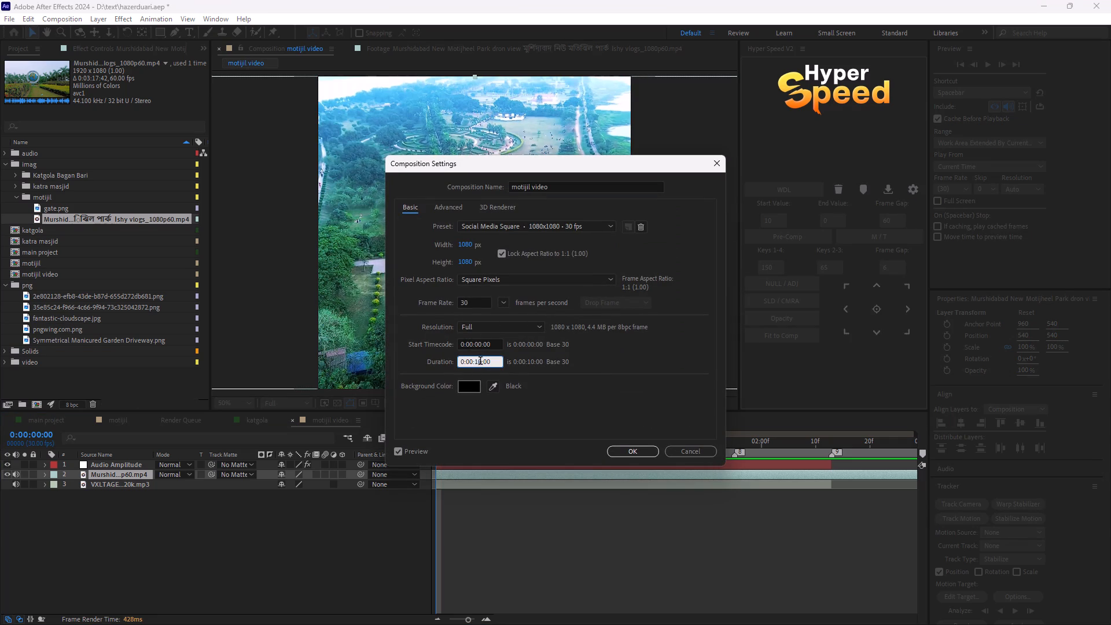
pyautogui.click(480, 362)
pyautogui.press('BackSpace')
pyautogui.press('BackSpace')
pyautogui.write('30')
pyautogui.press('Return')
# Play the drone footage from the start and fit the whole 30-second timeline in view.
pyautogui.press('space')
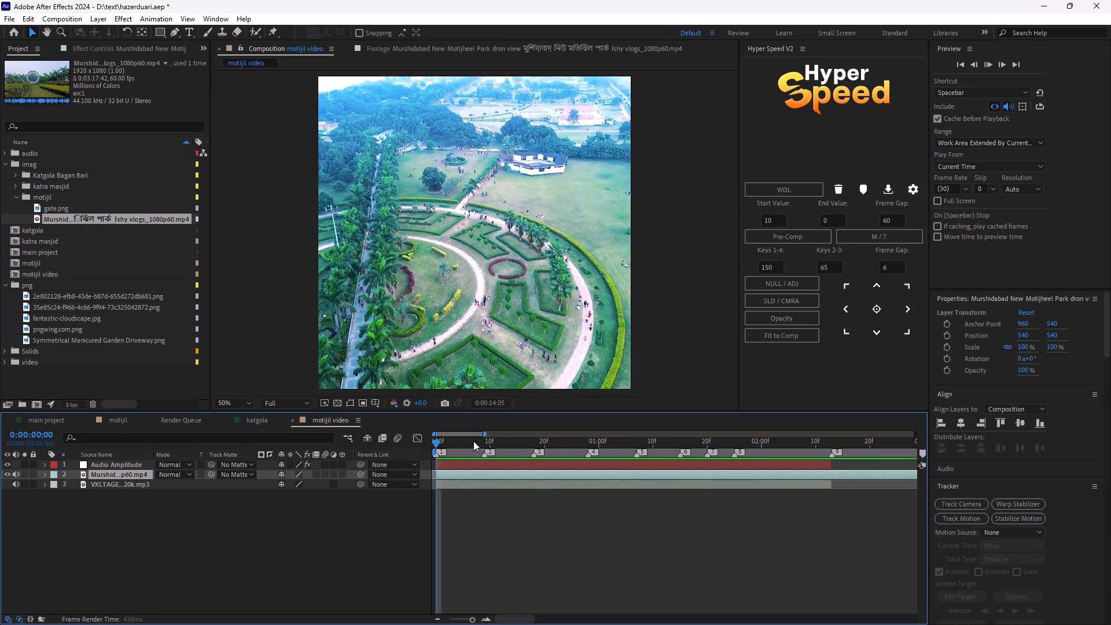
pyautogui.moveTo(485, 435); pyautogui.dragTo(597, 449)
pyautogui.press('space')
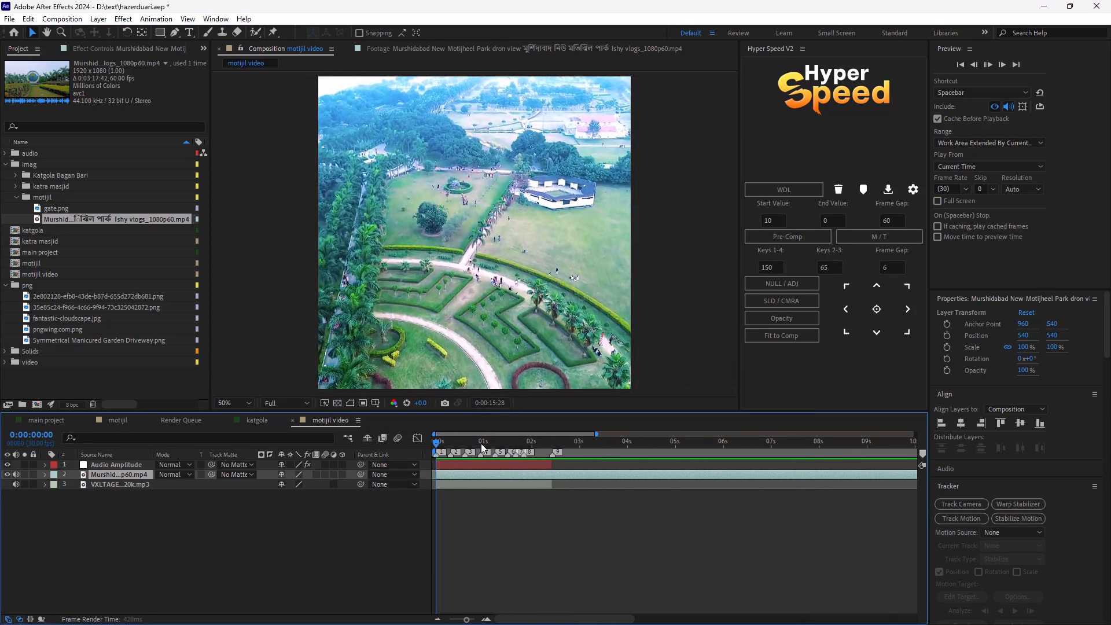
pyautogui.moveTo(439, 441); pyautogui.dragTo(418, 450)
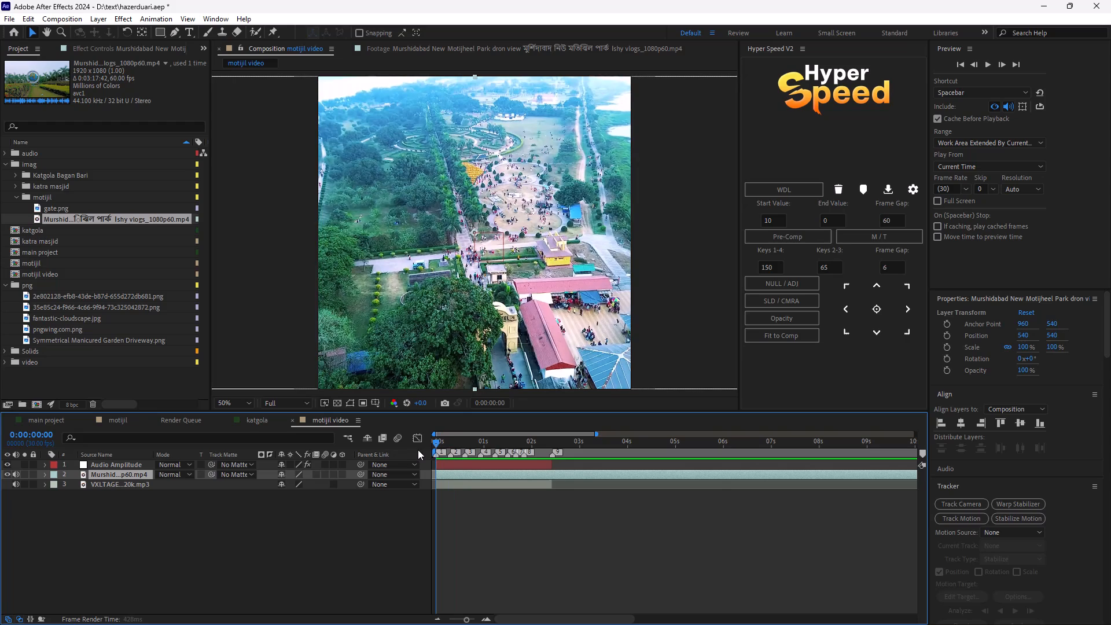
pyautogui.moveTo(418, 450); pyautogui.dragTo(415, 449)
pyautogui.press('space')
pyautogui.press('space')
pyautogui.moveTo(439, 444); pyautogui.dragTo(410, 455)
pyautogui.press('space')
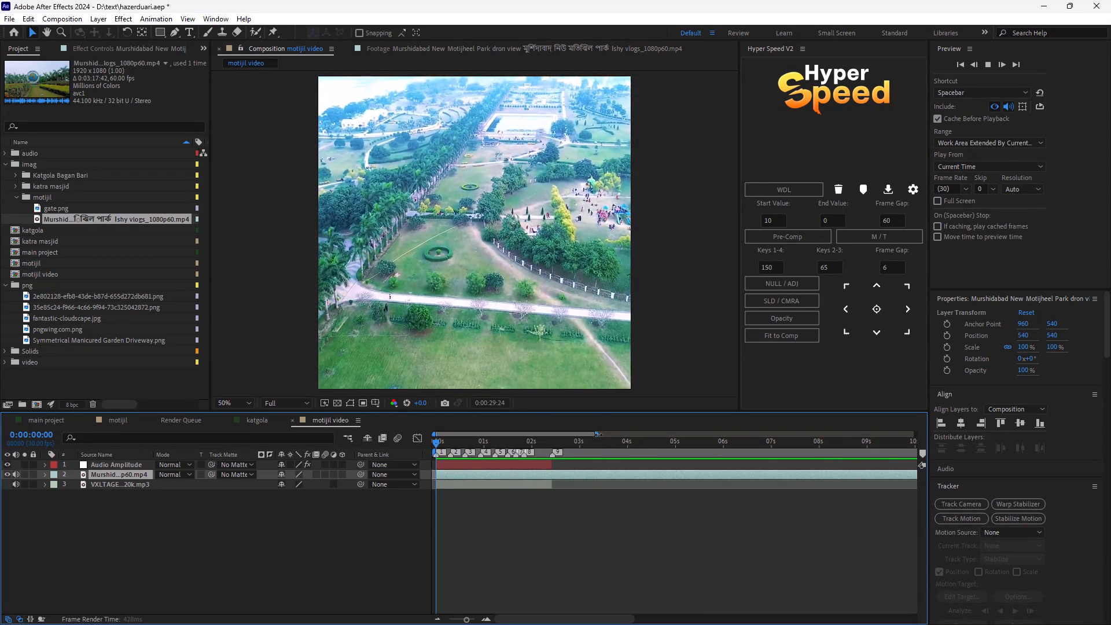
pyautogui.moveTo(598, 435); pyautogui.dragTo(992, 474)
pyautogui.press('space')
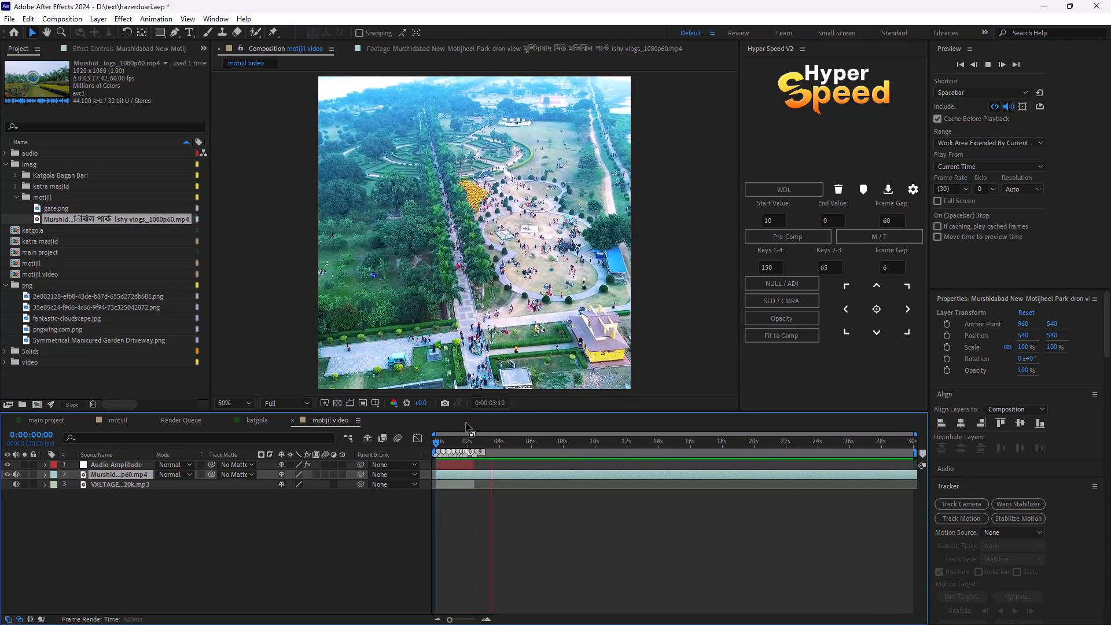
# Split the drone clip at 0:00:01:18 and delete the segment before the cut.
pyautogui.moveTo(439, 440); pyautogui.dragTo(455, 454)
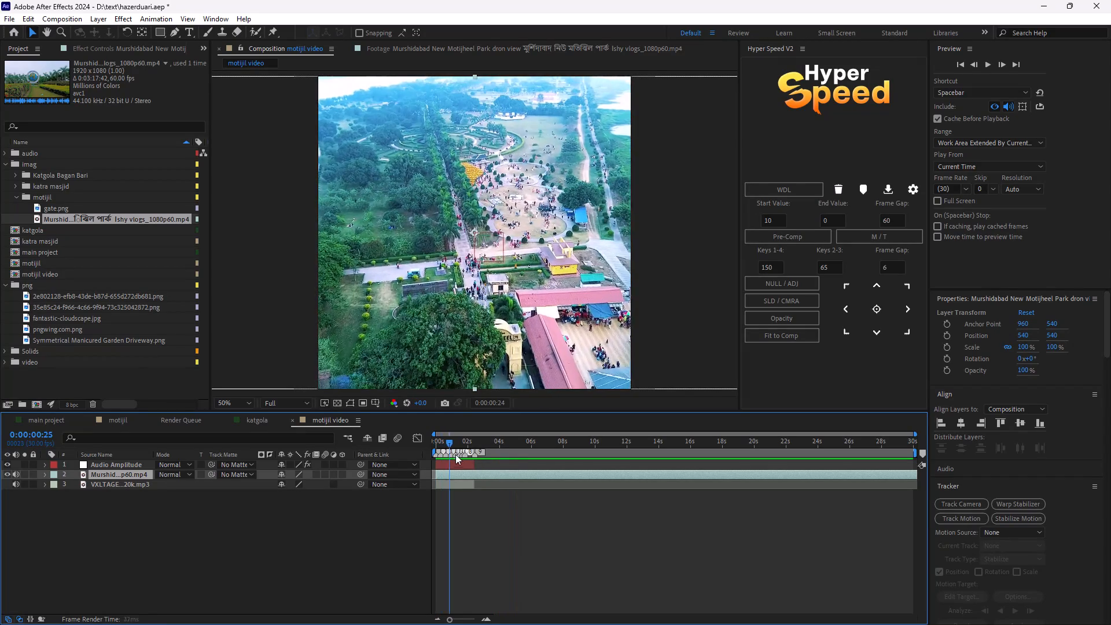
pyautogui.moveTo(455, 454); pyautogui.dragTo(464, 464)
pyautogui.click(470, 474)
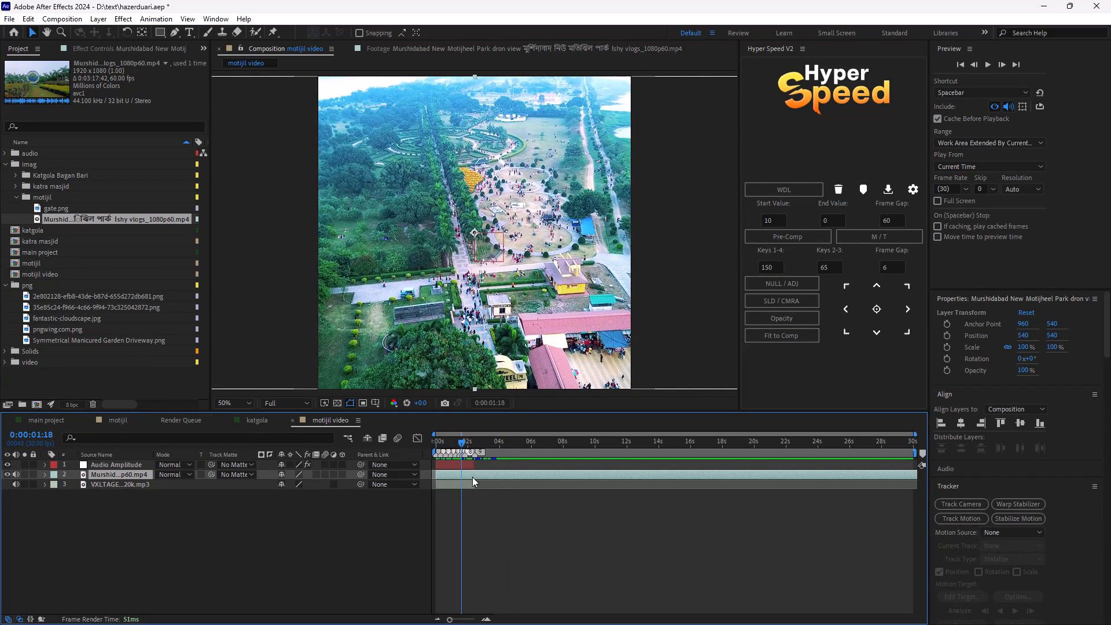
pyautogui.hotkey('ctrl', 'shift', 'd')
pyautogui.click(461, 480)
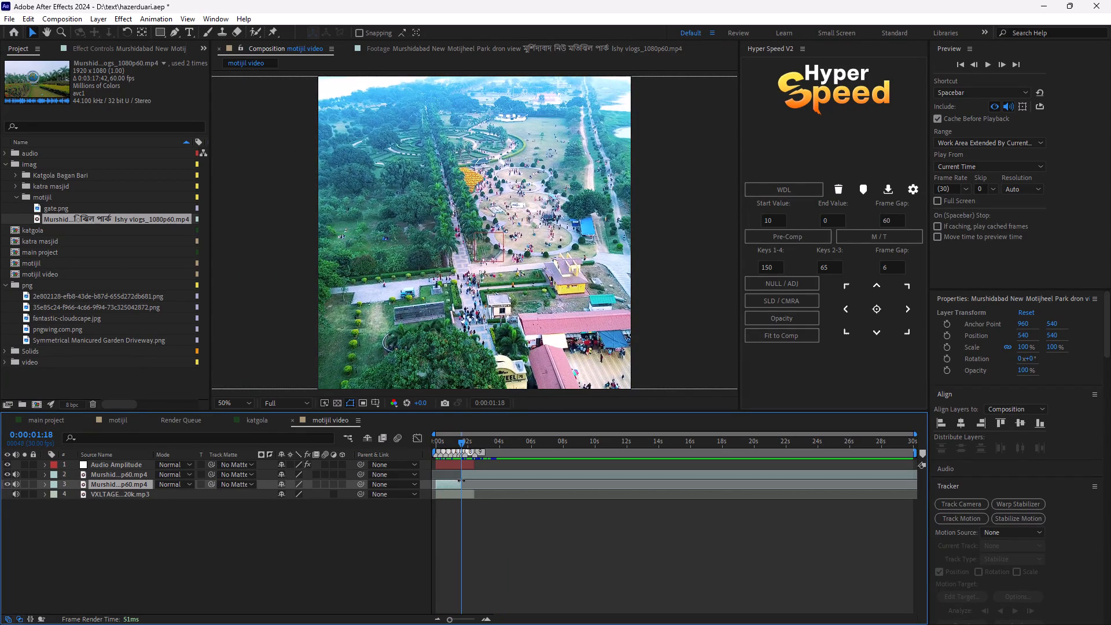
pyautogui.press('Delete')
pyautogui.click(440, 486)
pyautogui.press('Delete')
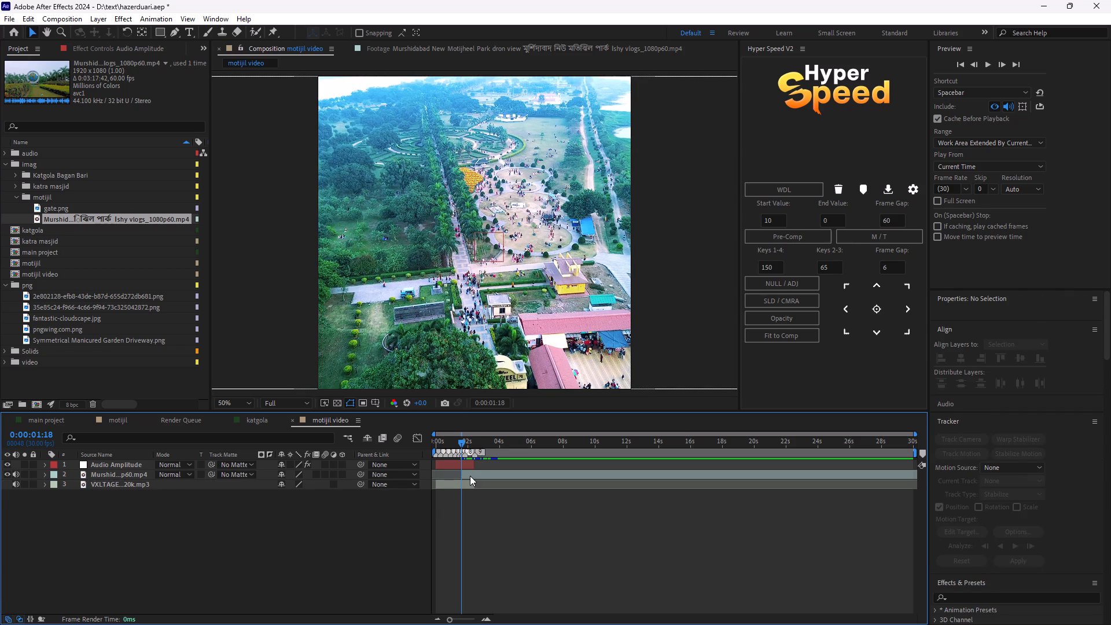
# Slide the remaining drone clip back to the composition's start and scrub its footage to 0:00:01:25.
pyautogui.moveTo(470, 476); pyautogui.dragTo(443, 479)
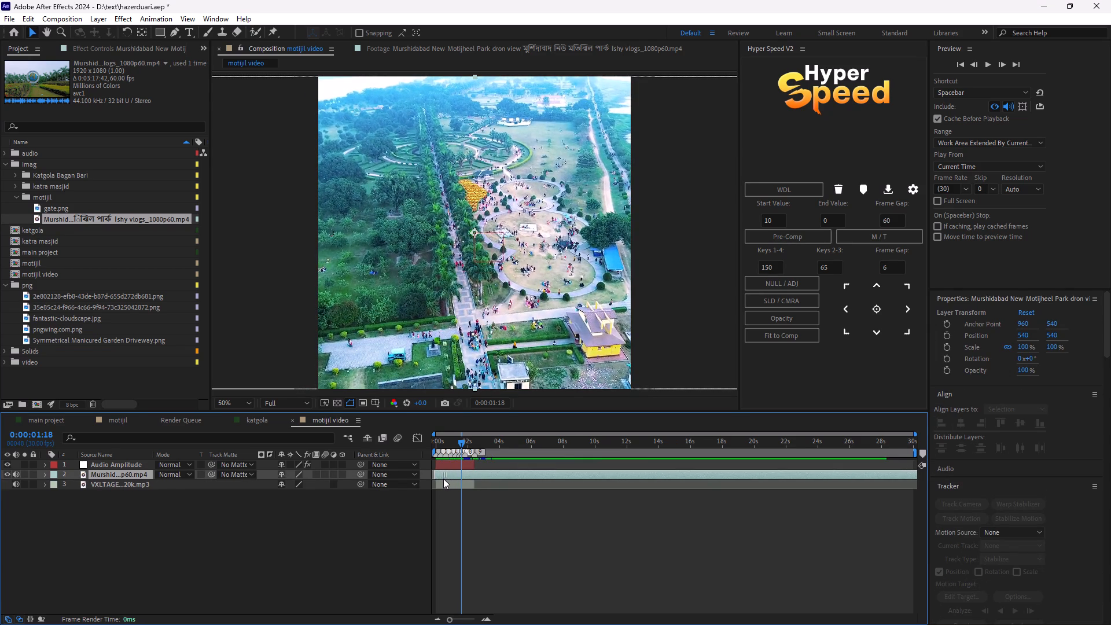
pyautogui.moveTo(443, 479); pyautogui.dragTo(446, 480)
pyautogui.moveTo(459, 445); pyautogui.dragTo(445, 448)
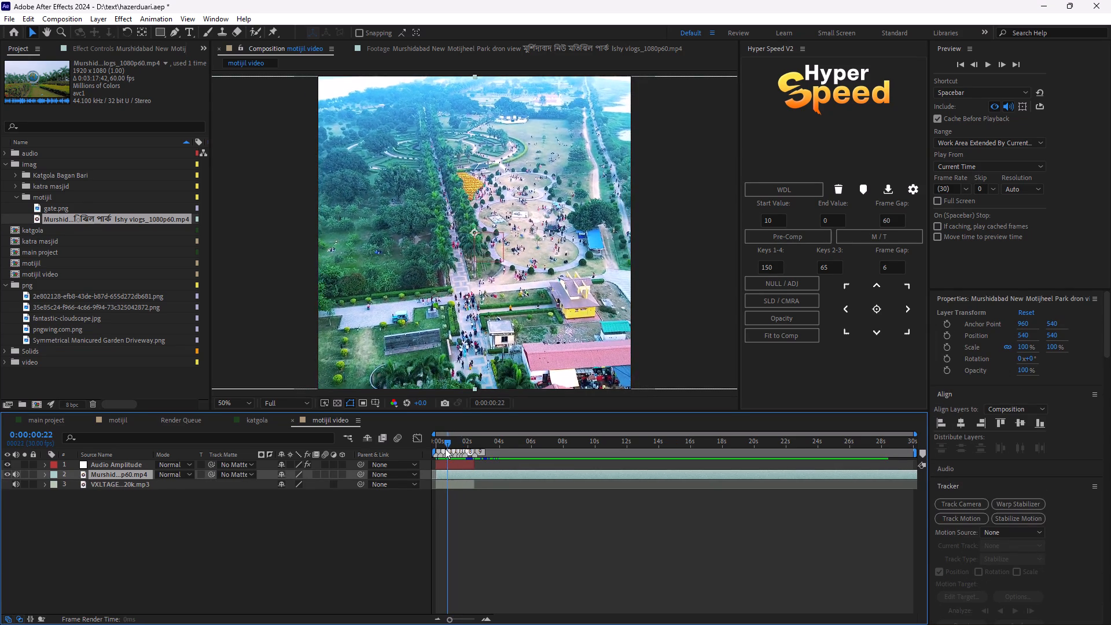
pyautogui.moveTo(445, 448); pyautogui.dragTo(463, 455)
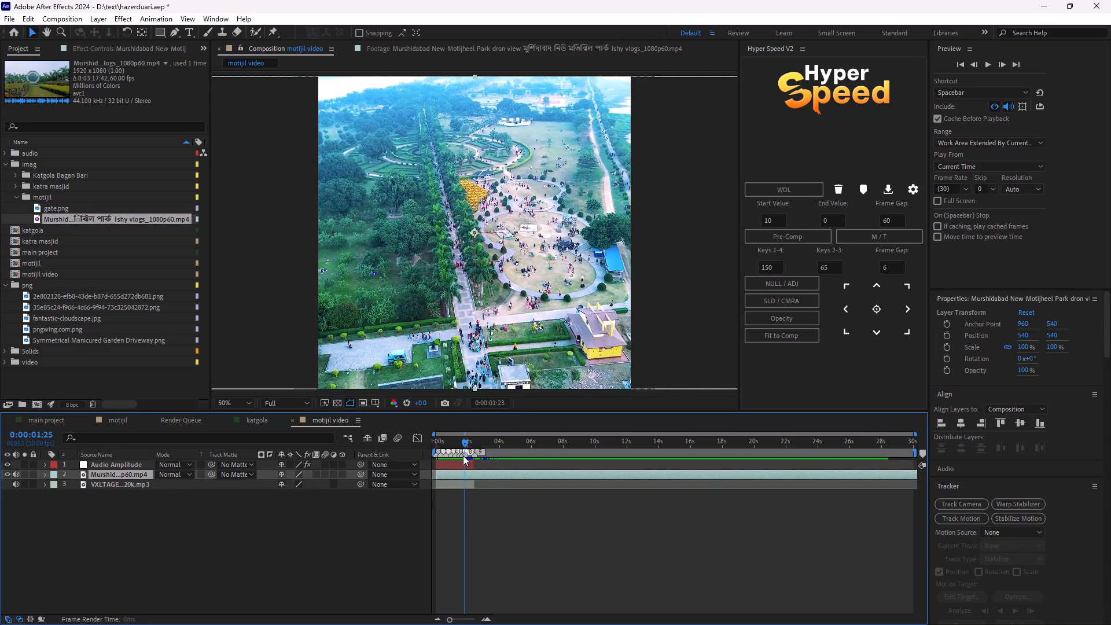
# Split the drone clip at 0:00:01:11.
pyautogui.moveTo(463, 455); pyautogui.dragTo(456, 456)
pyautogui.hotkey('ctrl', 'shift', 'd')
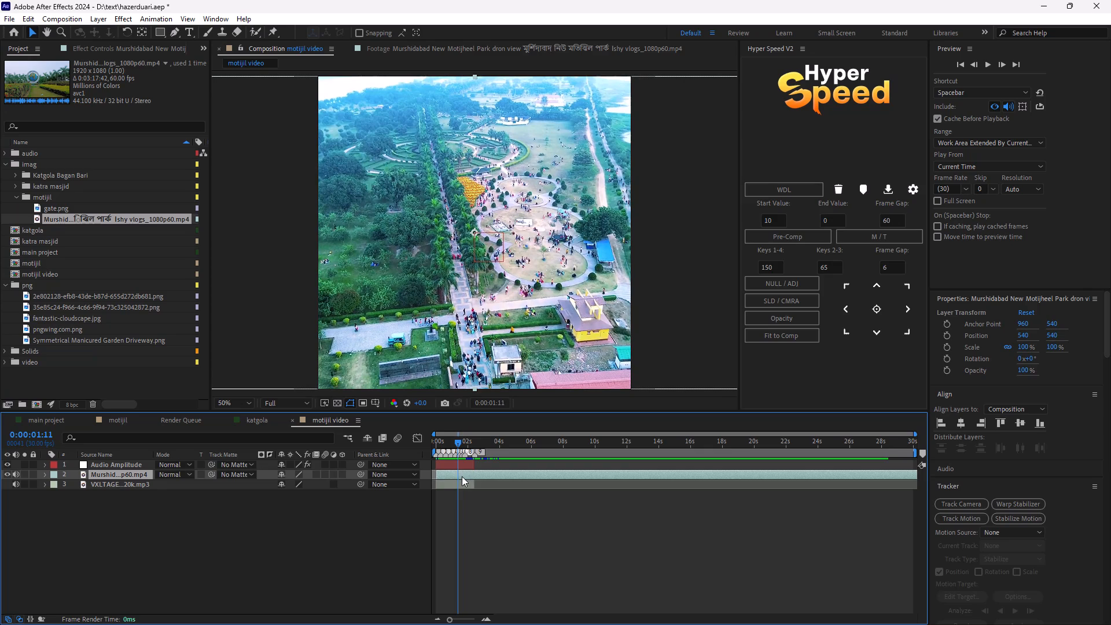
# Scrub the second drone segment to 0:00:29:29, split it there and delete the portion before the cut.
pyautogui.moveTo(462, 444); pyautogui.dragTo(484, 462)
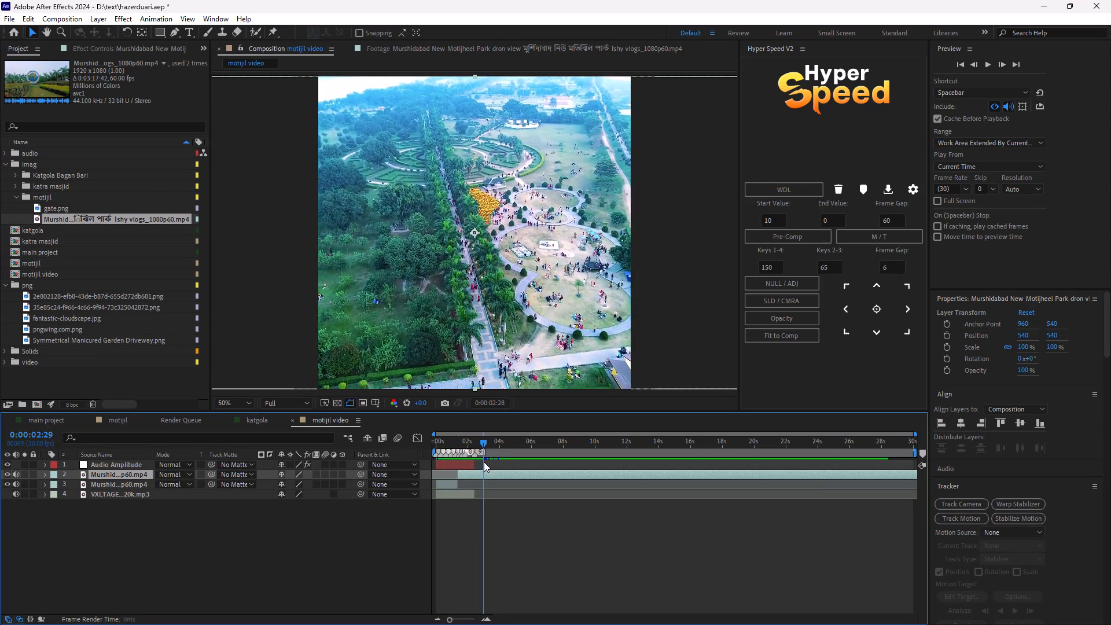
pyautogui.moveTo(484, 462); pyautogui.dragTo(580, 499)
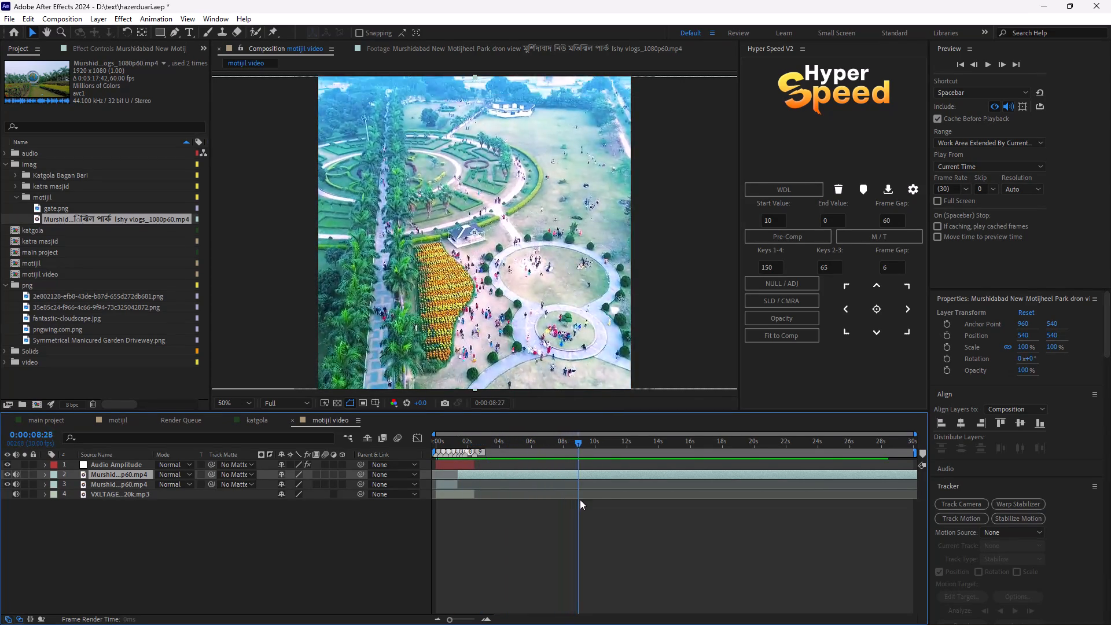
pyautogui.moveTo(580, 499); pyautogui.dragTo(724, 523)
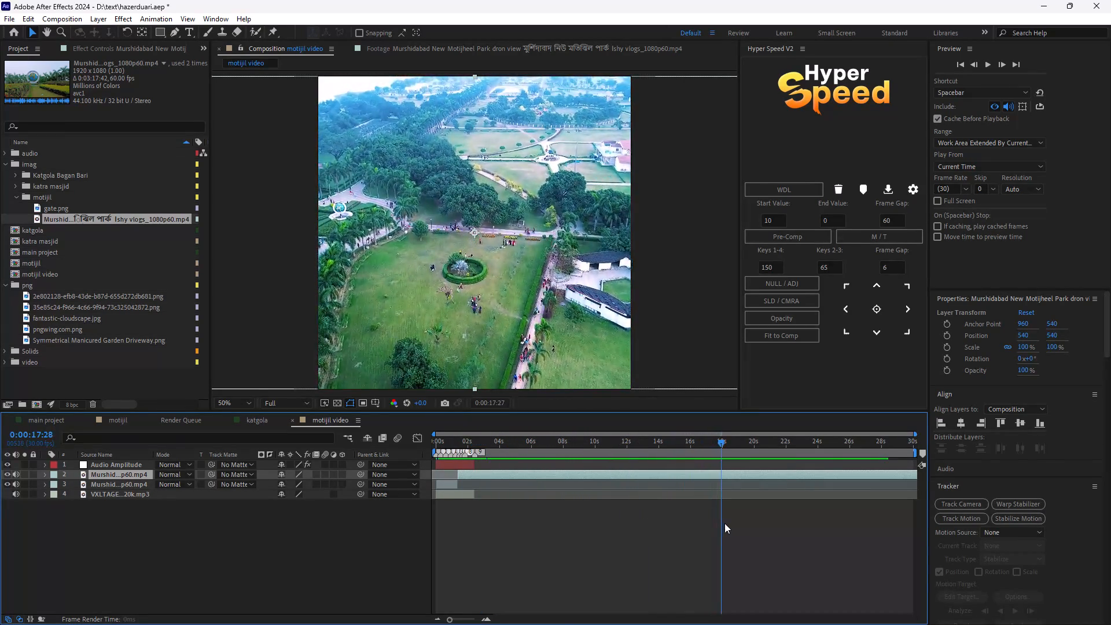
pyautogui.moveTo(724, 523); pyautogui.dragTo(1008, 556)
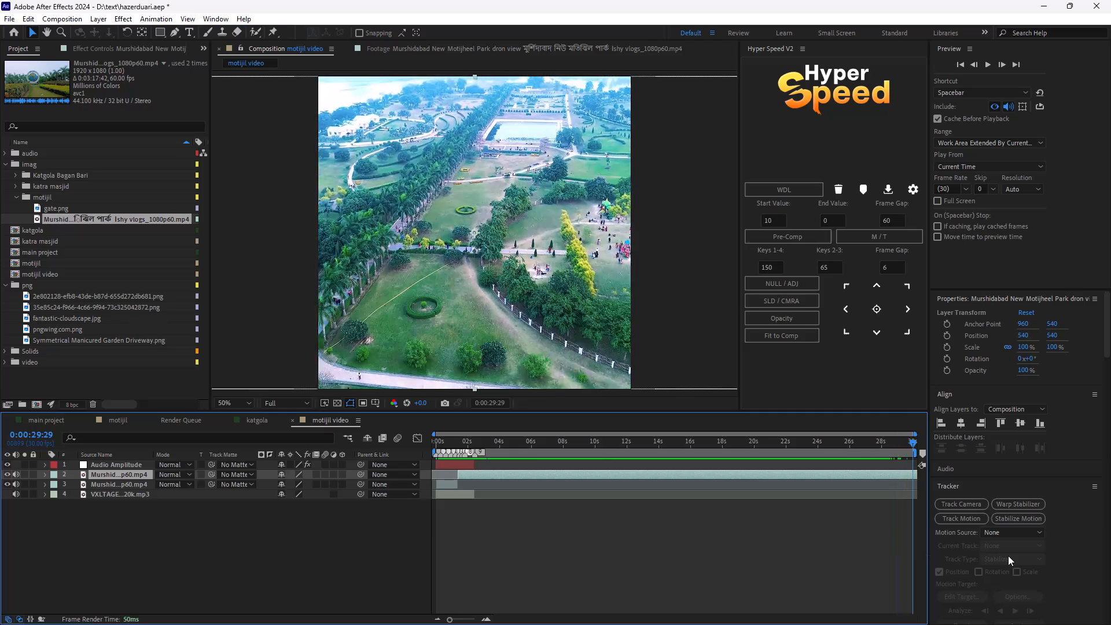
pyautogui.moveTo(1008, 556); pyautogui.dragTo(1070, 557)
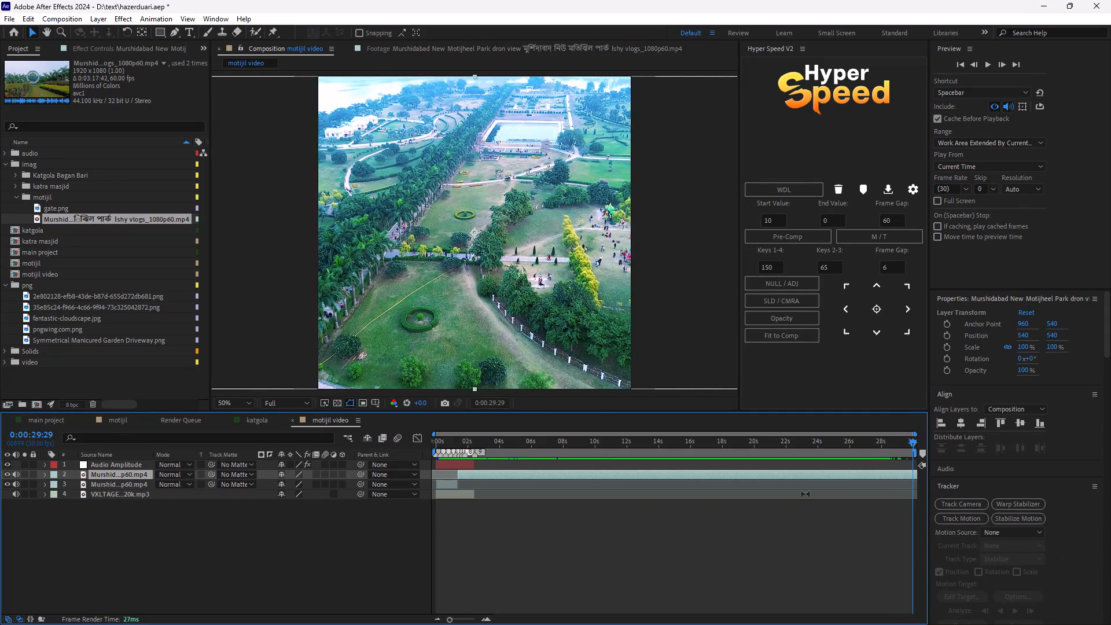
pyautogui.moveTo(860, 478); pyautogui.dragTo(864, 485)
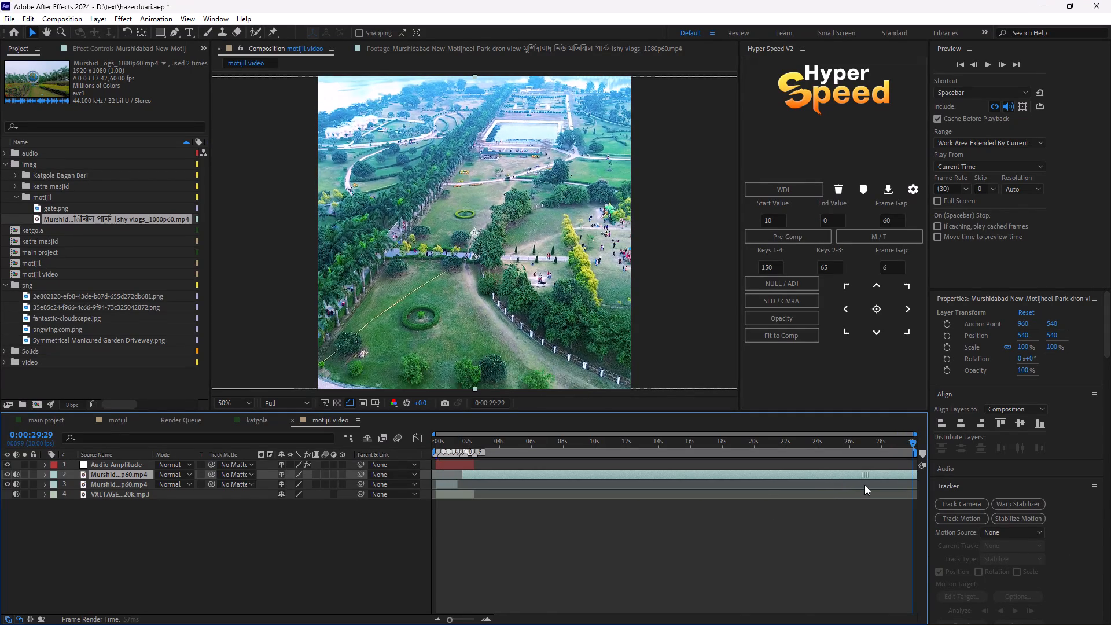
pyautogui.moveTo(864, 485); pyautogui.dragTo(865, 486)
pyautogui.hotkey('ctrl', 'shift', 'd')
pyautogui.press('Delete')
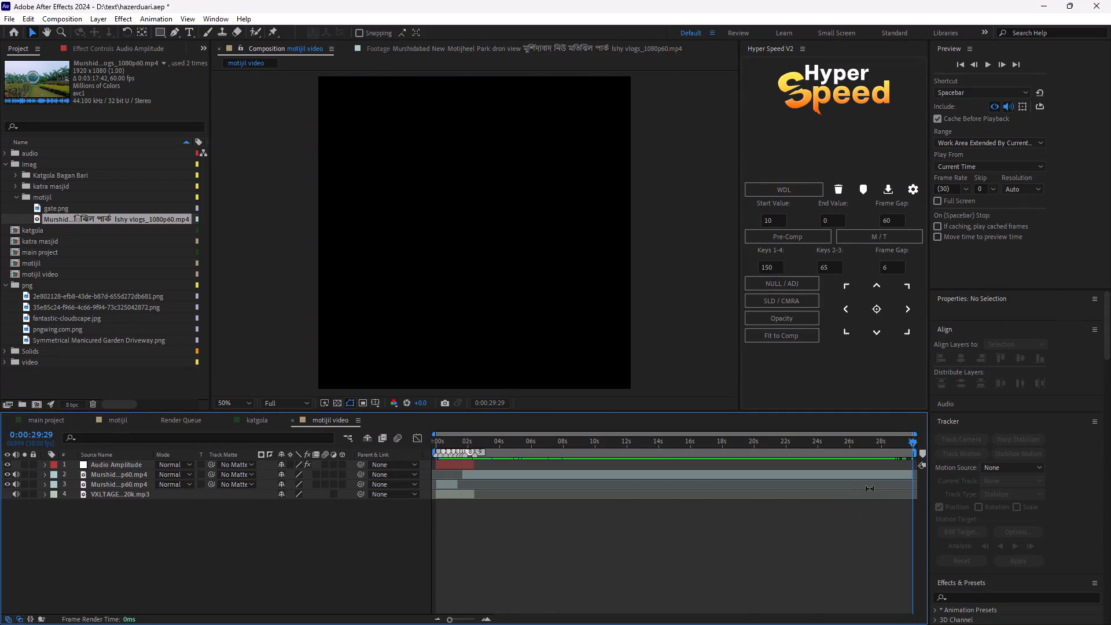
pyautogui.hotkey('ctrl', 'z')
pyautogui.click(863, 482)
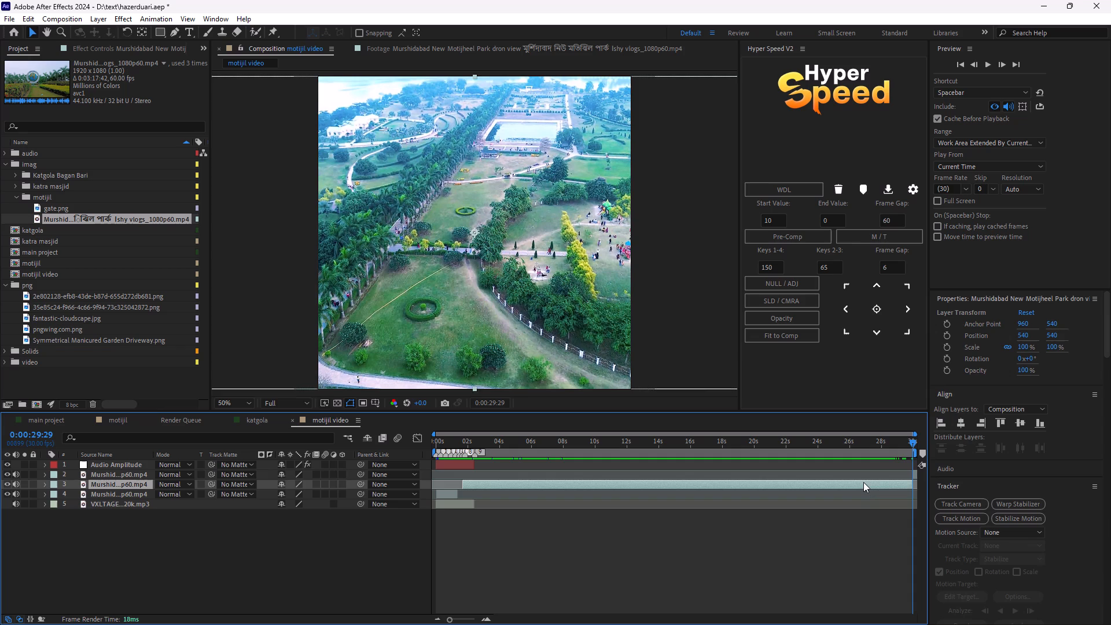
pyautogui.press('Delete')
# Slide the remaining drone clip back so it starts at about 0:00:01:15, near the end of the first segment.
pyautogui.moveTo(914, 473); pyautogui.dragTo(855, 482)
pyautogui.hotkey('ctrl', 'z')
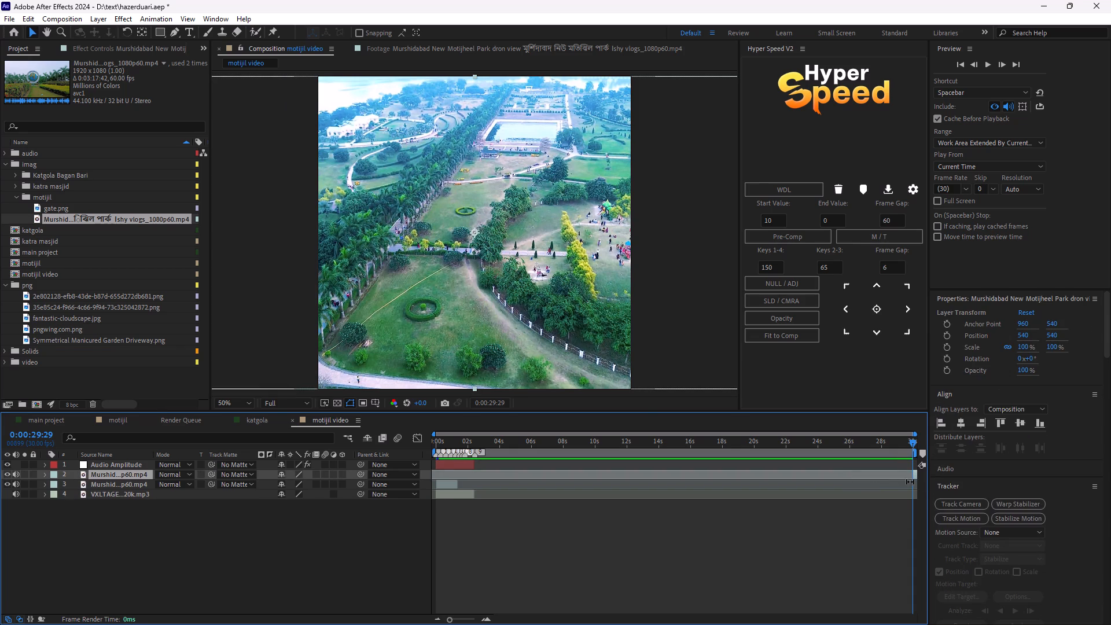
pyautogui.moveTo(916, 476); pyautogui.dragTo(472, 517)
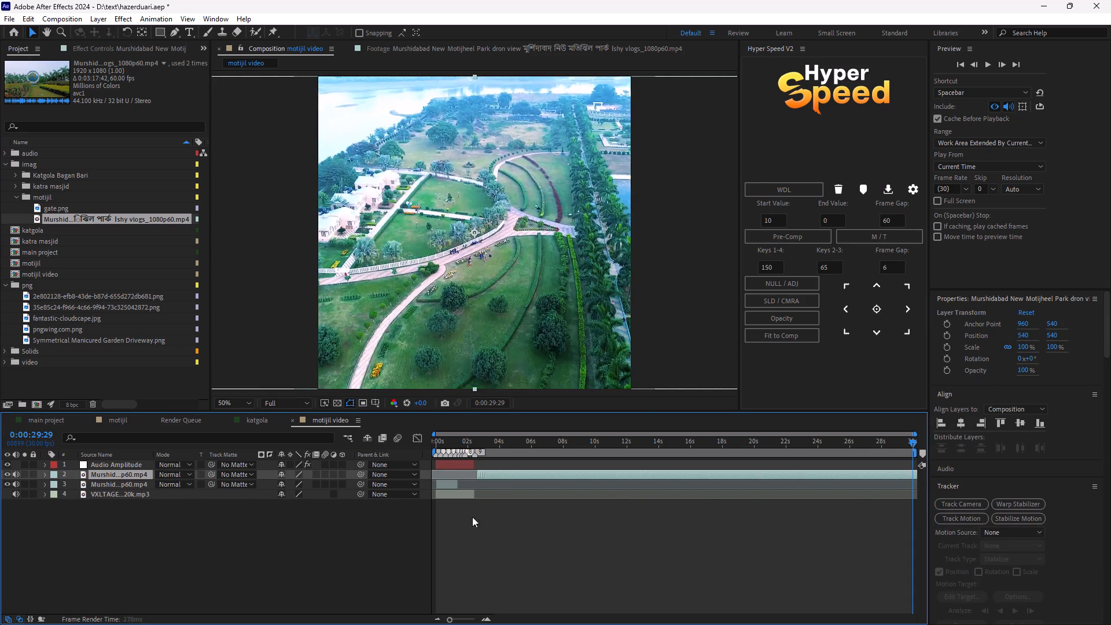
pyautogui.moveTo(472, 517); pyautogui.dragTo(463, 519)
# Position the pink villas by the lake at 0:00:21:28 in the second drone clip, split it there and delete the earlier portion.
pyautogui.moveTo(911, 447); pyautogui.dragTo(498, 501)
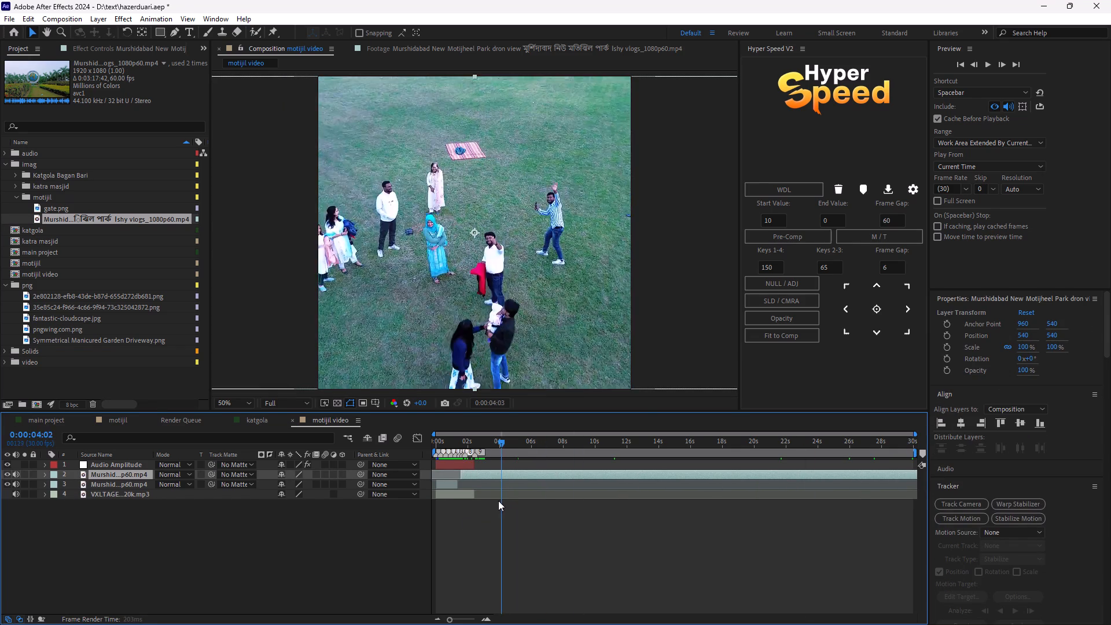
pyautogui.moveTo(498, 501); pyautogui.dragTo(543, 510)
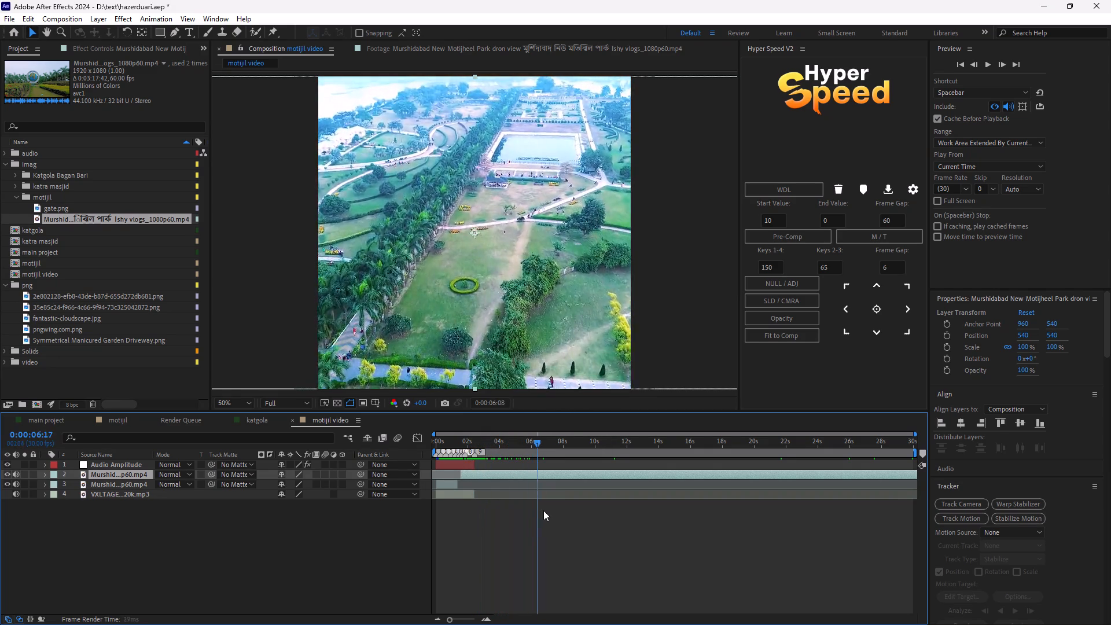
pyautogui.moveTo(543, 510); pyautogui.dragTo(645, 519)
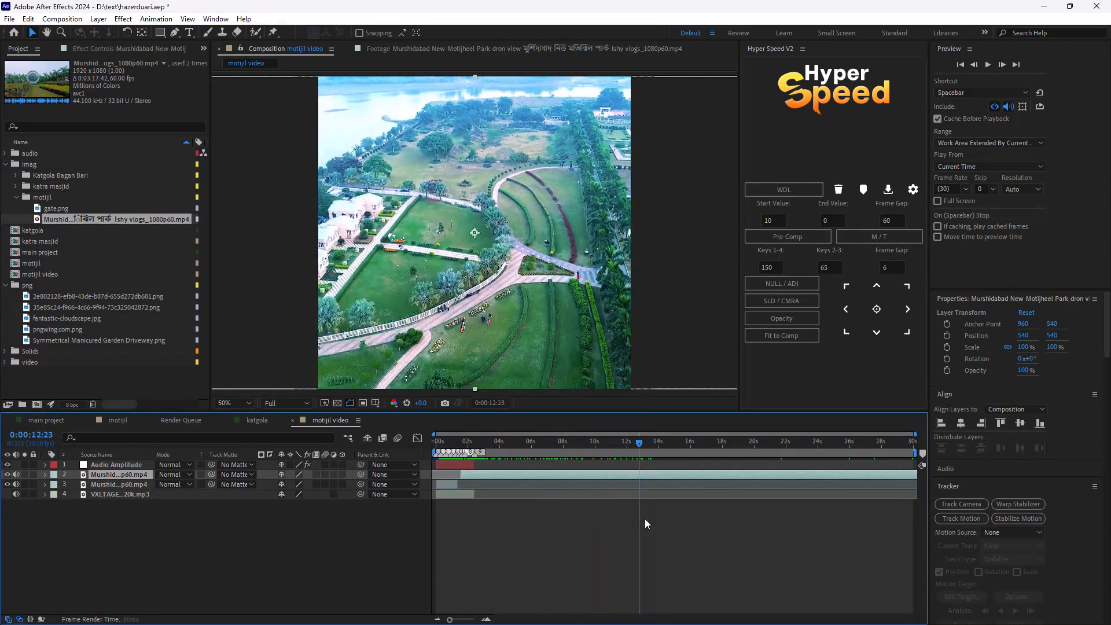
pyautogui.moveTo(645, 519); pyautogui.dragTo(776, 523)
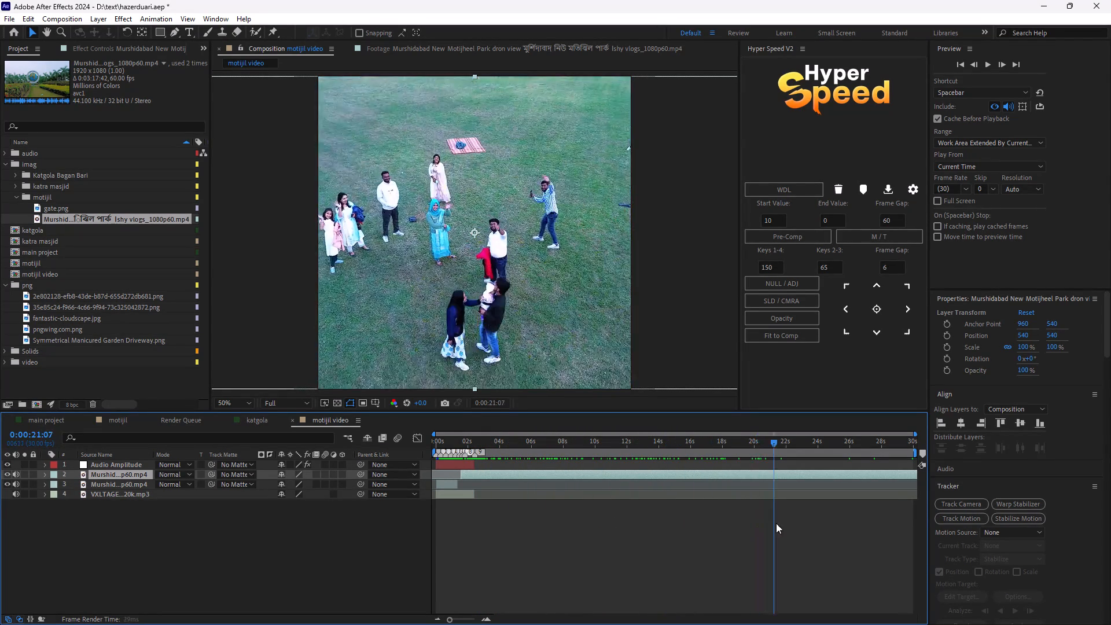
pyautogui.moveTo(776, 523); pyautogui.dragTo(890, 533)
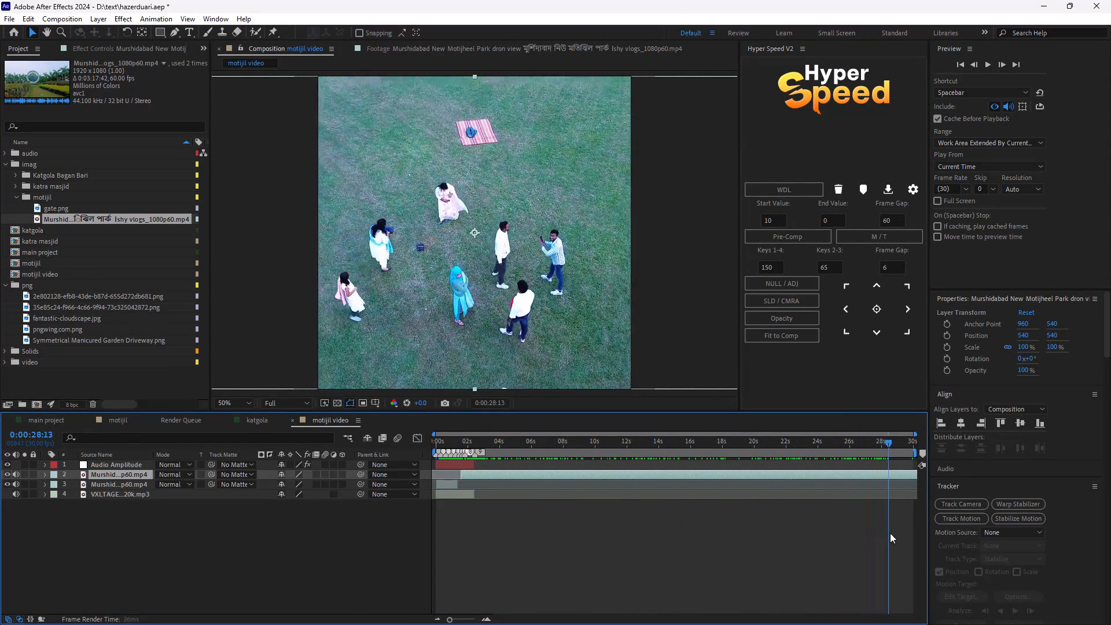
pyautogui.moveTo(890, 533); pyautogui.dragTo(783, 532)
pyautogui.moveTo(851, 474); pyautogui.dragTo(764, 487)
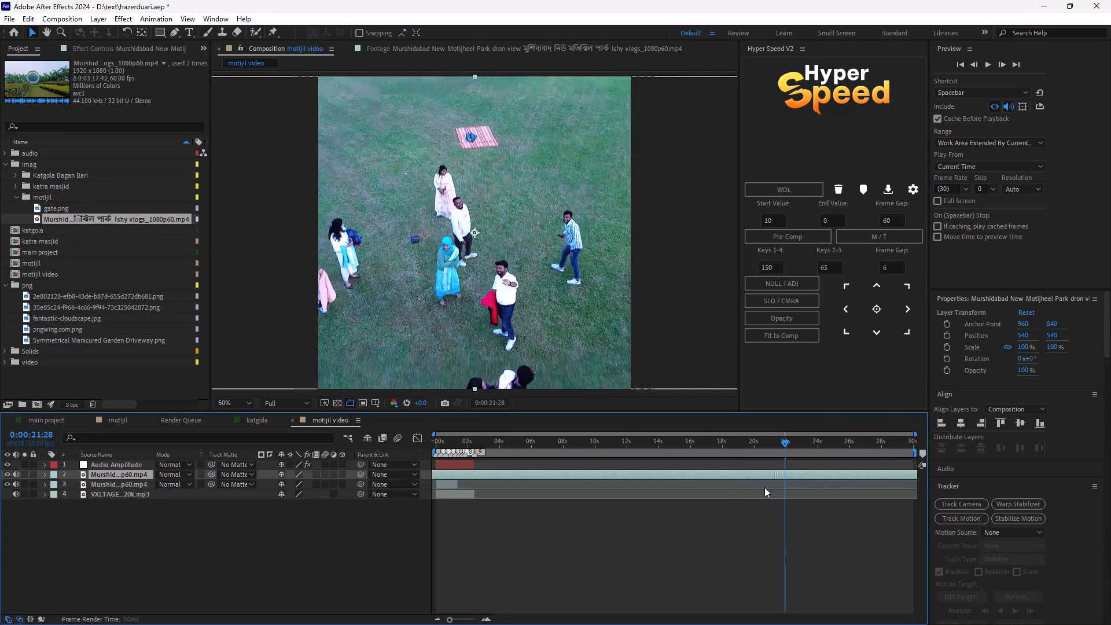
pyautogui.moveTo(764, 487); pyautogui.dragTo(544, 494)
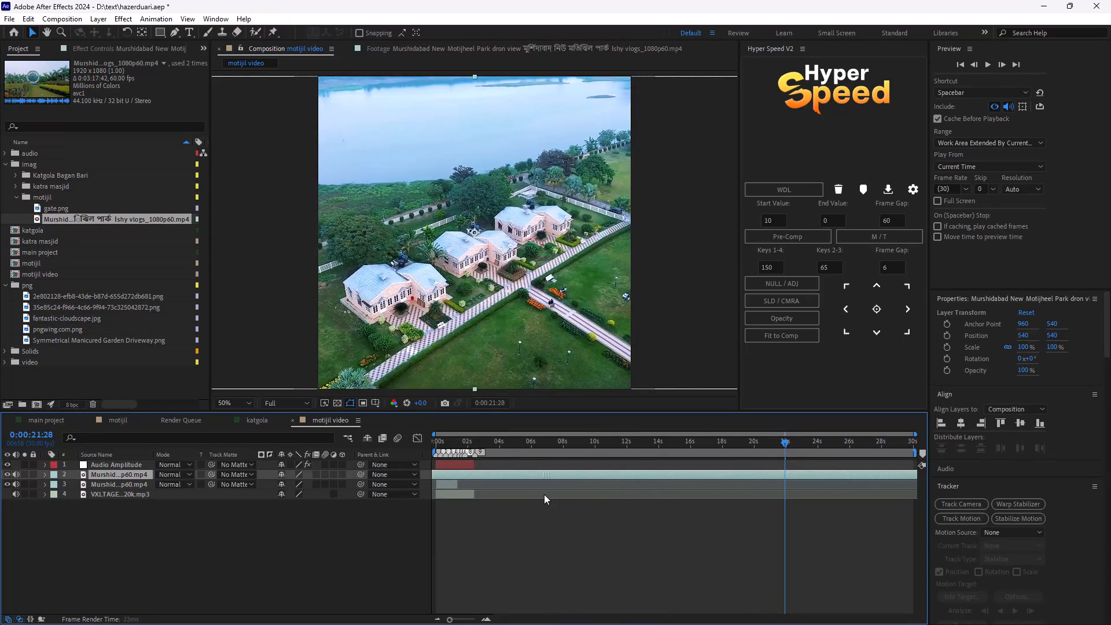
pyautogui.moveTo(544, 494); pyautogui.dragTo(543, 494)
pyautogui.hotkey('ctrl', 'shift', 'd')
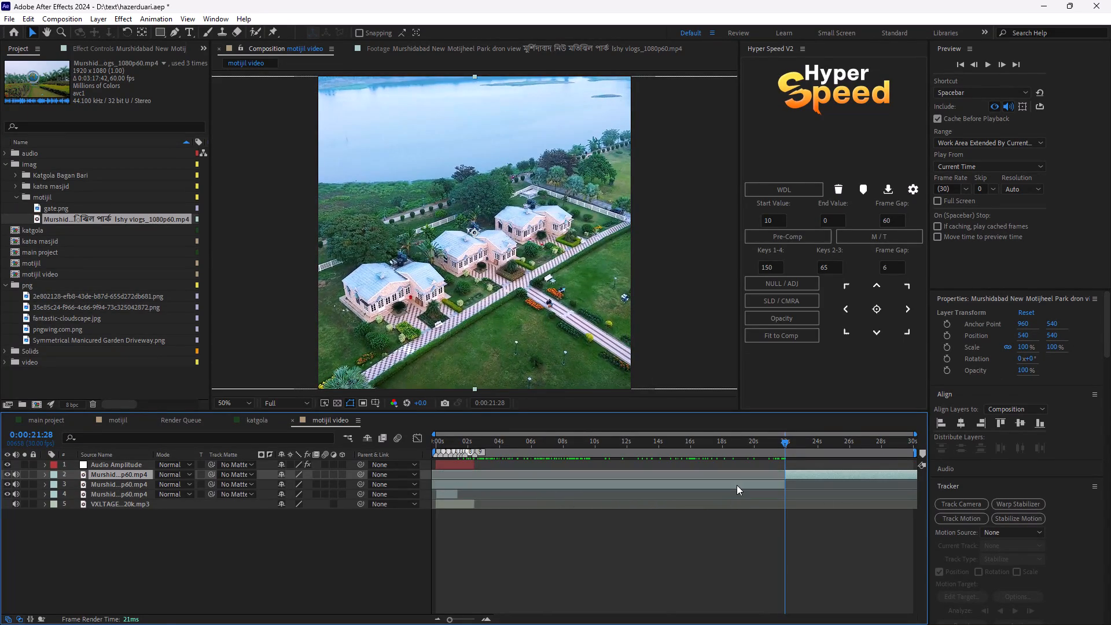
pyautogui.click(737, 484)
pyautogui.press('Delete')
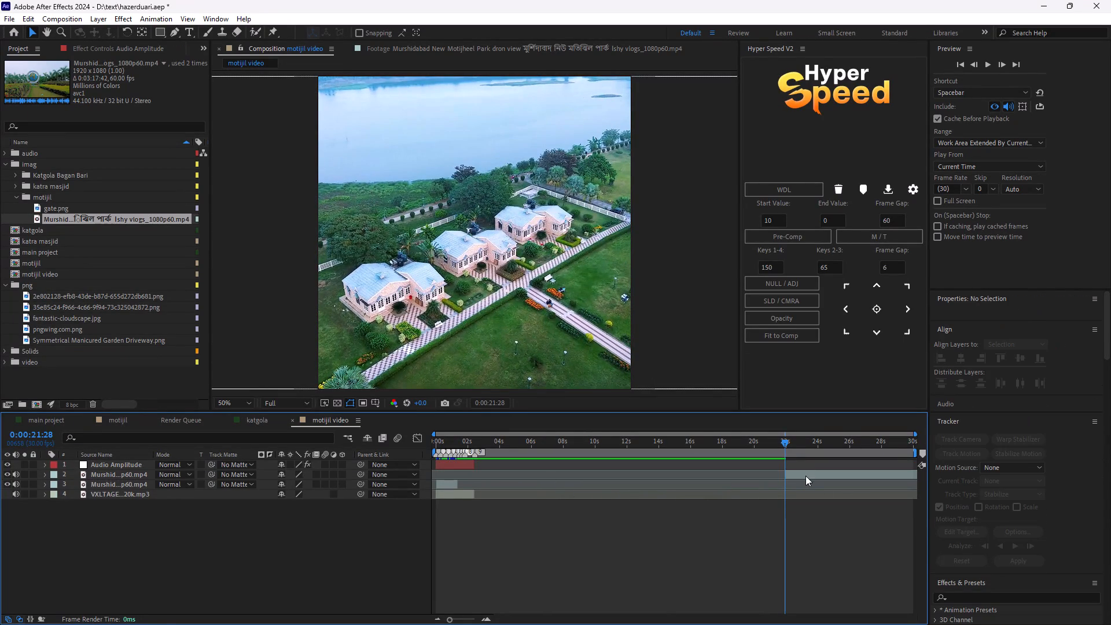
# End the villa shot with a split at 0:00:21:28 and slide that segment back to follow the first drone clip.
pyautogui.moveTo(805, 476); pyautogui.dragTo(670, 486)
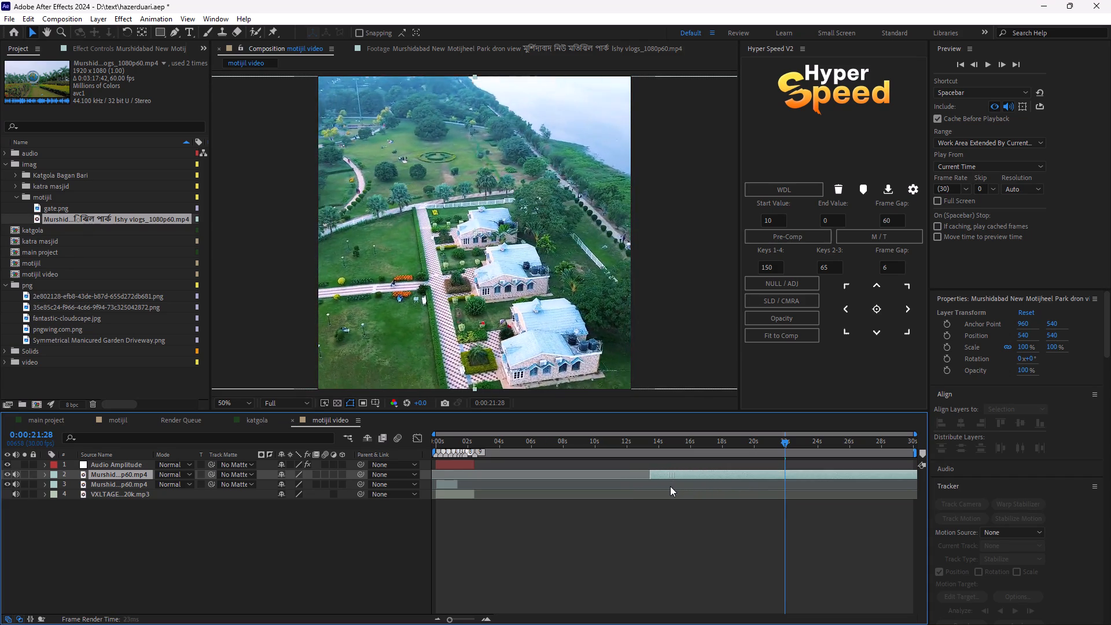
pyautogui.moveTo(670, 486); pyautogui.dragTo(663, 487)
pyautogui.hotkey('ctrl', 'shift', 'd')
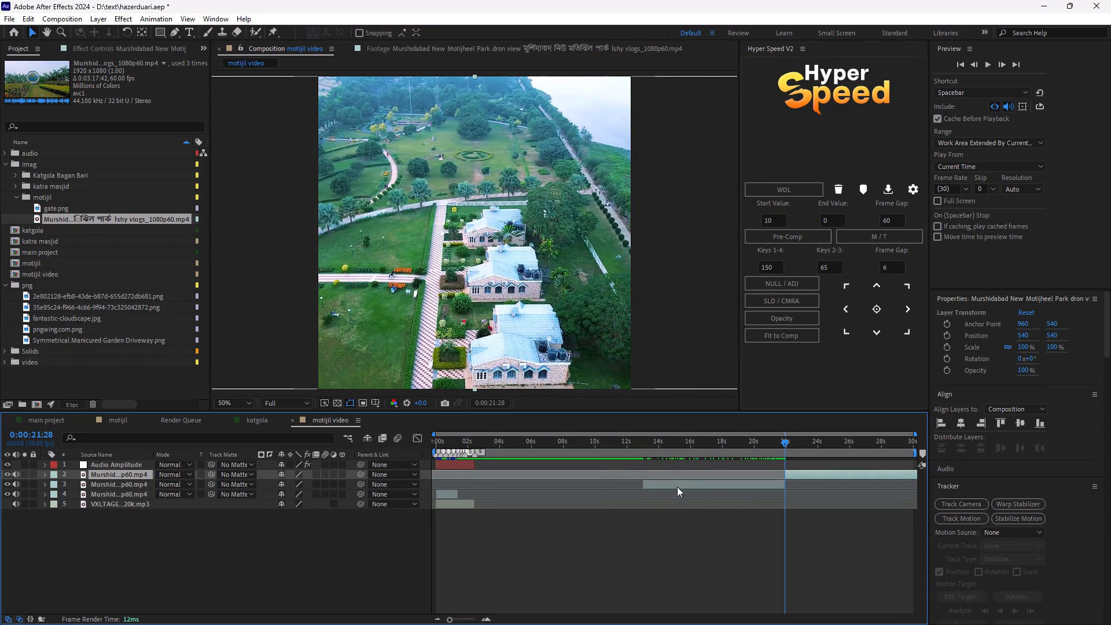
pyautogui.moveTo(708, 484); pyautogui.dragTo(521, 512)
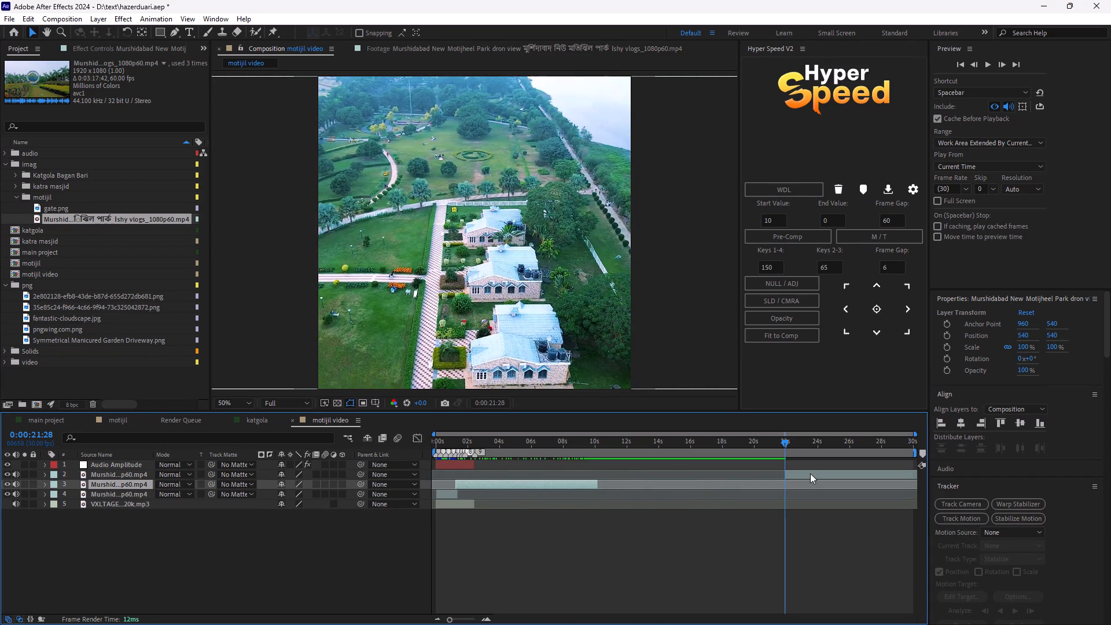
# Shift the last drone clip to the tree-lined path leading to the circular gardens, split it at 0:00:21:28 and delete the portion before.
pyautogui.moveTo(810, 473); pyautogui.dragTo(560, 488)
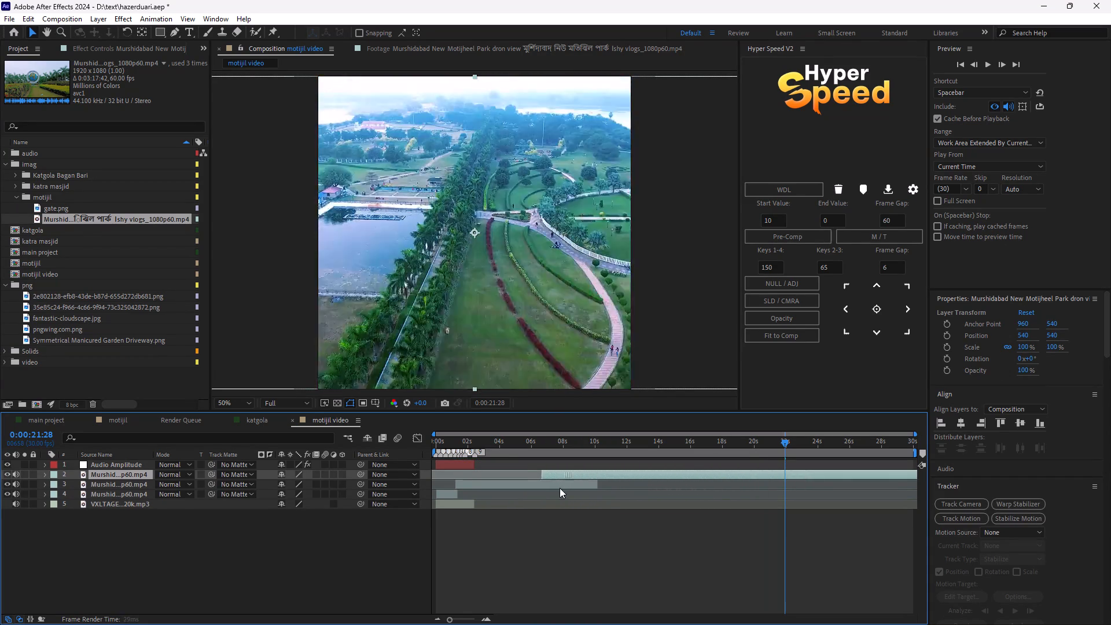
pyautogui.moveTo(560, 488); pyautogui.dragTo(451, 488)
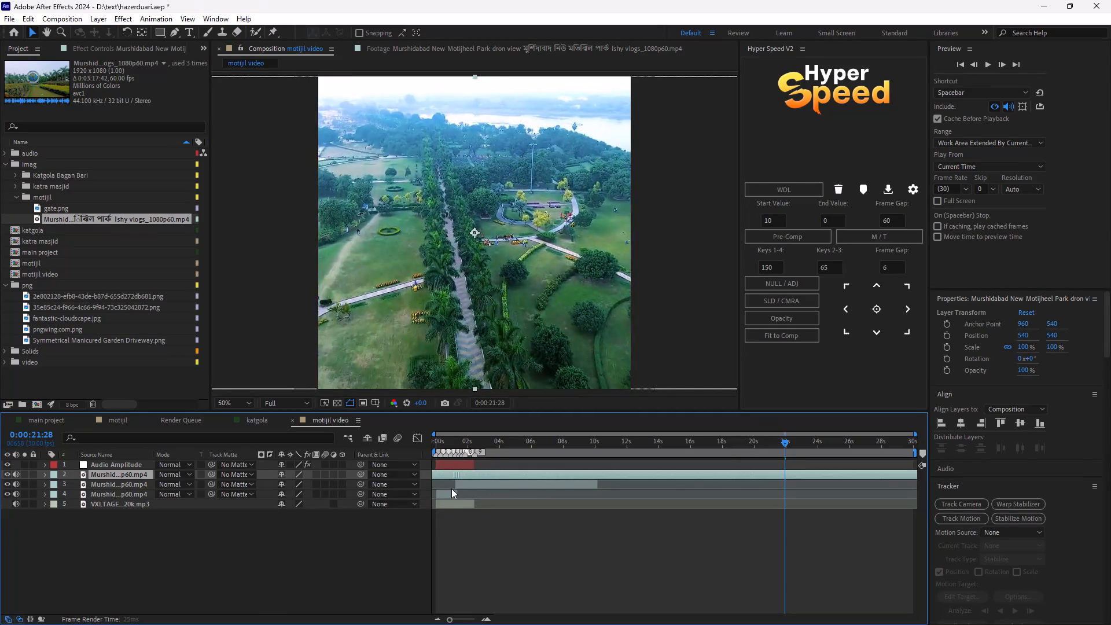
pyautogui.moveTo(451, 488); pyautogui.dragTo(337, 486)
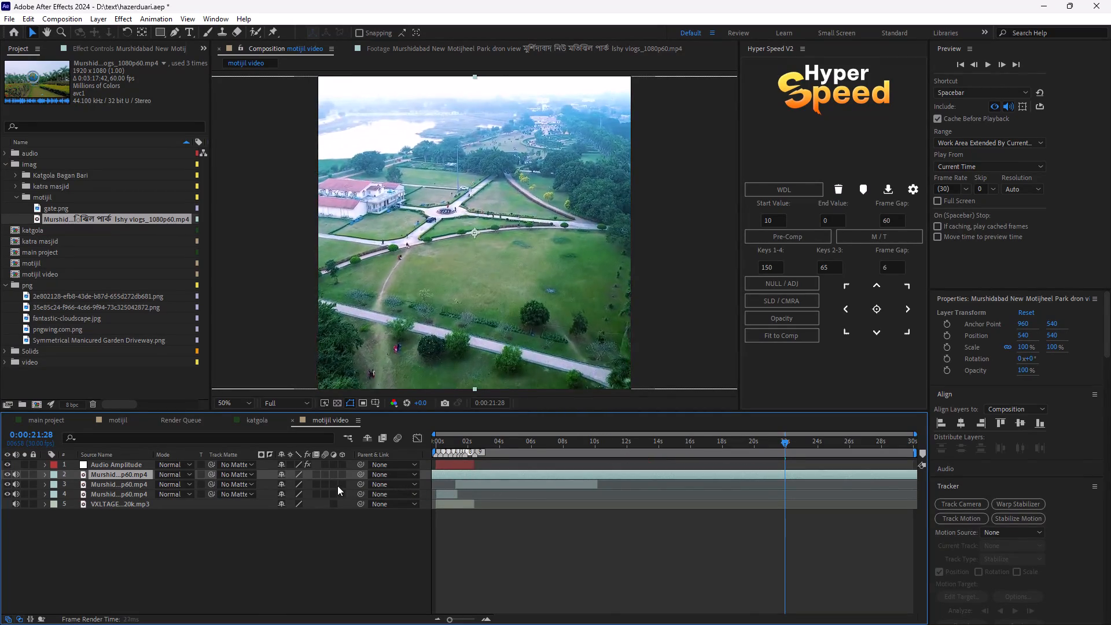
pyautogui.moveTo(337, 486); pyautogui.dragTo(216, 487)
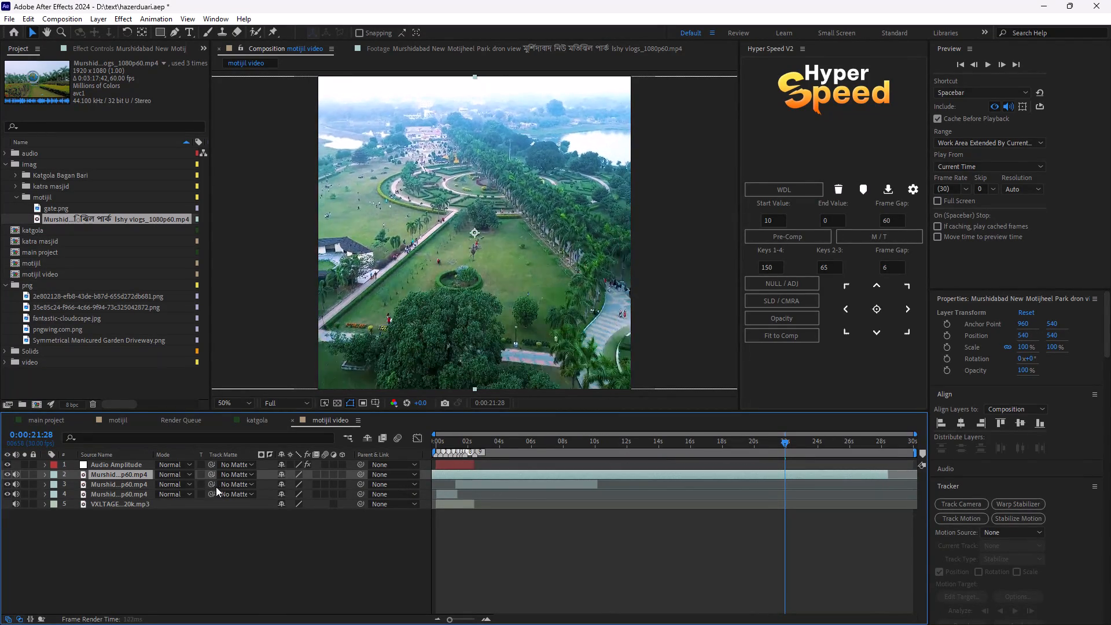
pyautogui.moveTo(216, 487); pyautogui.dragTo(184, 491)
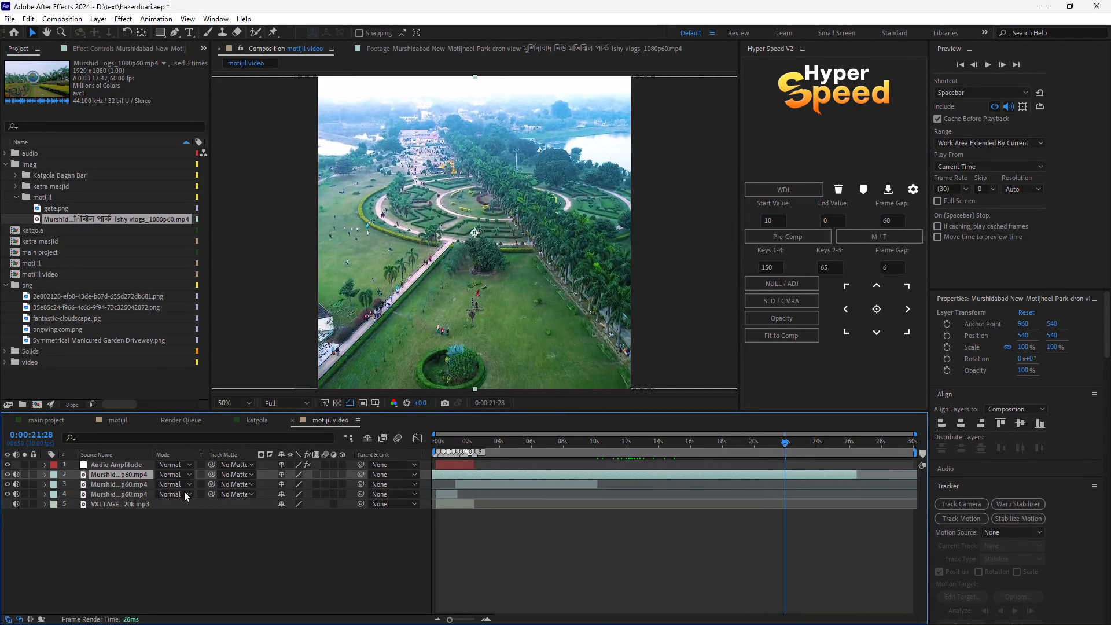
pyautogui.moveTo(184, 491); pyautogui.dragTo(243, 503)
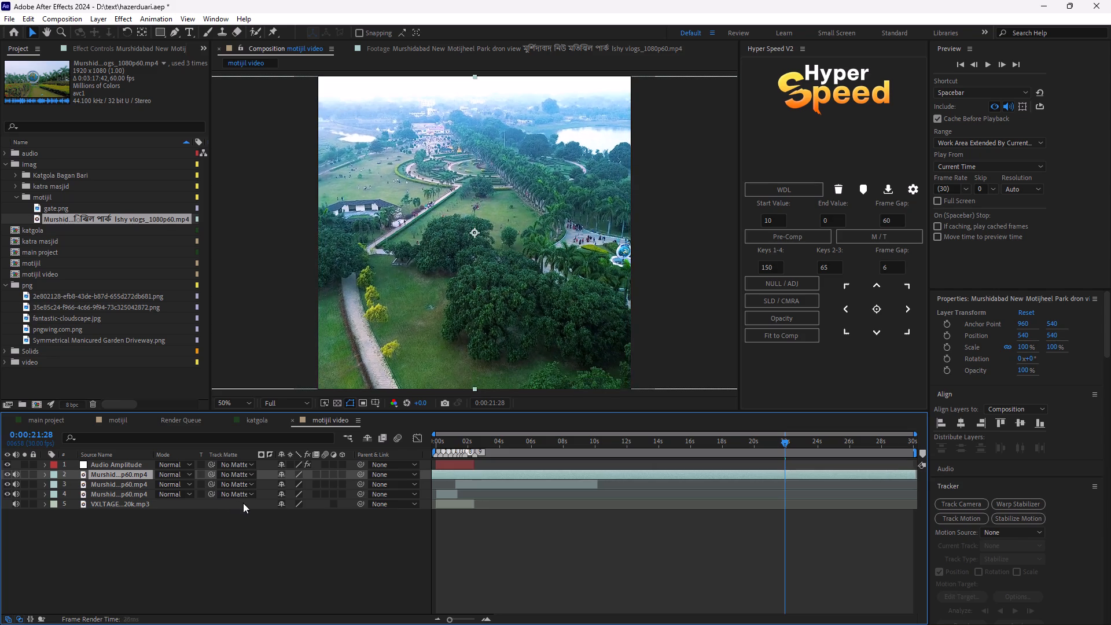
pyautogui.moveTo(243, 503); pyautogui.dragTo(244, 503)
pyautogui.moveTo(656, 477); pyautogui.dragTo(661, 481)
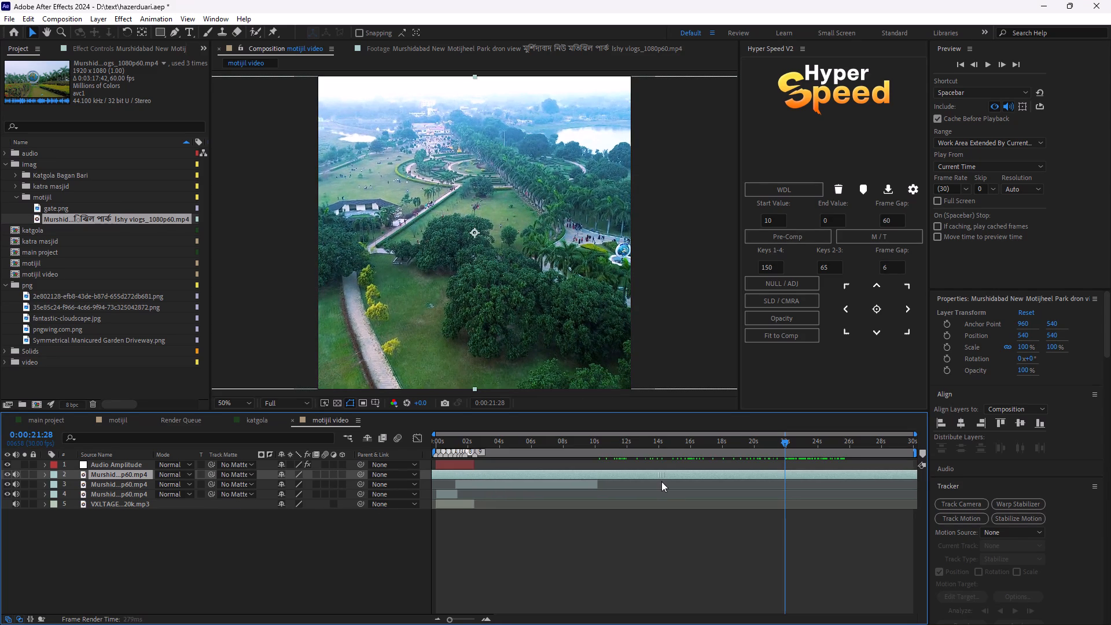
pyautogui.moveTo(661, 481); pyautogui.dragTo(662, 484)
pyautogui.hotkey('ctrl', 'shift', 'd')
pyautogui.click(723, 480)
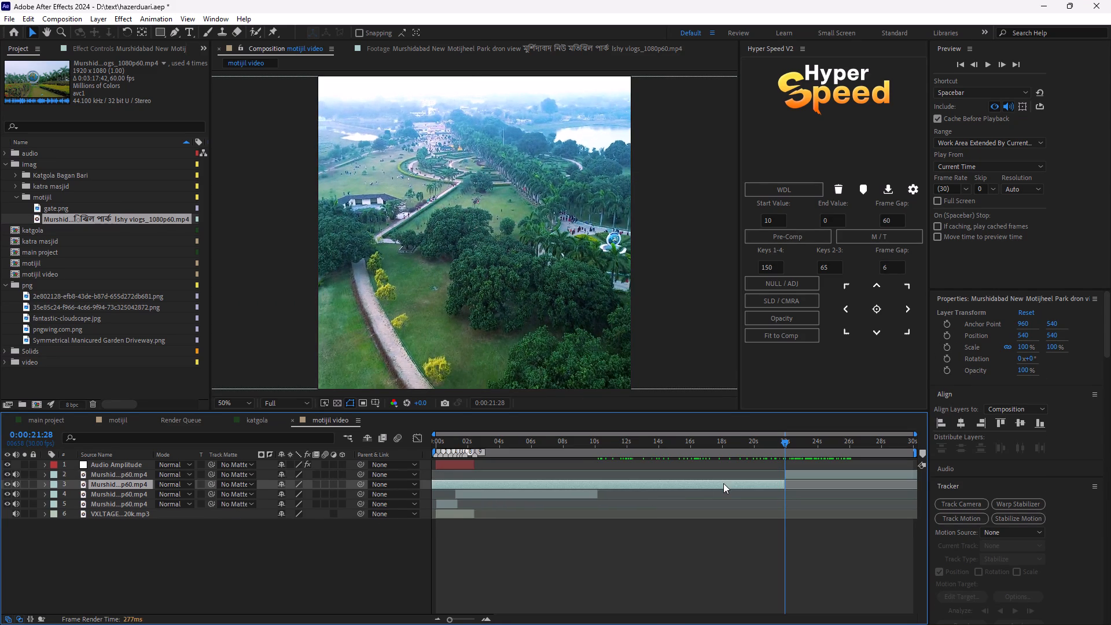
pyautogui.press('Delete')
# Slide the garden clip back to start at about 0:00:15:20, split it at 0:00:21:28 and delete the portion after.
pyautogui.moveTo(803, 479); pyautogui.dragTo(726, 492)
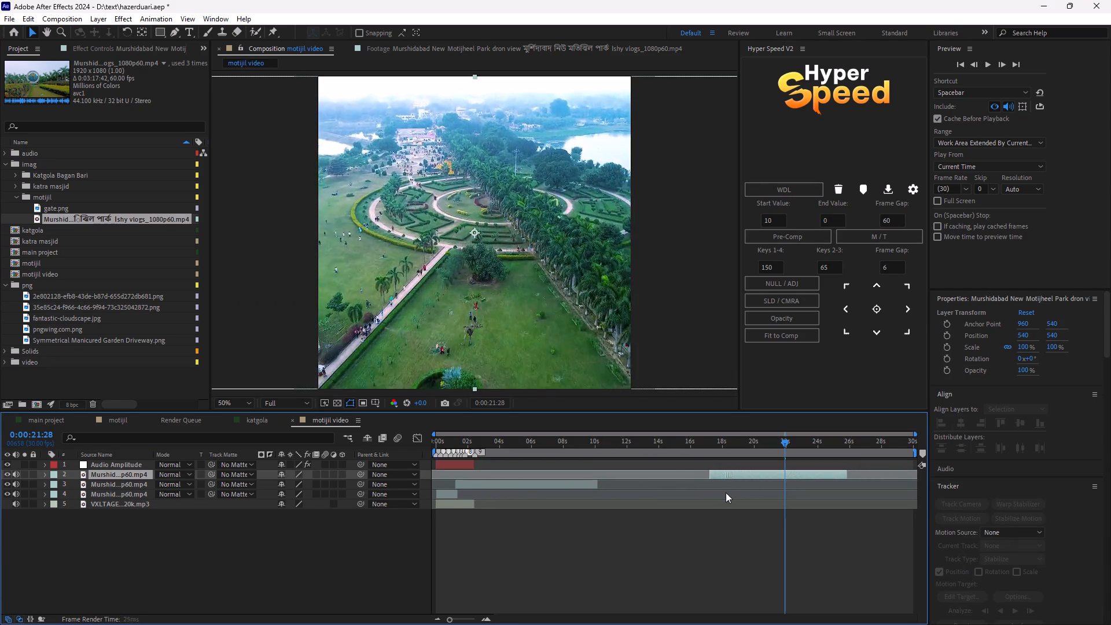
pyautogui.moveTo(726, 492); pyautogui.dragTo(704, 506)
pyautogui.hotkey('ctrl', 'shift', 'd')
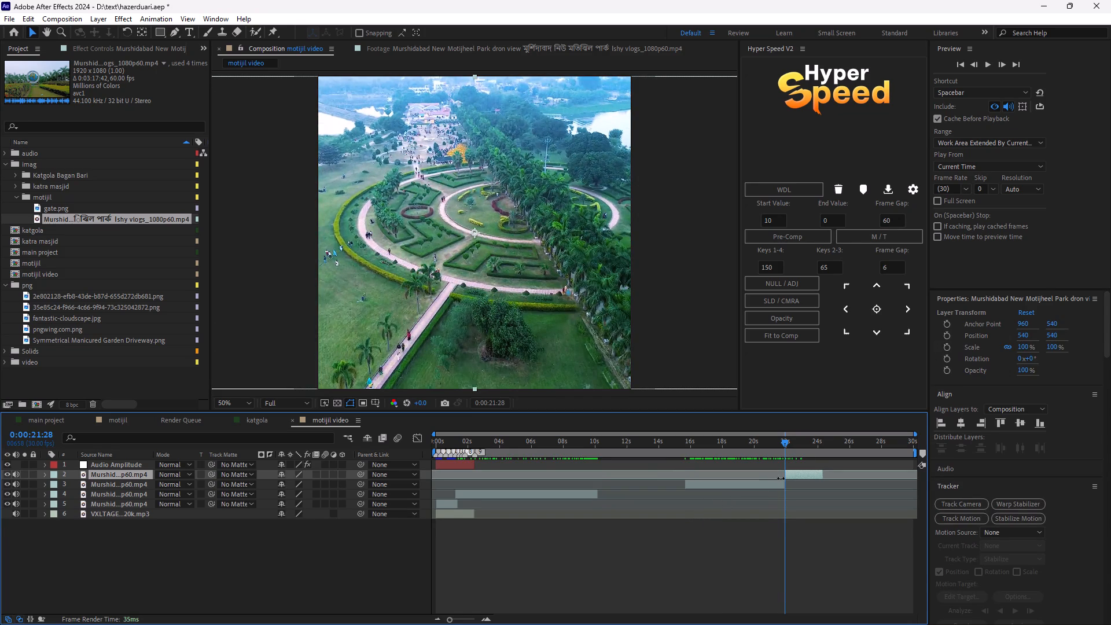
pyautogui.press('Delete')
# Play the drone clip sequence from 0:00:00:00 to review the cuts.
pyautogui.moveTo(782, 442); pyautogui.dragTo(453, 488)
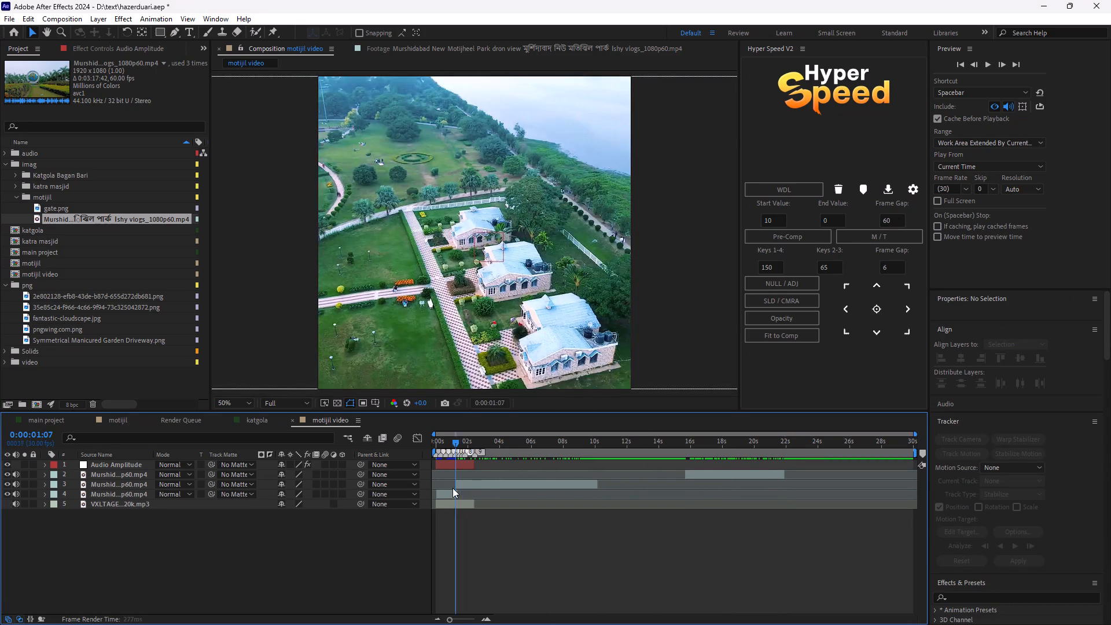
pyautogui.moveTo(453, 488); pyautogui.dragTo(432, 490)
pyautogui.press('space')
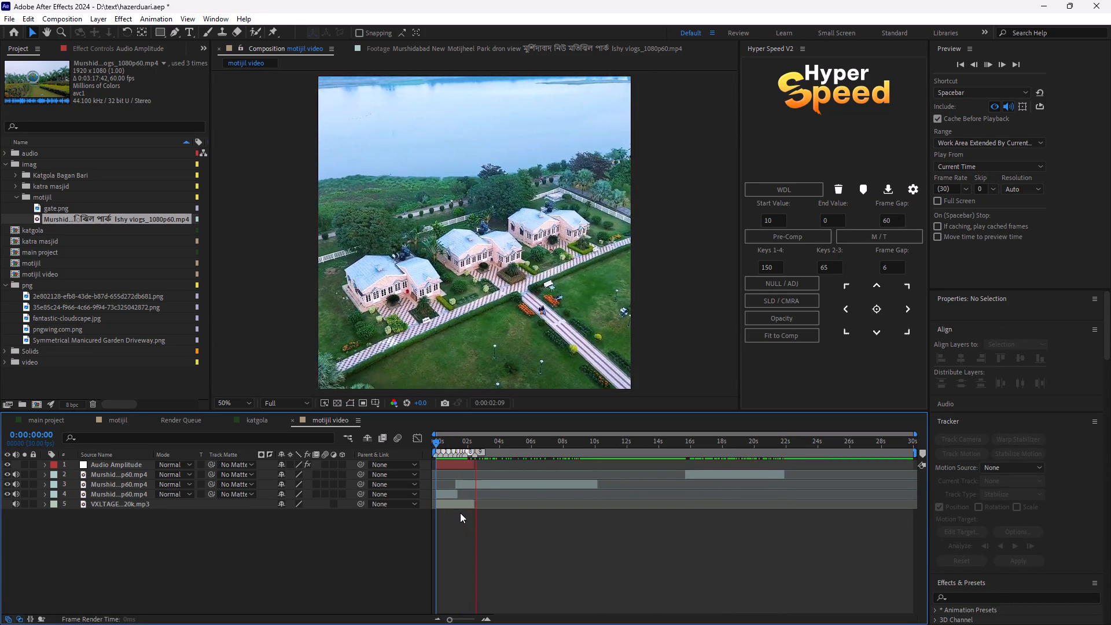
# Play the drone clip sequence through the villa and garden shots to check the cuts and the gap between them.
pyautogui.press('space')
pyautogui.press('space')
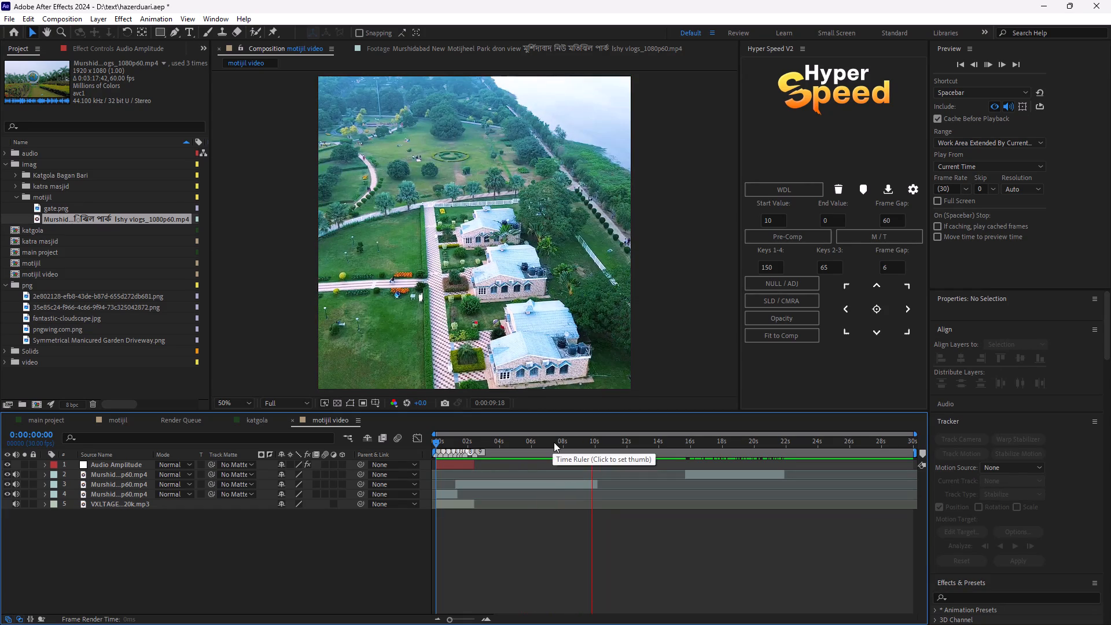
pyautogui.press('space')
pyautogui.press('space')
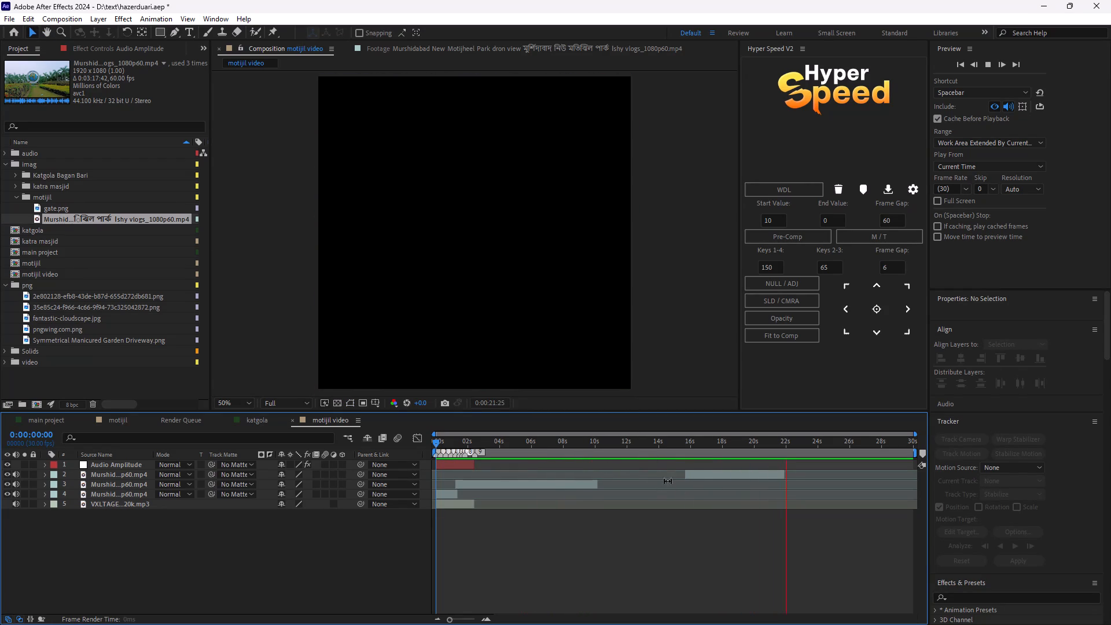
pyautogui.press('space')
# Slide the garden clip back to start where the villa clip ends, at about 0:00:10:03.
pyautogui.moveTo(706, 476); pyautogui.dragTo(682, 484)
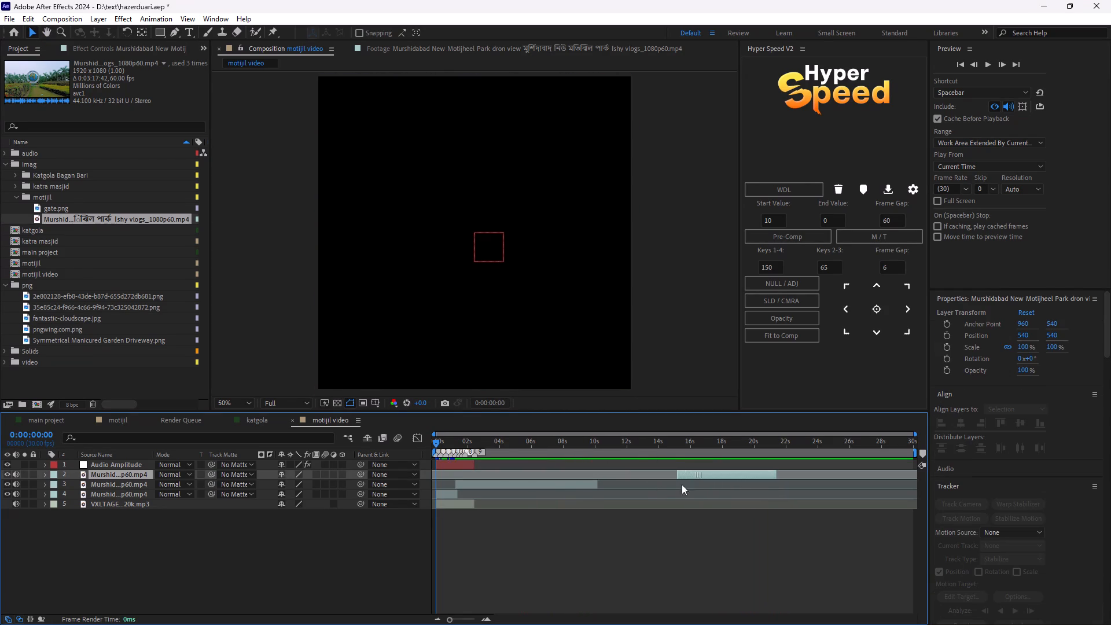
pyautogui.moveTo(682, 484); pyautogui.dragTo(618, 494)
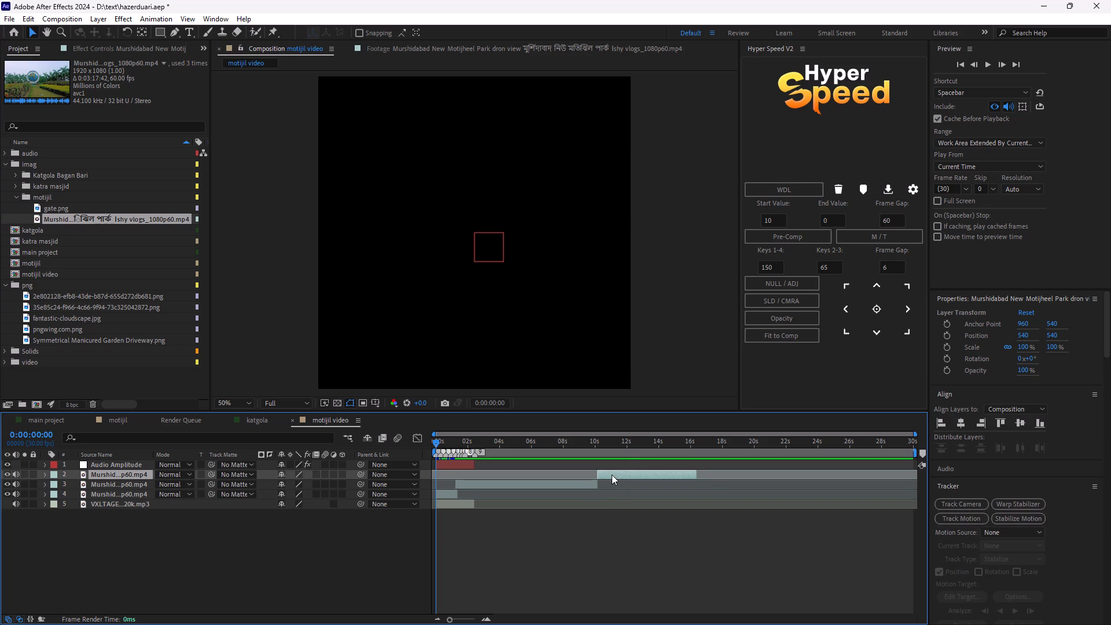
# Duplicate the garden clip and extend the copy's end to about 0:00:25:18, checking the added palm garden footage.
pyautogui.hotkey('ctrl', 'd')
pyautogui.moveTo(696, 475); pyautogui.dragTo(730, 479)
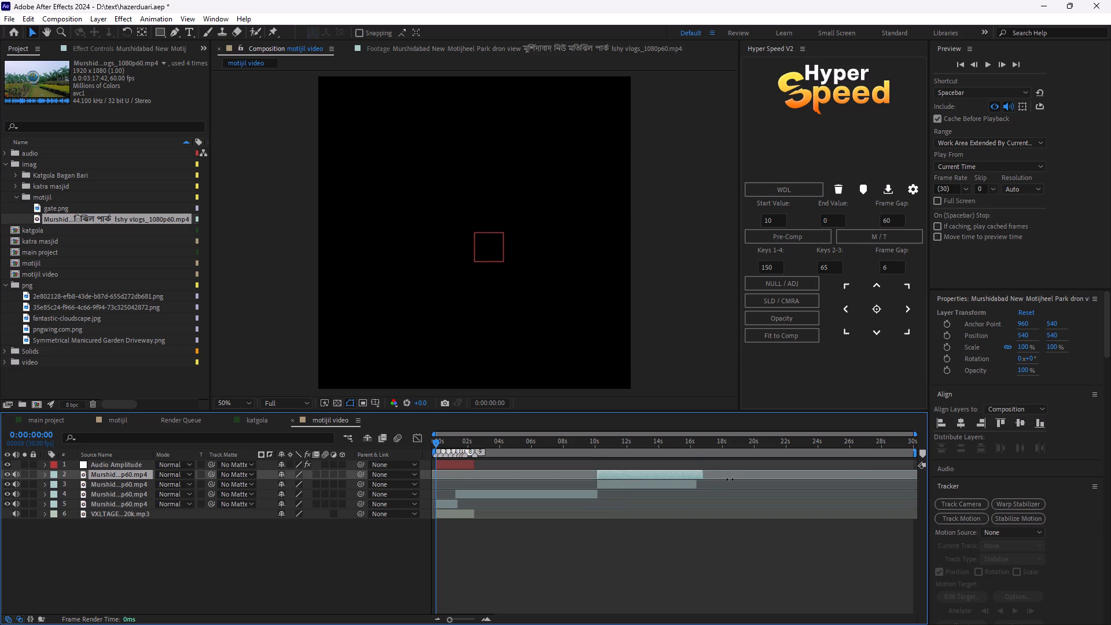
pyautogui.moveTo(730, 479); pyautogui.dragTo(781, 486)
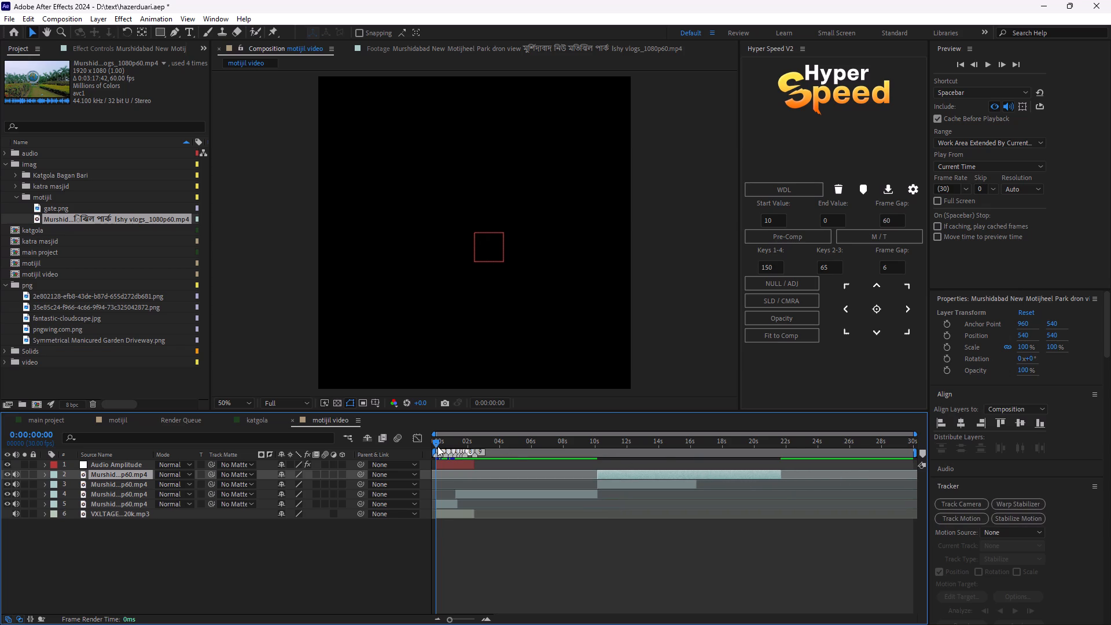
pyautogui.moveTo(437, 446); pyautogui.dragTo(774, 483)
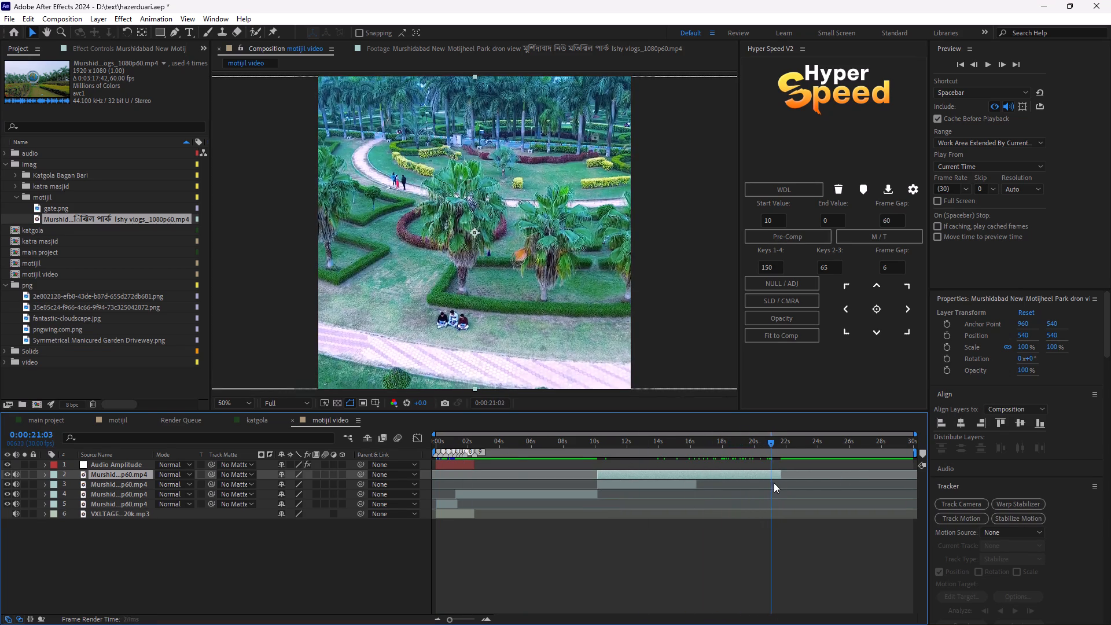
pyautogui.moveTo(774, 483); pyautogui.dragTo(751, 486)
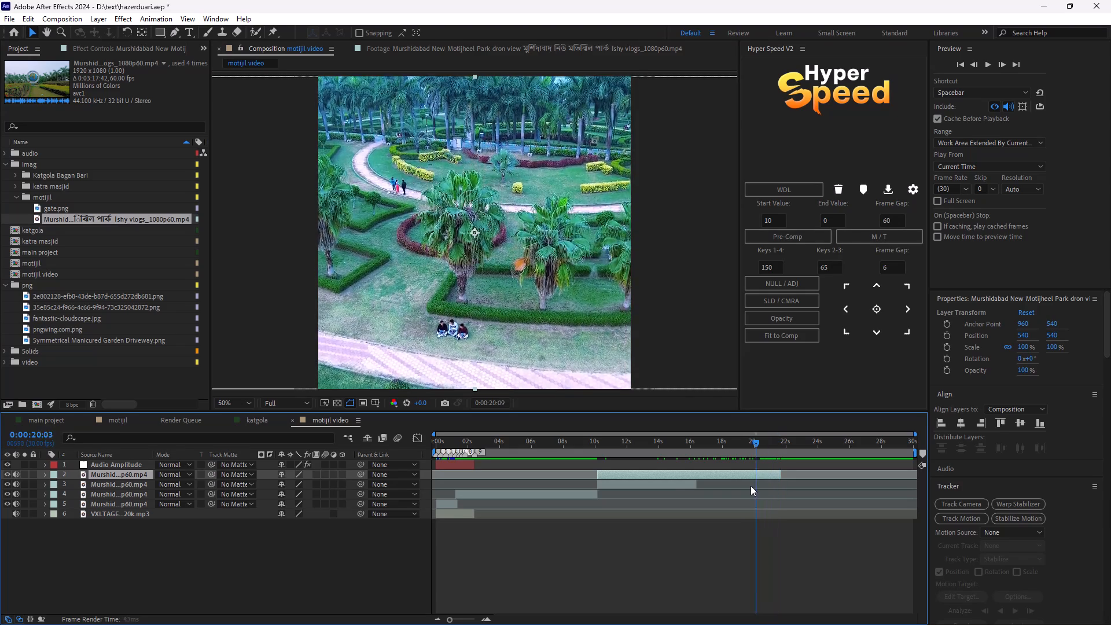
pyautogui.moveTo(751, 486); pyautogui.dragTo(755, 495)
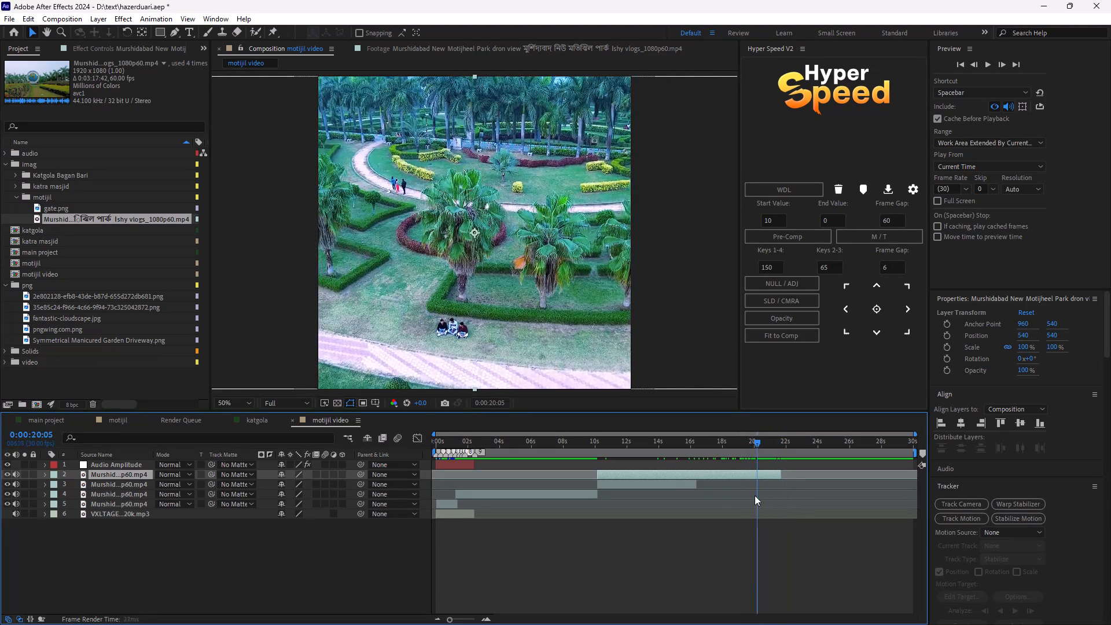
pyautogui.moveTo(755, 495); pyautogui.dragTo(757, 498)
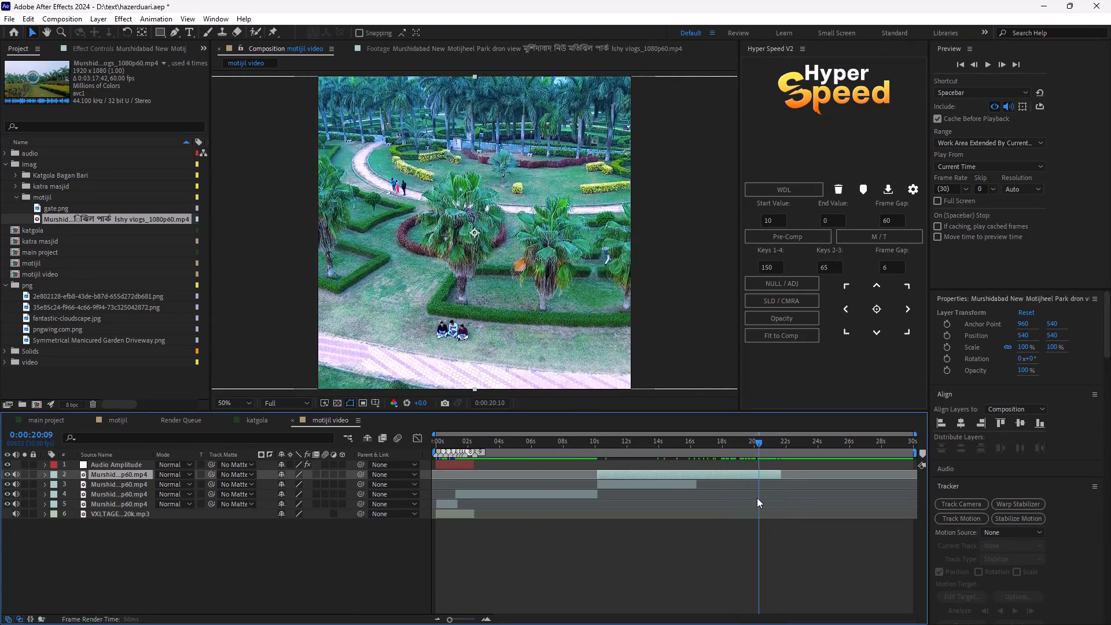
pyautogui.moveTo(757, 498); pyautogui.dragTo(749, 501)
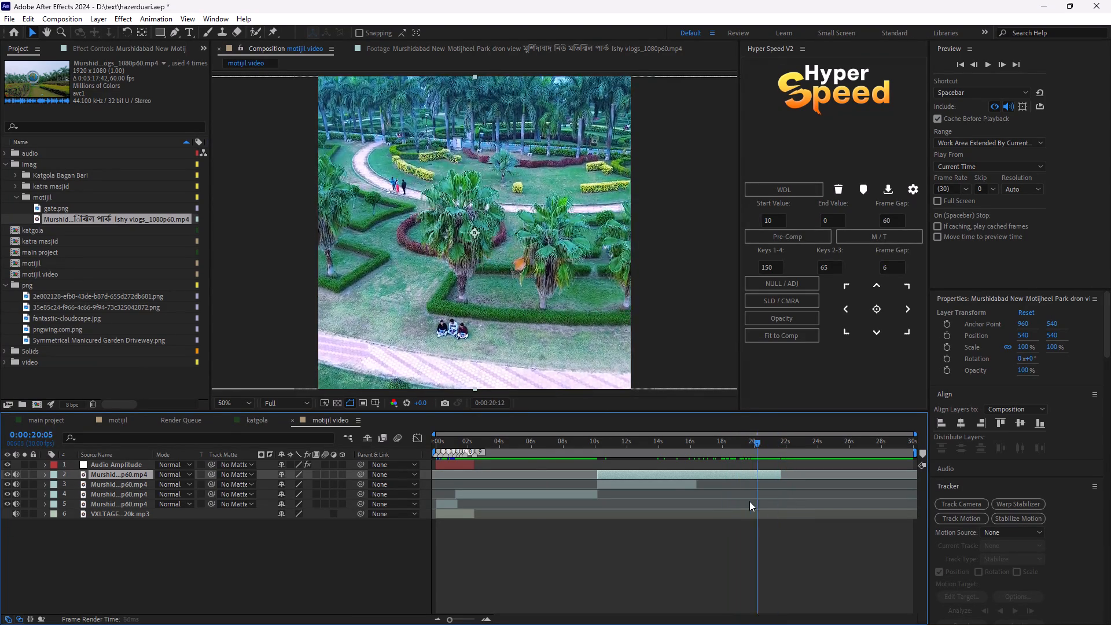
pyautogui.moveTo(749, 501); pyautogui.dragTo(774, 501)
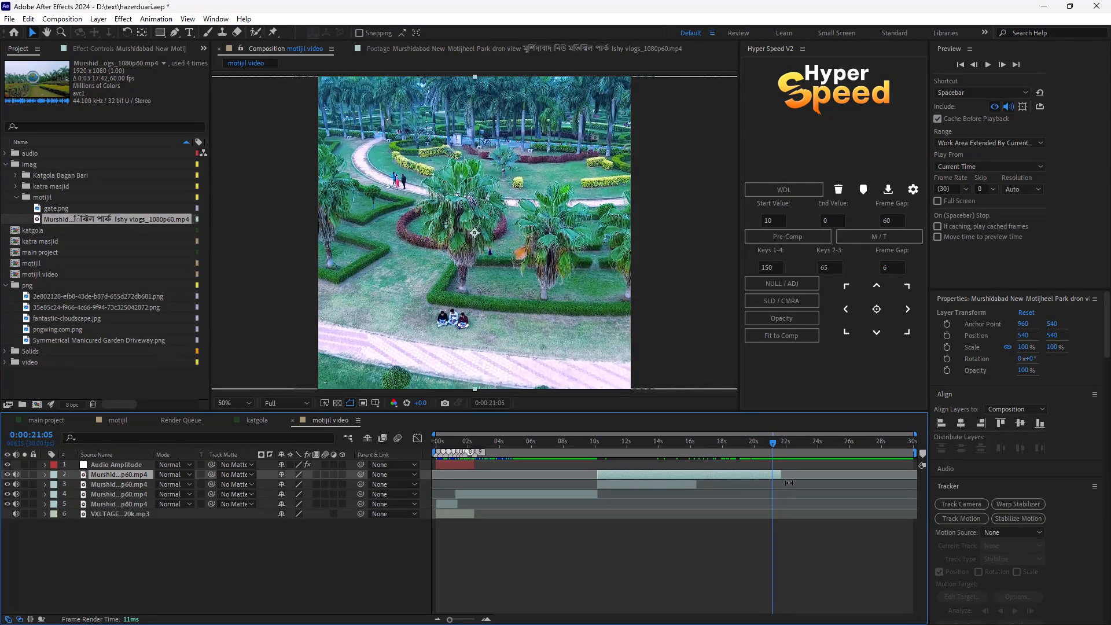
pyautogui.moveTo(783, 476); pyautogui.dragTo(809, 479)
pyautogui.moveTo(775, 442); pyautogui.dragTo(766, 446)
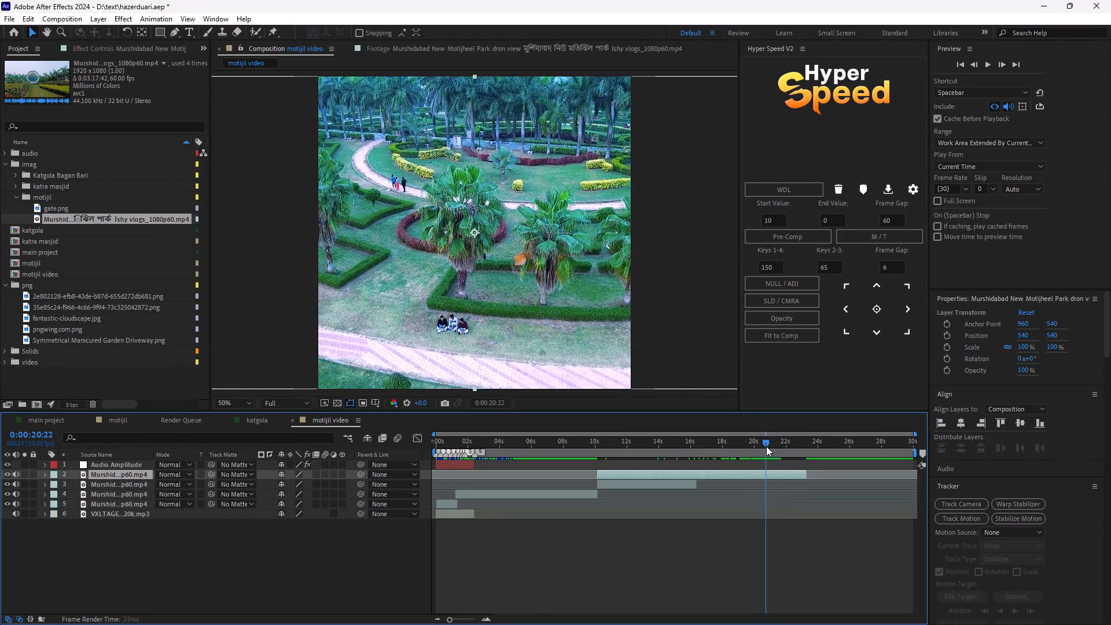
pyautogui.moveTo(766, 446); pyautogui.dragTo(796, 453)
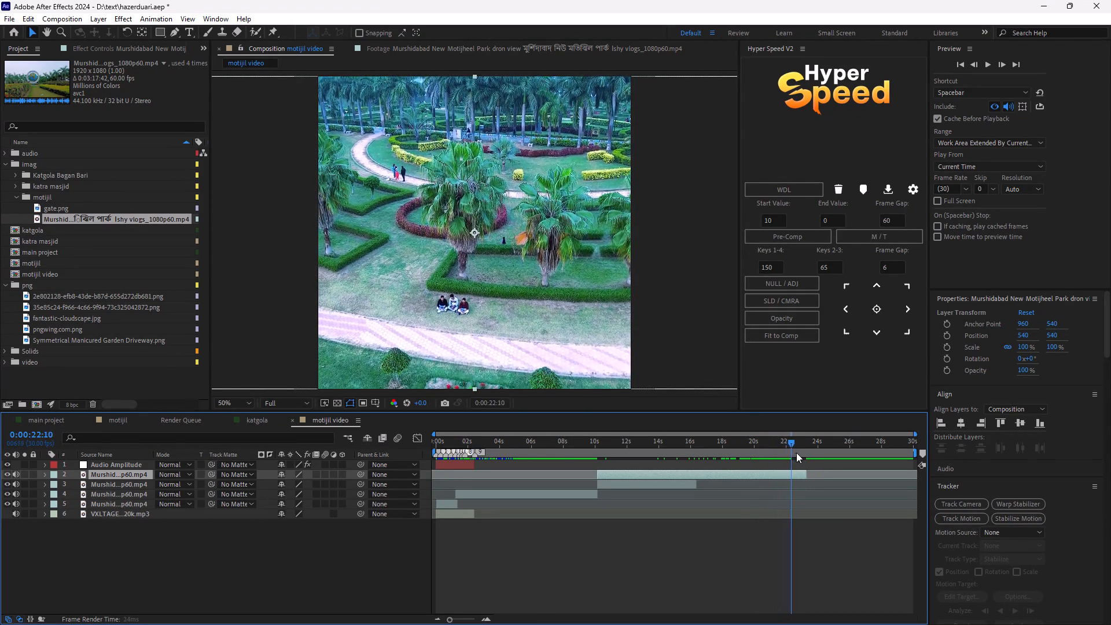
pyautogui.moveTo(796, 453); pyautogui.dragTo(802, 454)
pyautogui.moveTo(810, 475); pyautogui.dragTo(847, 480)
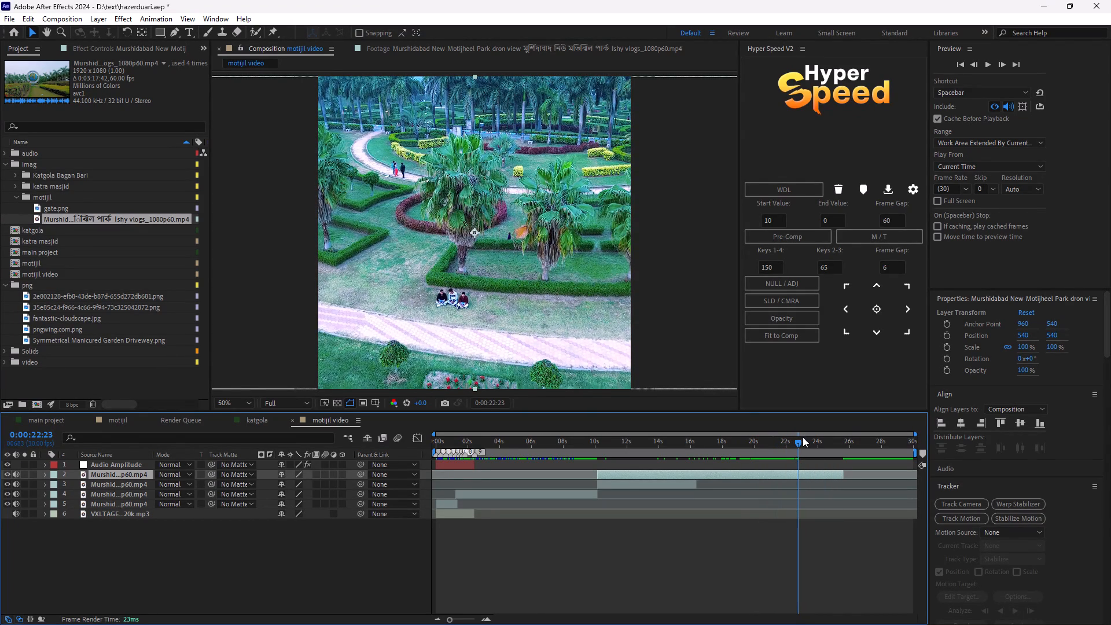
# Split the extended garden copy at 0:00:20:14.
pyautogui.moveTo(803, 437); pyautogui.dragTo(822, 455)
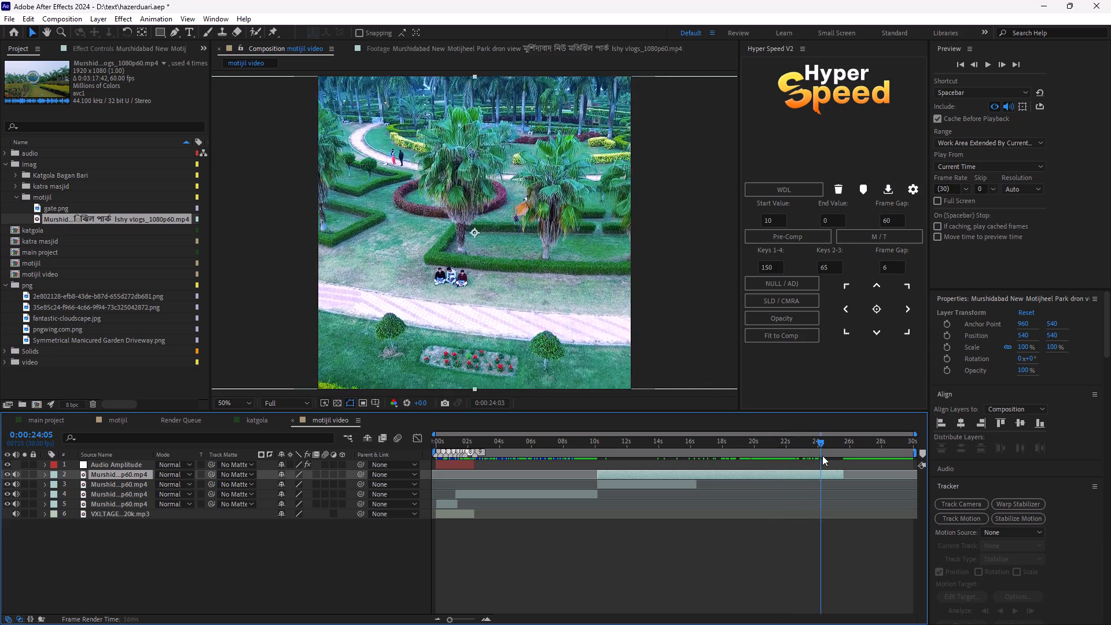
pyautogui.moveTo(822, 455); pyautogui.dragTo(761, 462)
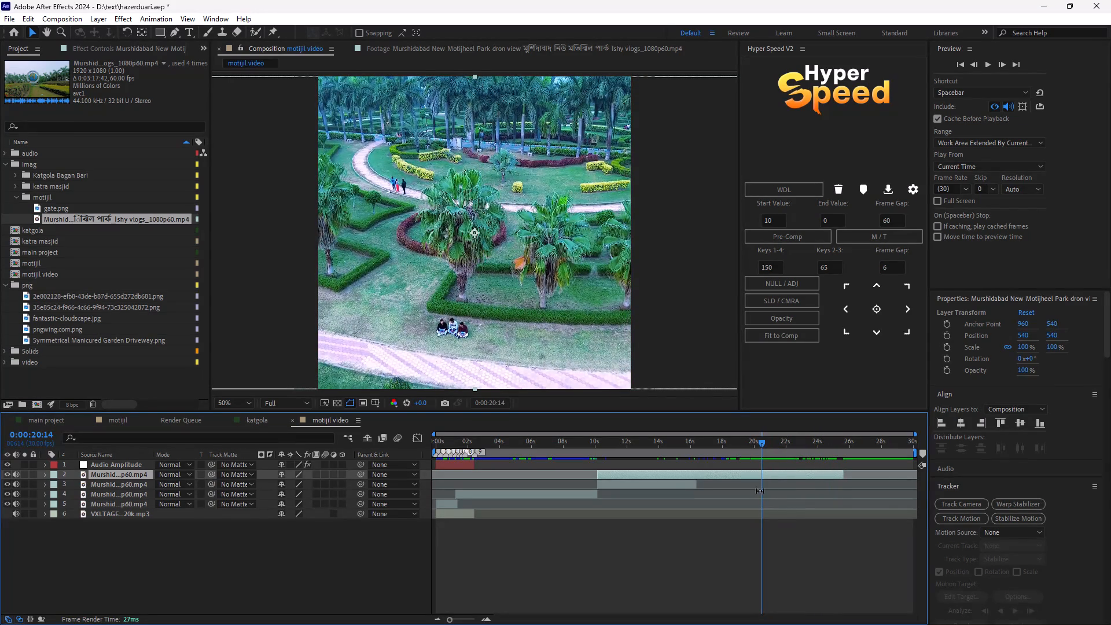
pyautogui.hotkey('ctrl', 'shift', 'd')
pyautogui.click(736, 487)
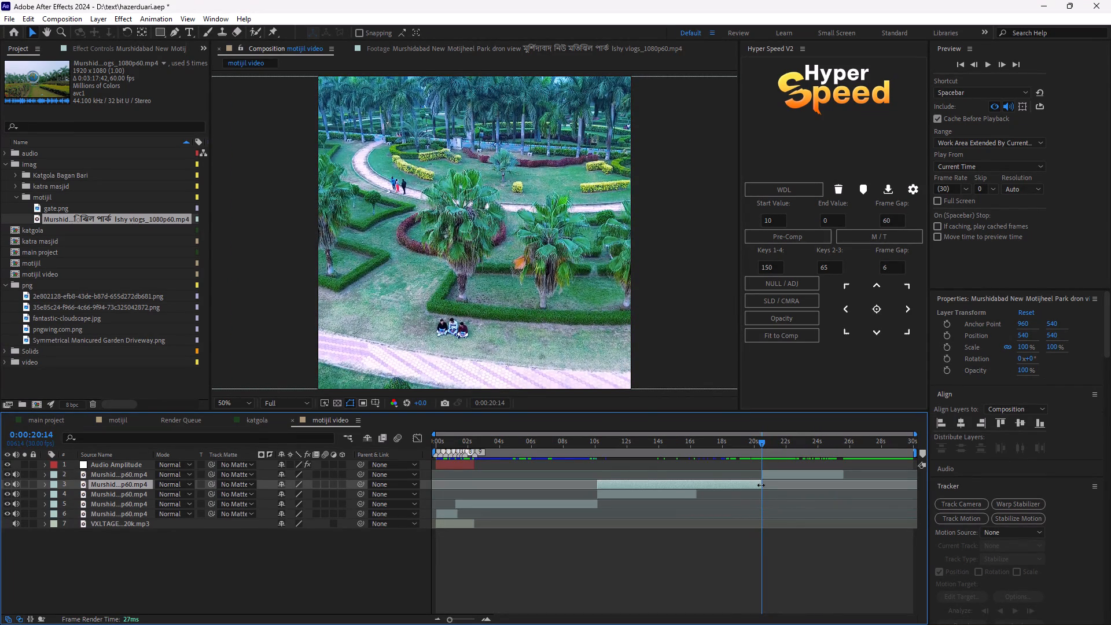
pyautogui.click(775, 480)
pyautogui.click(775, 480)
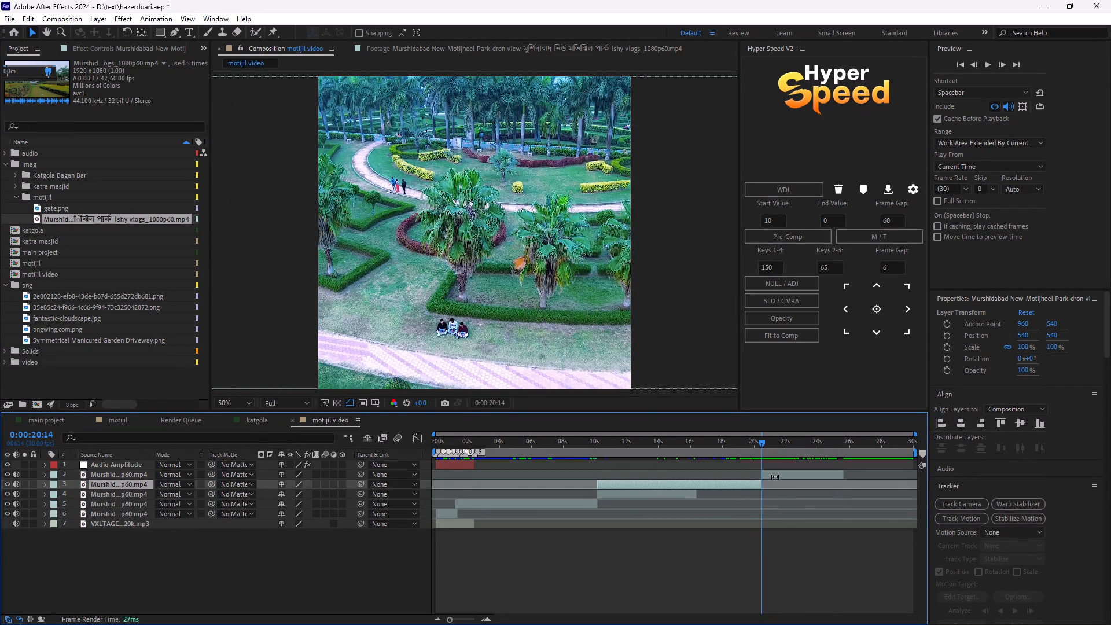
pyautogui.click(775, 477)
# Slide the segment before the split later to end at about 0:00:29:12 and extend its start back to about 0:00:08:18.
pyautogui.moveTo(760, 444); pyautogui.dragTo(617, 466)
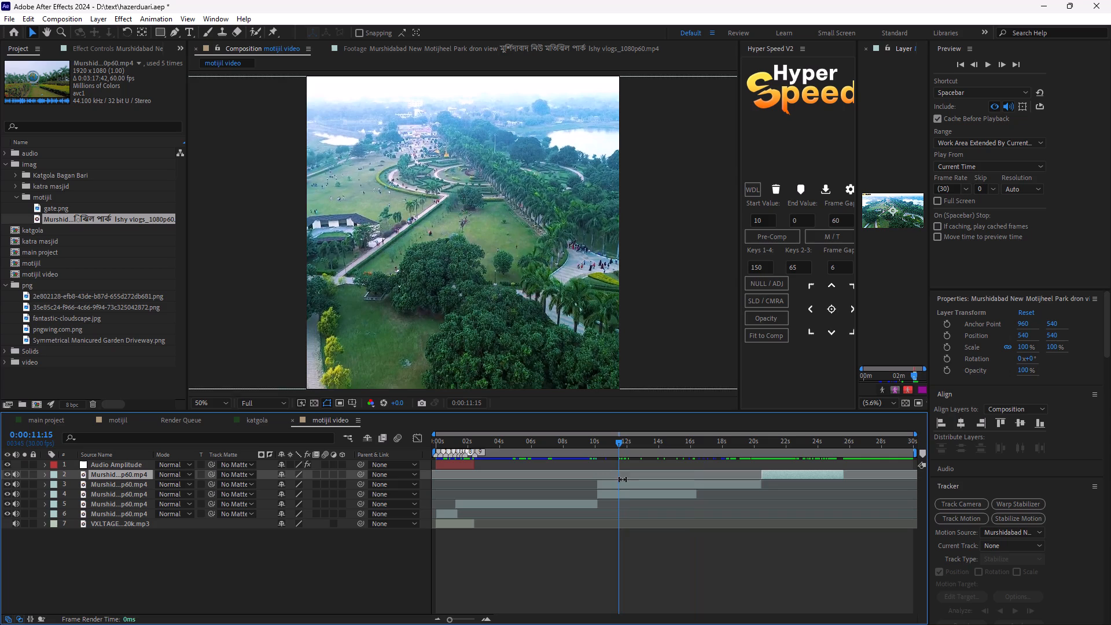
pyautogui.moveTo(638, 482); pyautogui.dragTo(781, 495)
pyautogui.moveTo(741, 483); pyautogui.dragTo(618, 493)
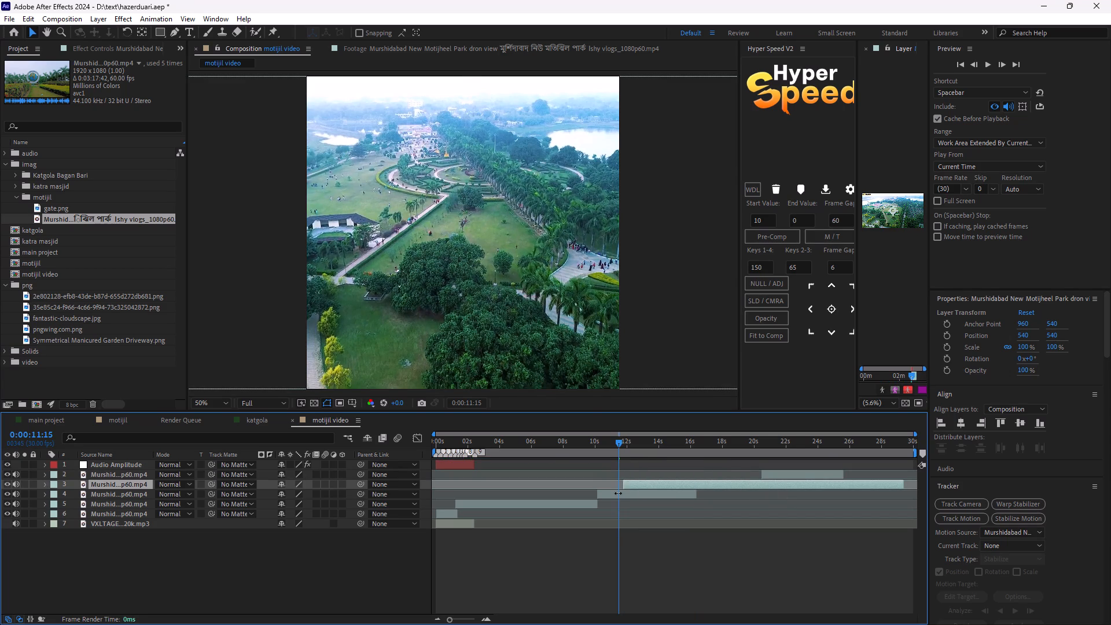
pyautogui.moveTo(618, 493); pyautogui.dragTo(616, 492)
pyautogui.moveTo(623, 440); pyautogui.dragTo(631, 444)
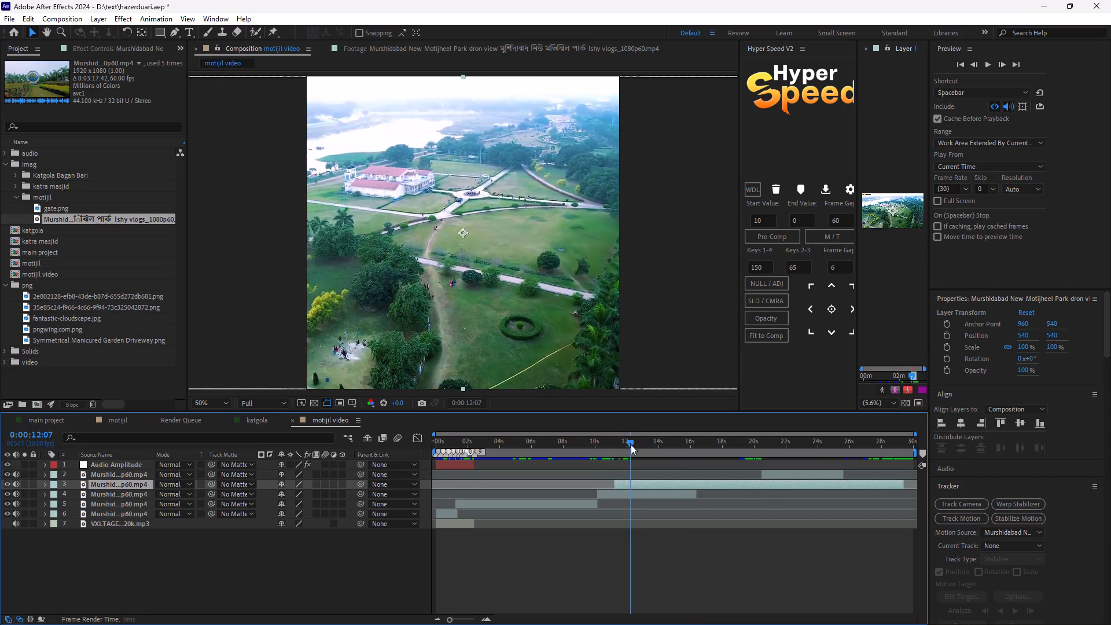
pyautogui.moveTo(631, 444); pyautogui.dragTo(626, 447)
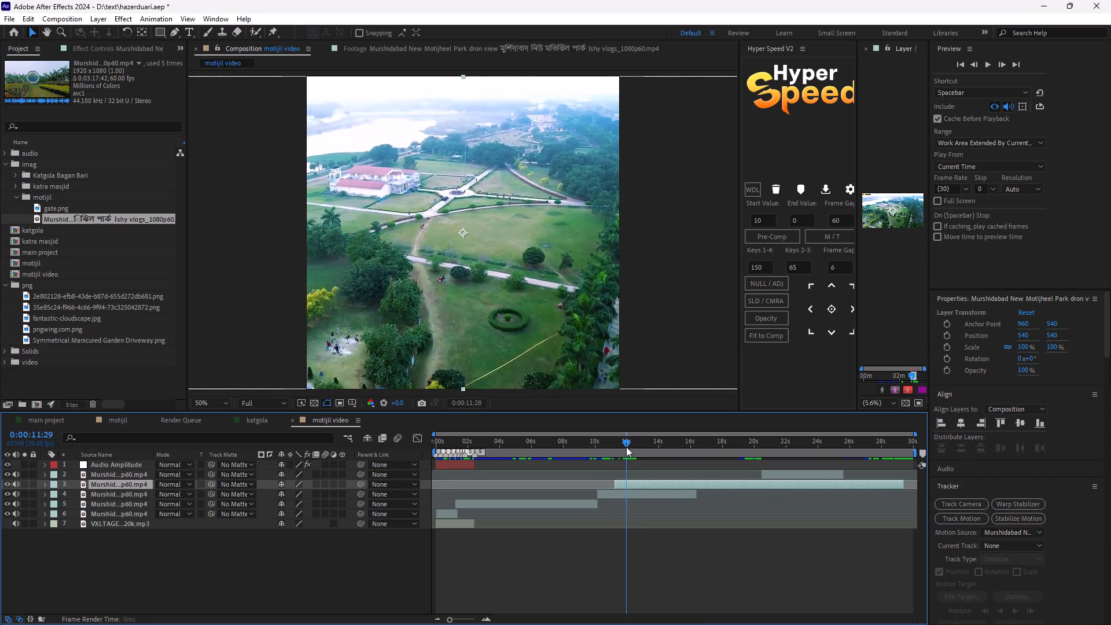
pyautogui.moveTo(626, 447); pyautogui.dragTo(635, 450)
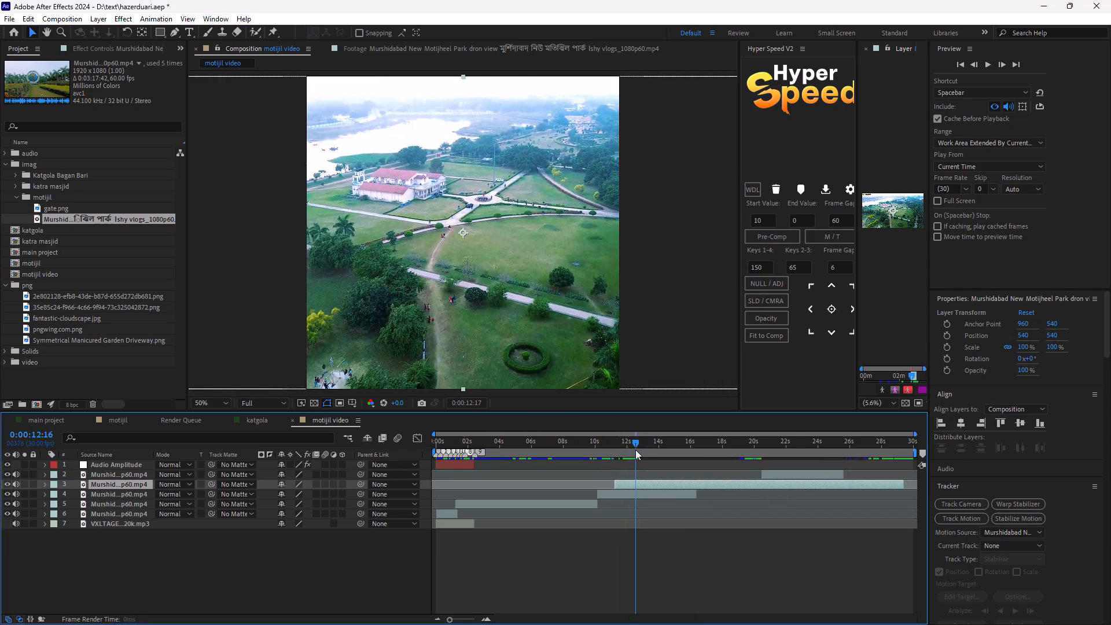
pyautogui.moveTo(635, 450); pyautogui.dragTo(631, 450)
pyautogui.moveTo(615, 486); pyautogui.dragTo(604, 483)
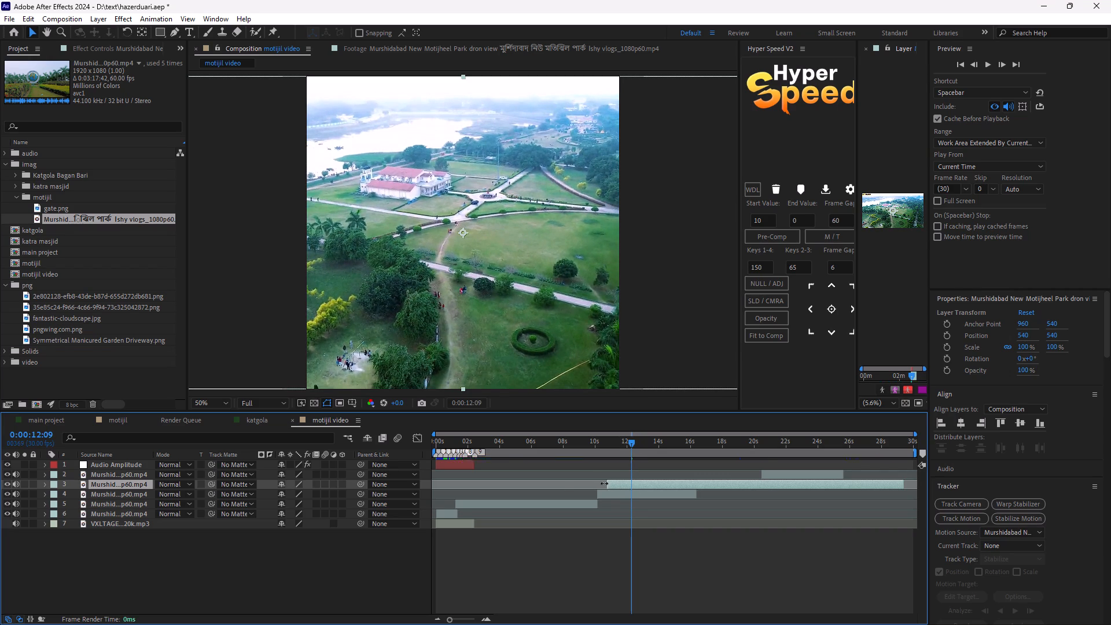
pyautogui.moveTo(604, 483); pyautogui.dragTo(573, 478)
# Split the extended segment at 0:00:12:14, where the drone shows the pink-roofed building and the round hedge.
pyautogui.moveTo(634, 444); pyautogui.dragTo(604, 450)
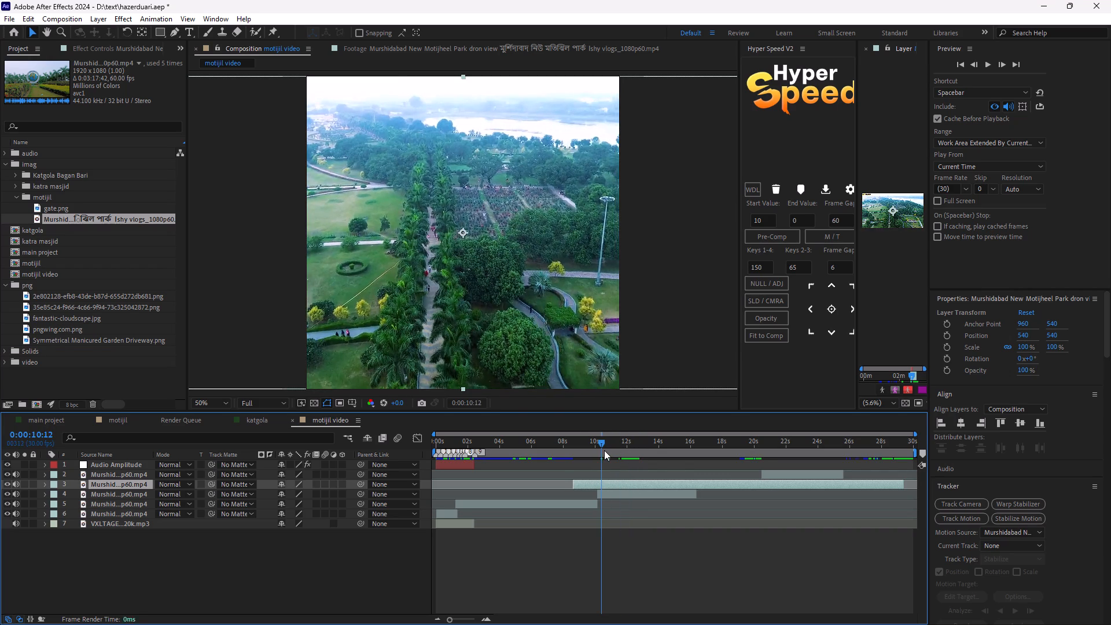
pyautogui.moveTo(604, 450); pyautogui.dragTo(624, 454)
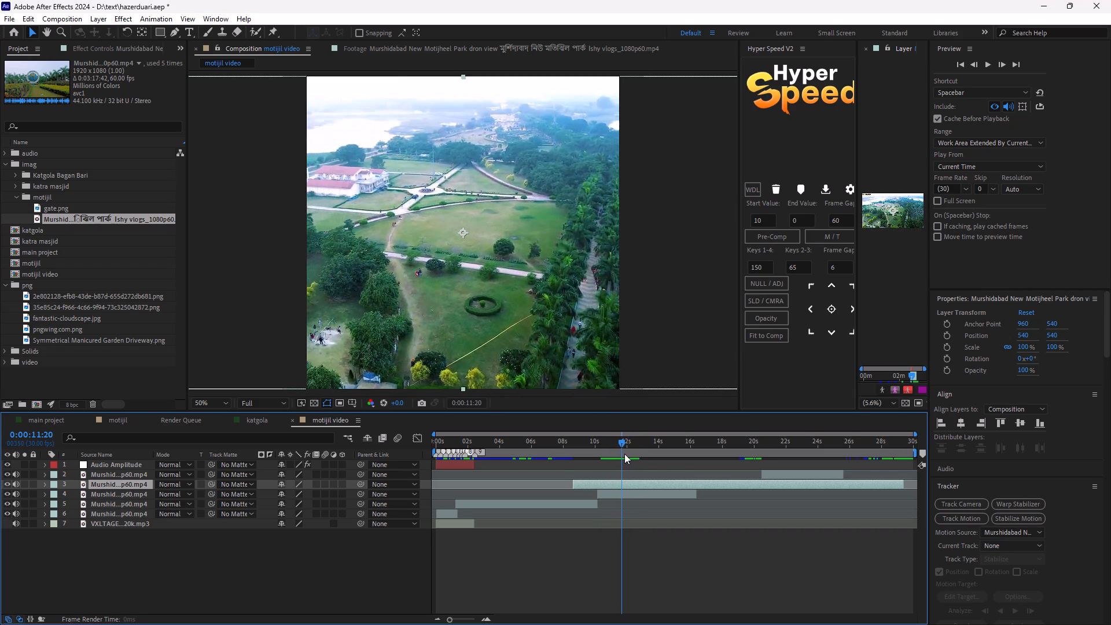
pyautogui.moveTo(624, 454); pyautogui.dragTo(637, 454)
pyautogui.hotkey('ctrl', 'shift', 'd')
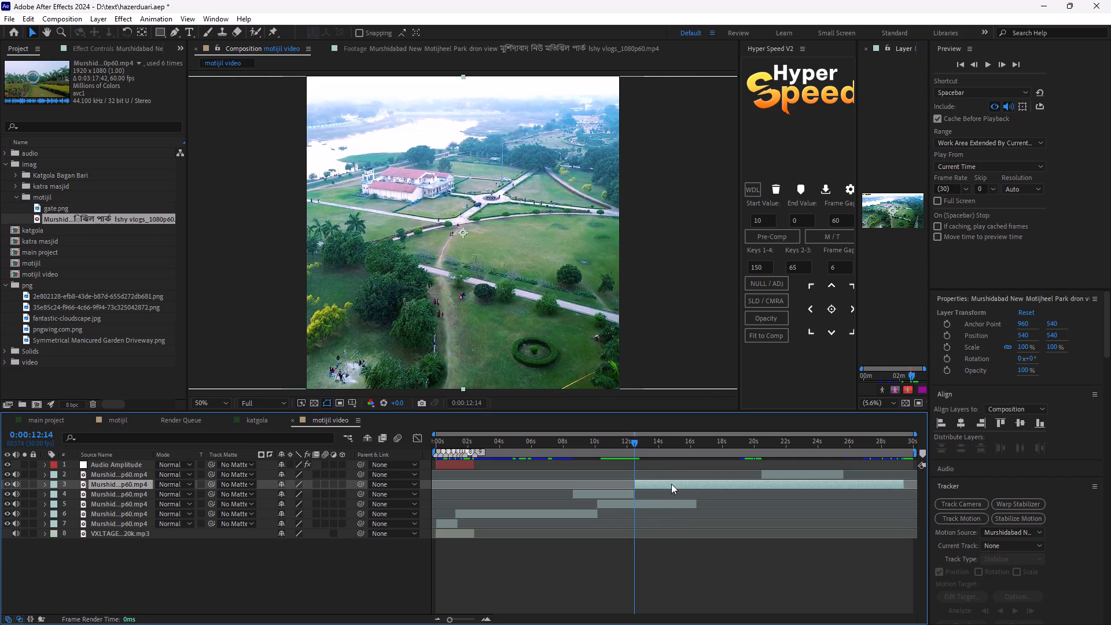
# Slide the segment after the 0:00:12:14 split later and extend its start back to about 0:00:03:13, exposing earlier footage.
pyautogui.click(684, 484)
pyautogui.moveTo(633, 486); pyautogui.dragTo(518, 498)
pyautogui.moveTo(606, 487); pyautogui.dragTo(734, 489)
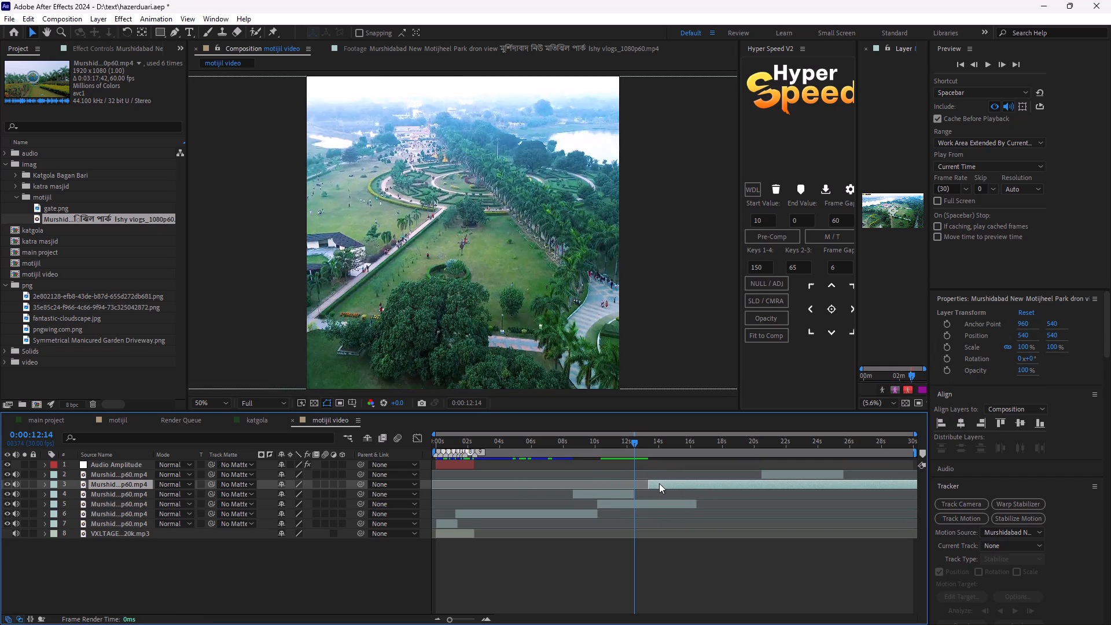
pyautogui.moveTo(647, 483); pyautogui.dragTo(551, 488)
pyautogui.moveTo(551, 487); pyautogui.dragTo(516, 488)
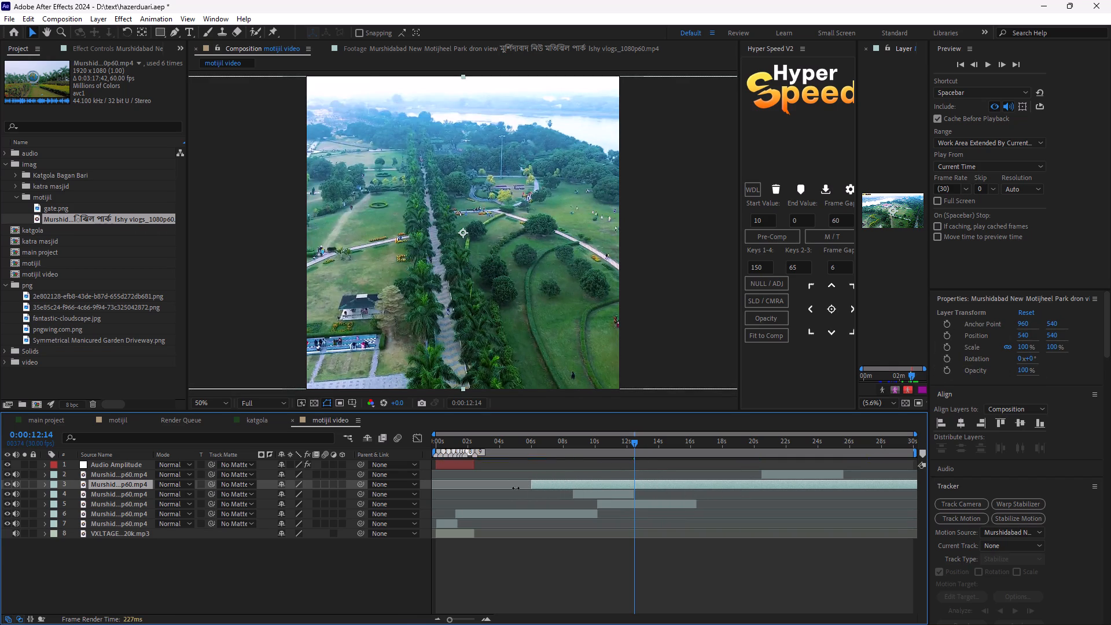
pyautogui.moveTo(516, 488); pyautogui.dragTo(490, 486)
# Slide the extended drone segment later and extend its start back to the composition's beginning, exposing earlier footage.
pyautogui.moveTo(636, 445); pyautogui.dragTo(519, 468)
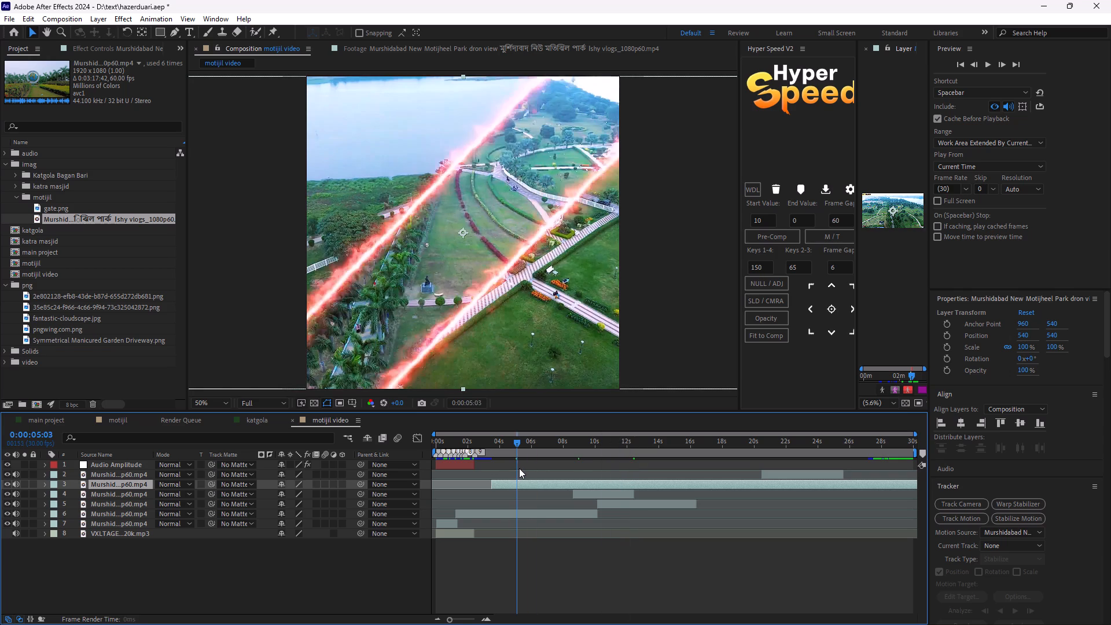
pyautogui.moveTo(519, 468); pyautogui.dragTo(537, 475)
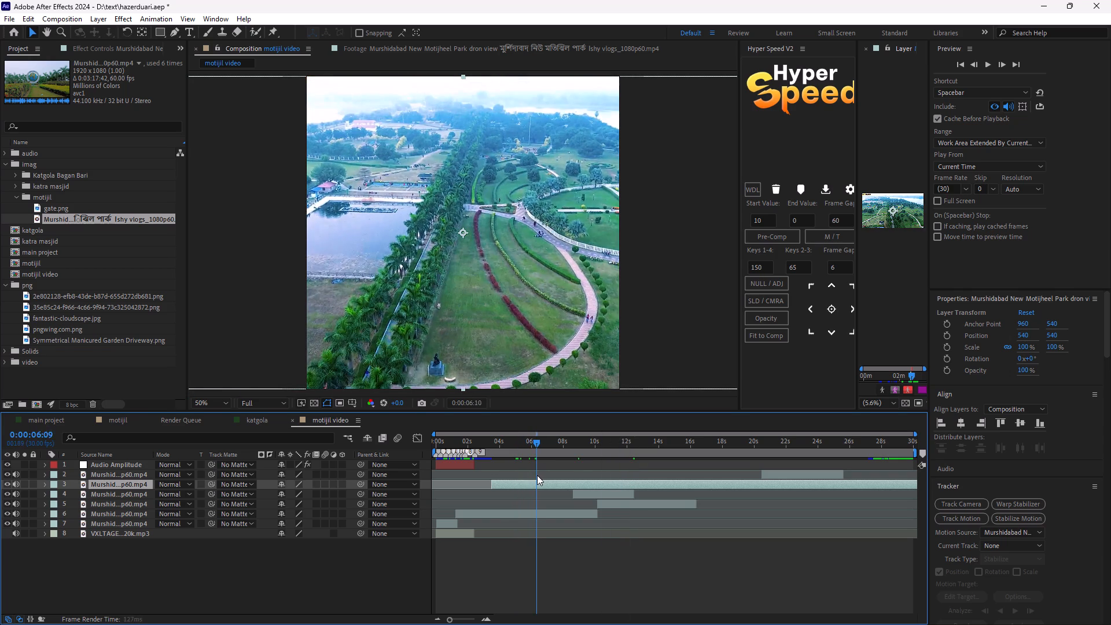
pyautogui.moveTo(537, 475); pyautogui.dragTo(521, 476)
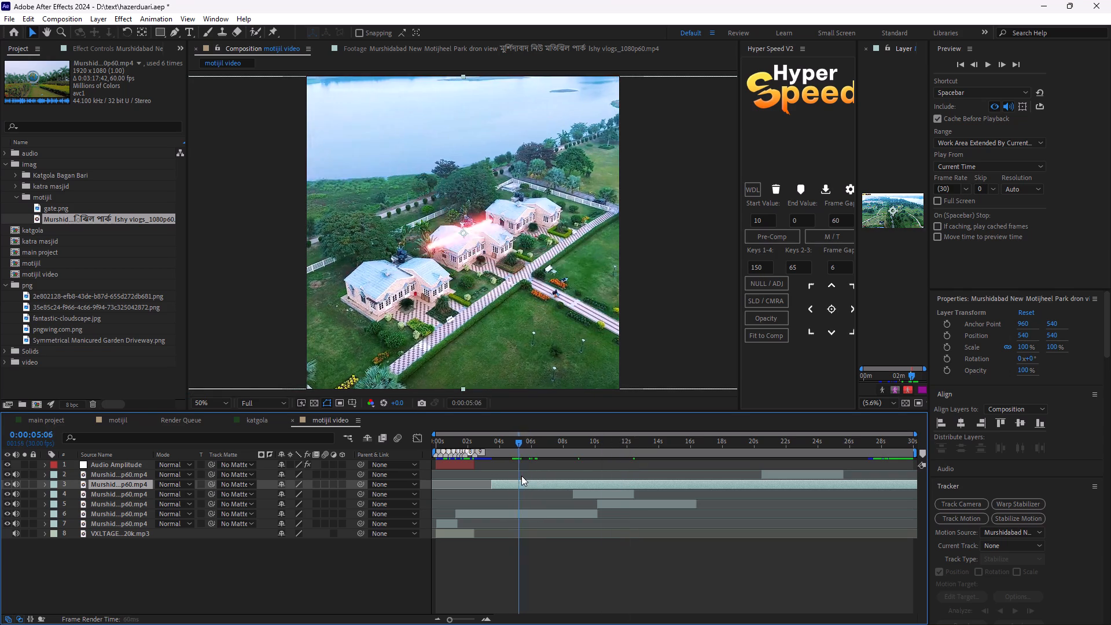
pyautogui.moveTo(521, 476); pyautogui.dragTo(562, 481)
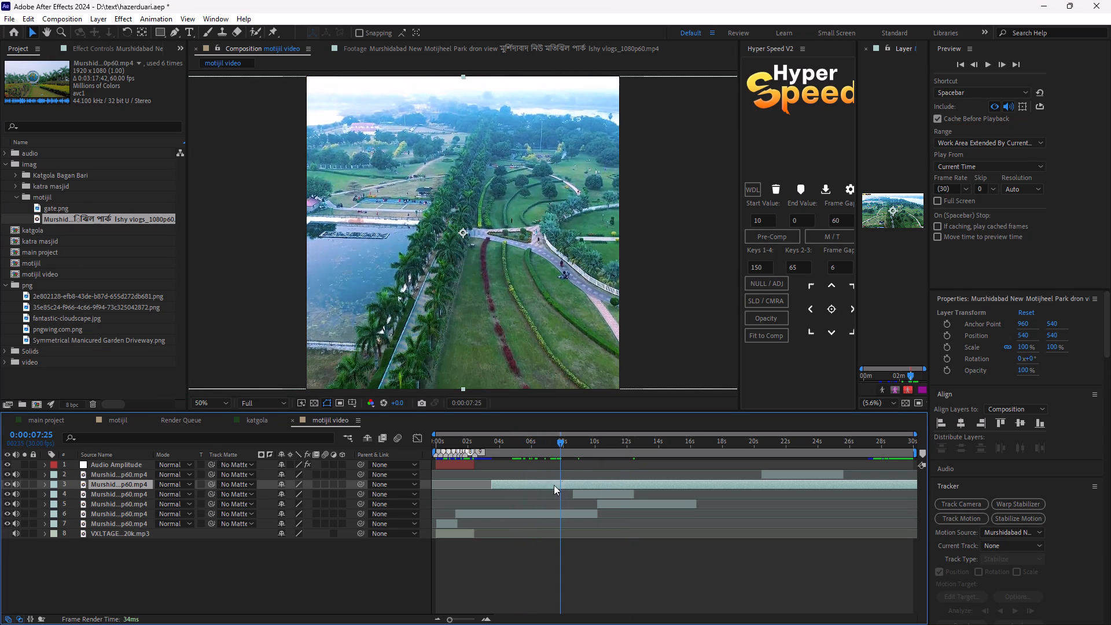
pyautogui.moveTo(523, 487); pyautogui.dragTo(659, 496)
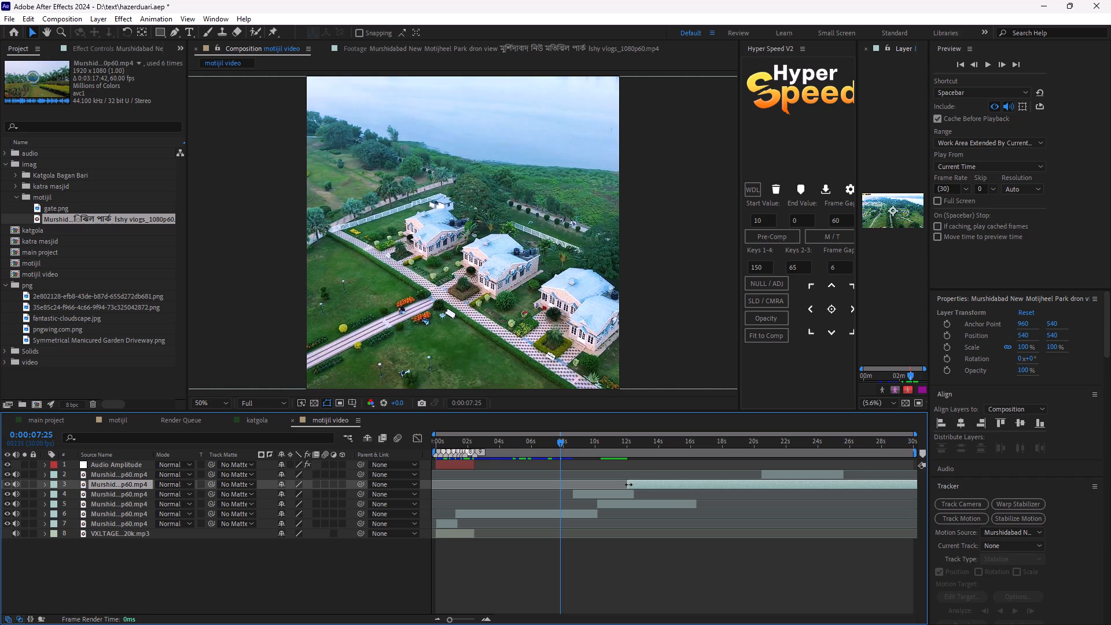
pyautogui.moveTo(628, 484); pyautogui.dragTo(422, 483)
# Keep sliding the segment later and extending its start back to 0:00:00:00, until the garden aerial with round hedges fills the opening.
pyautogui.moveTo(562, 444); pyautogui.dragTo(528, 451)
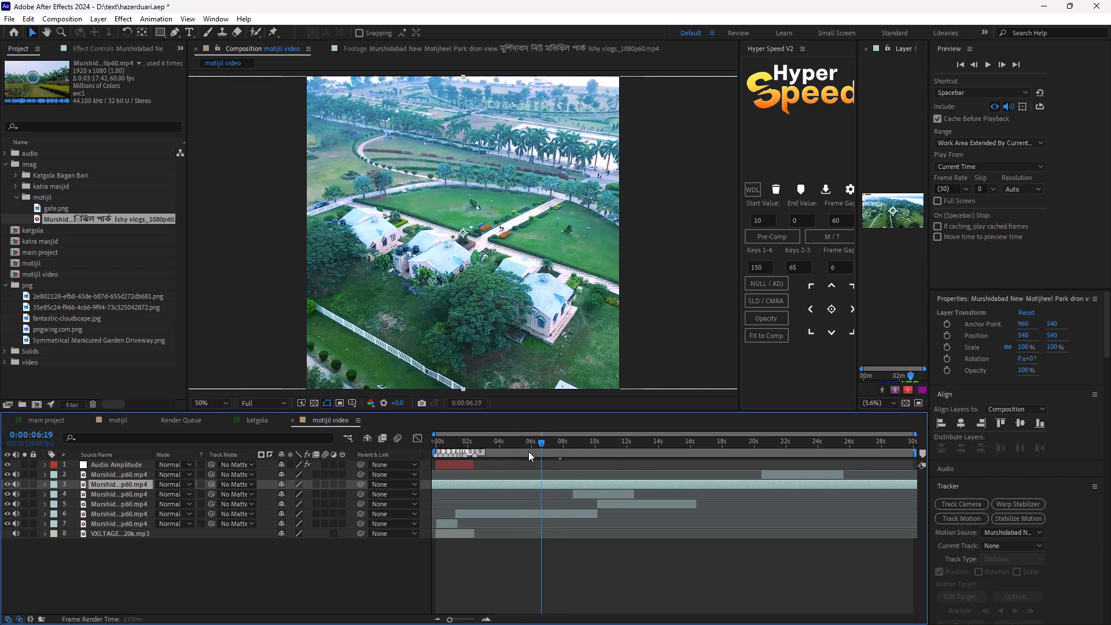
pyautogui.moveTo(528, 451); pyautogui.dragTo(506, 454)
pyautogui.moveTo(526, 487); pyautogui.dragTo(734, 492)
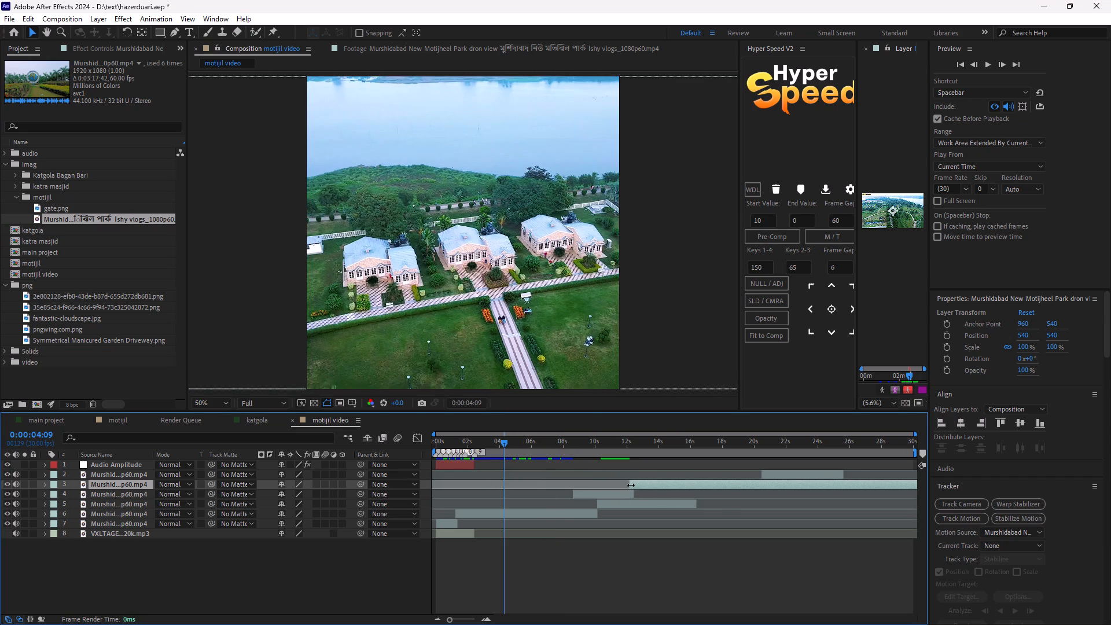
pyautogui.moveTo(631, 485); pyautogui.dragTo(462, 493)
pyautogui.moveTo(530, 492); pyautogui.dragTo(704, 491)
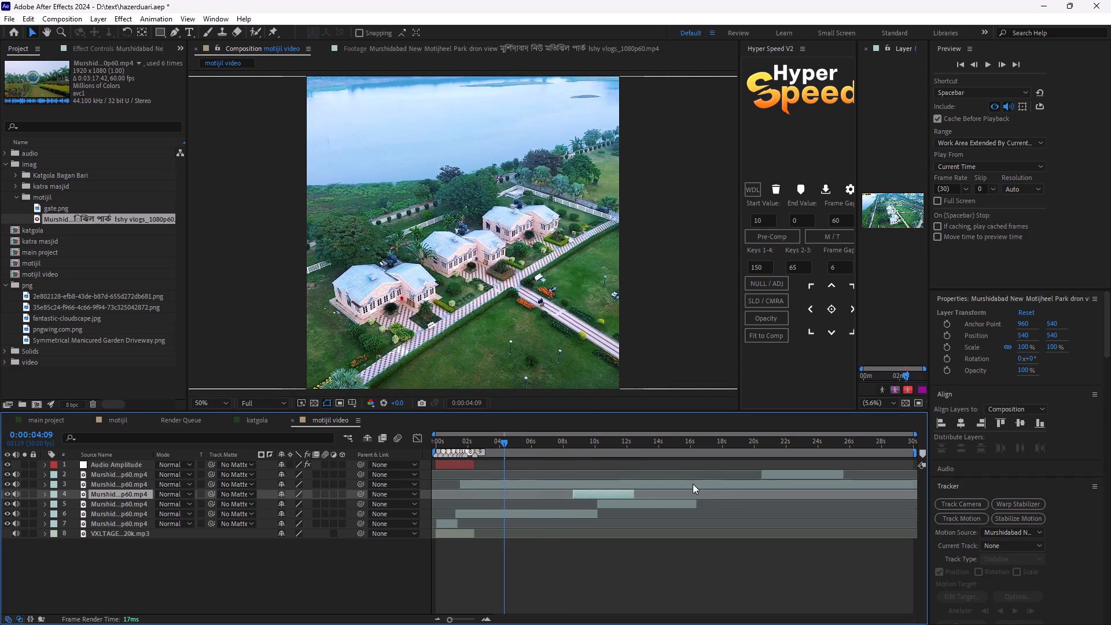
pyautogui.moveTo(692, 484); pyautogui.dragTo(866, 480)
pyautogui.moveTo(630, 484); pyautogui.dragTo(623, 487)
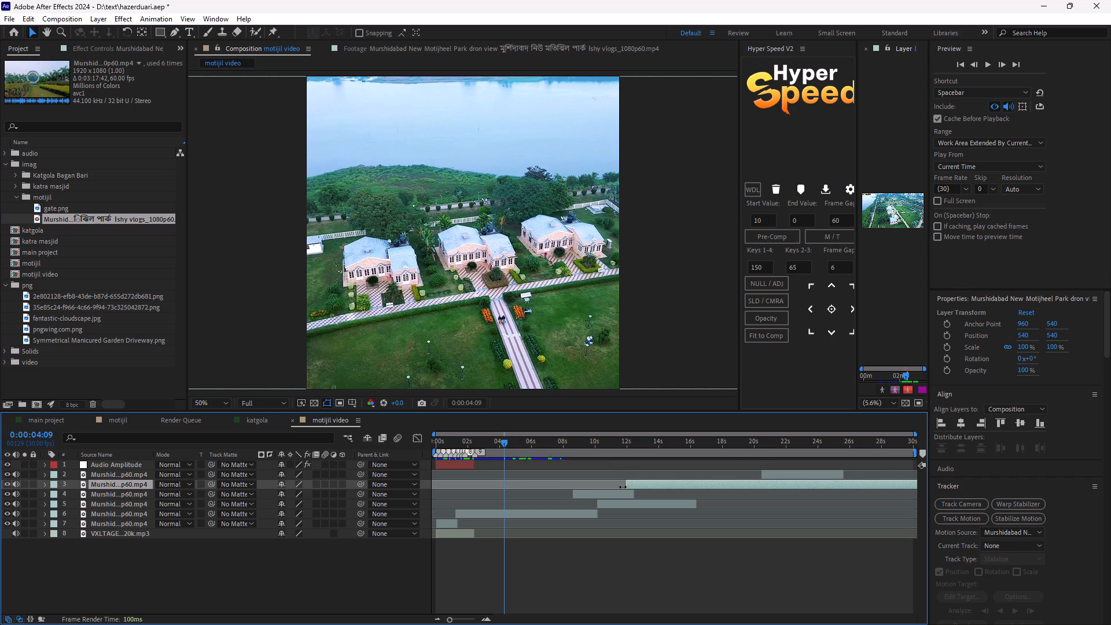
pyautogui.moveTo(623, 487); pyautogui.dragTo(484, 496)
pyautogui.moveTo(546, 483); pyautogui.dragTo(724, 481)
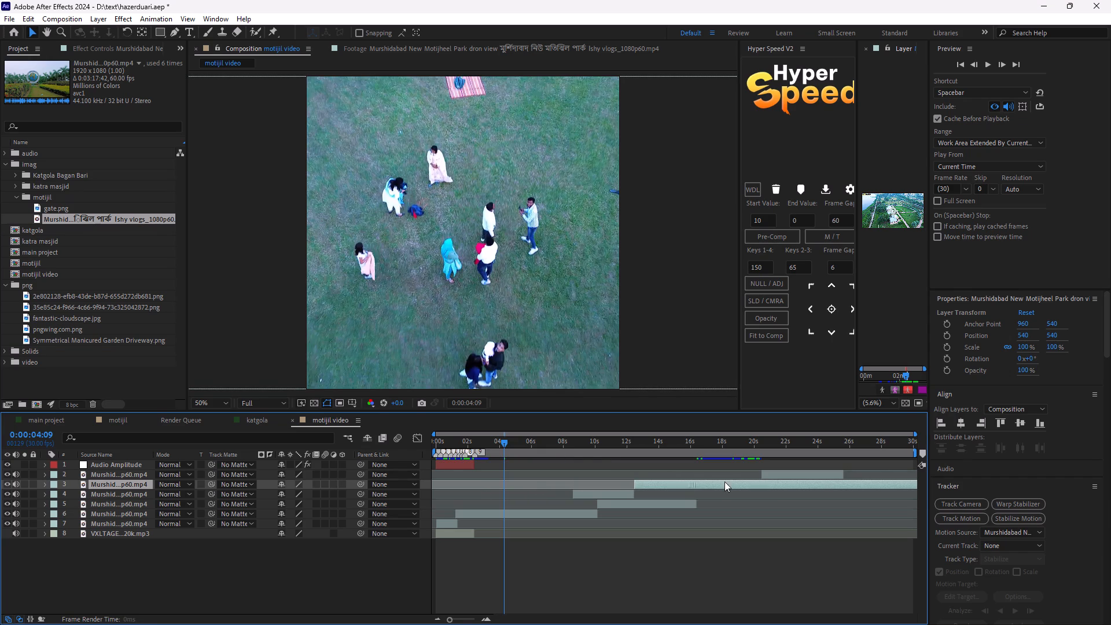
pyautogui.moveTo(724, 481); pyautogui.dragTo(744, 479)
pyautogui.moveTo(687, 484); pyautogui.dragTo(449, 497)
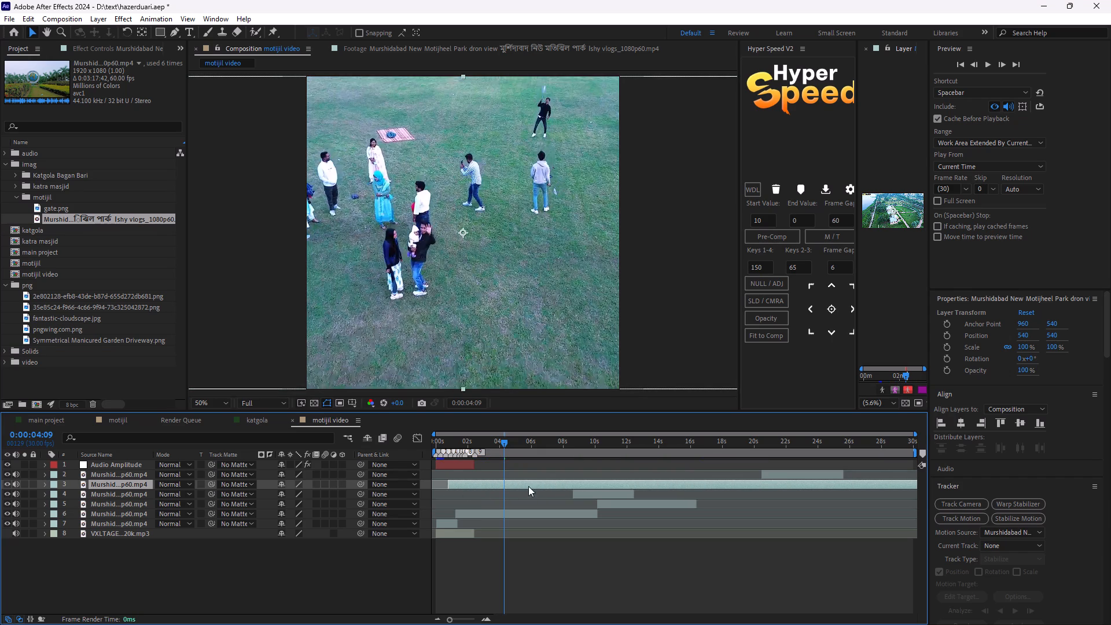
pyautogui.moveTo(531, 486); pyautogui.dragTo(741, 489)
pyautogui.moveTo(659, 486); pyautogui.dragTo(656, 486)
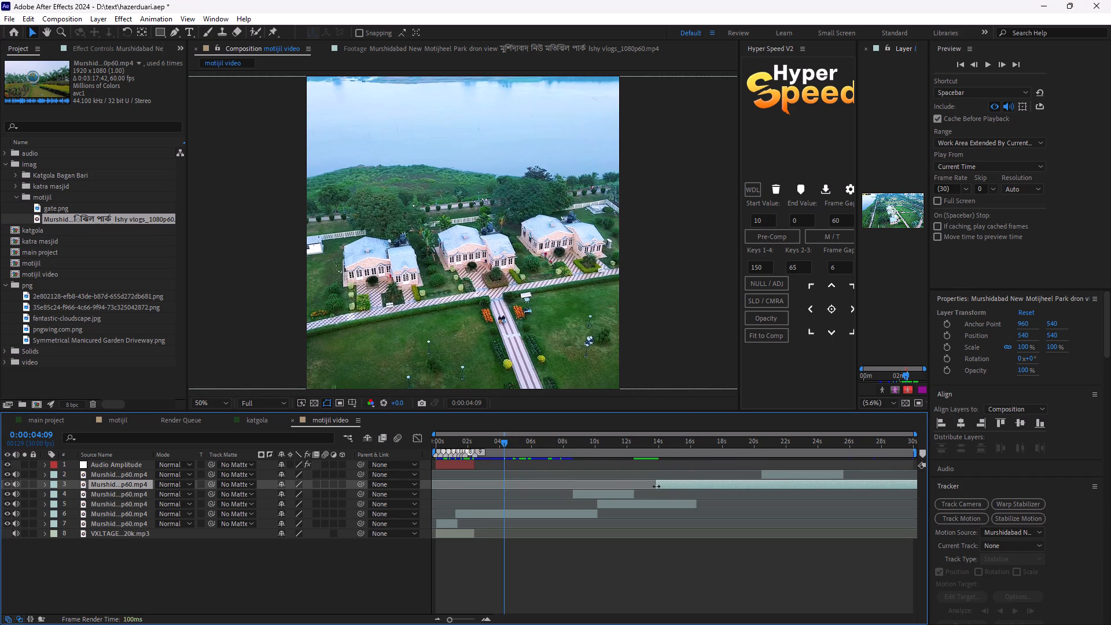
pyautogui.moveTo(656, 486); pyautogui.dragTo(498, 486)
pyautogui.click(527, 486)
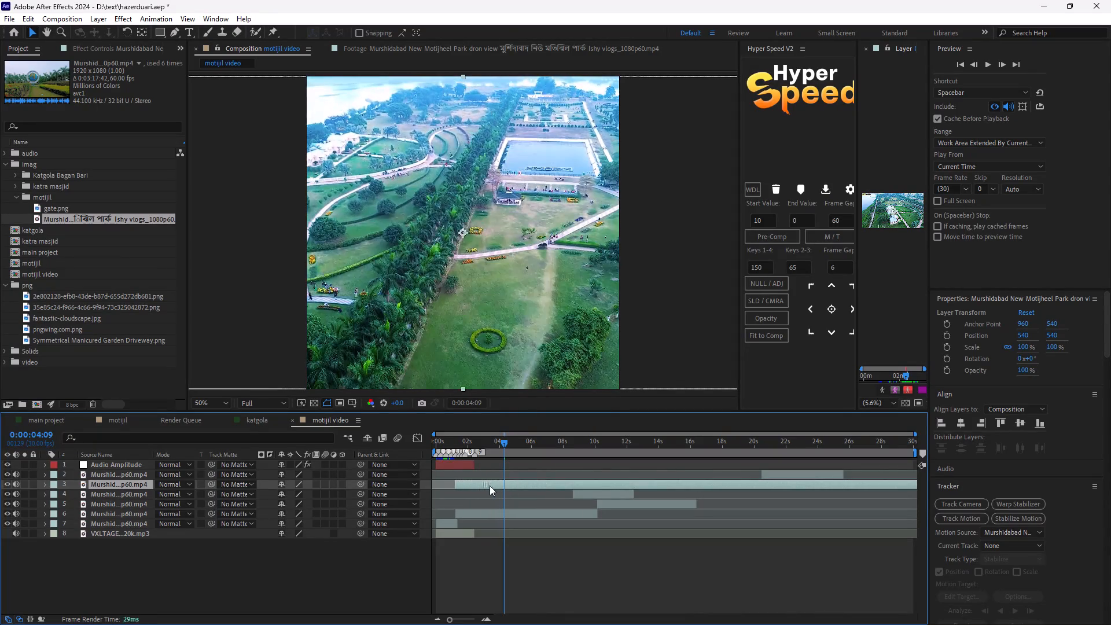
pyautogui.moveTo(498, 483); pyautogui.dragTo(438, 486)
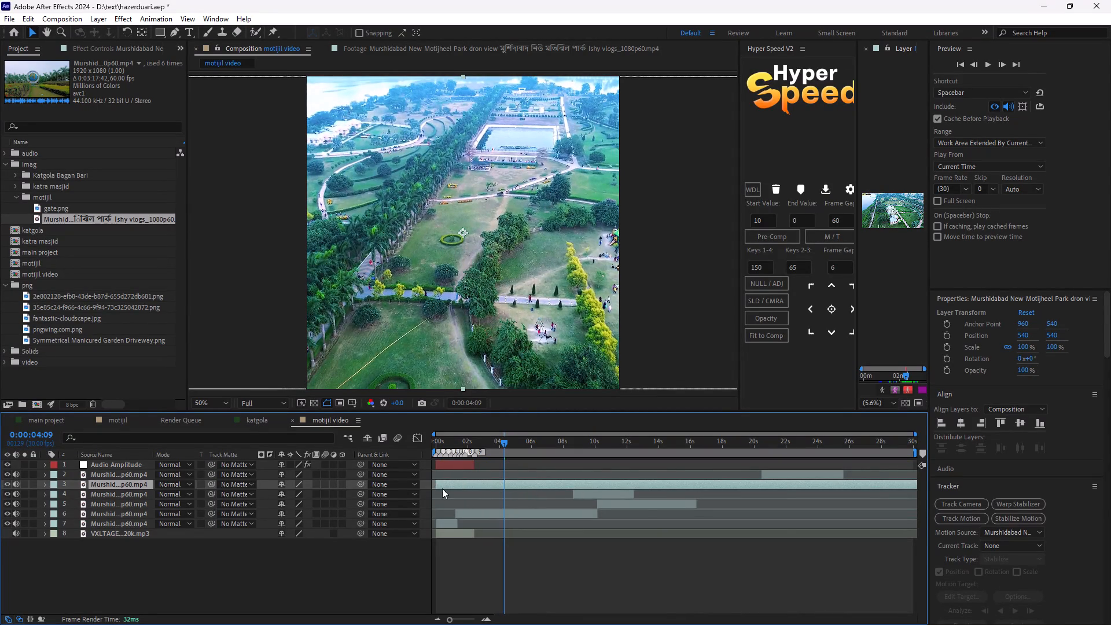
# Split the garden aerial segment at 0:00:04:09 and delete the part after the split.
pyautogui.hotkey('ctrl', 'shift', 'd')
pyautogui.press('Delete')
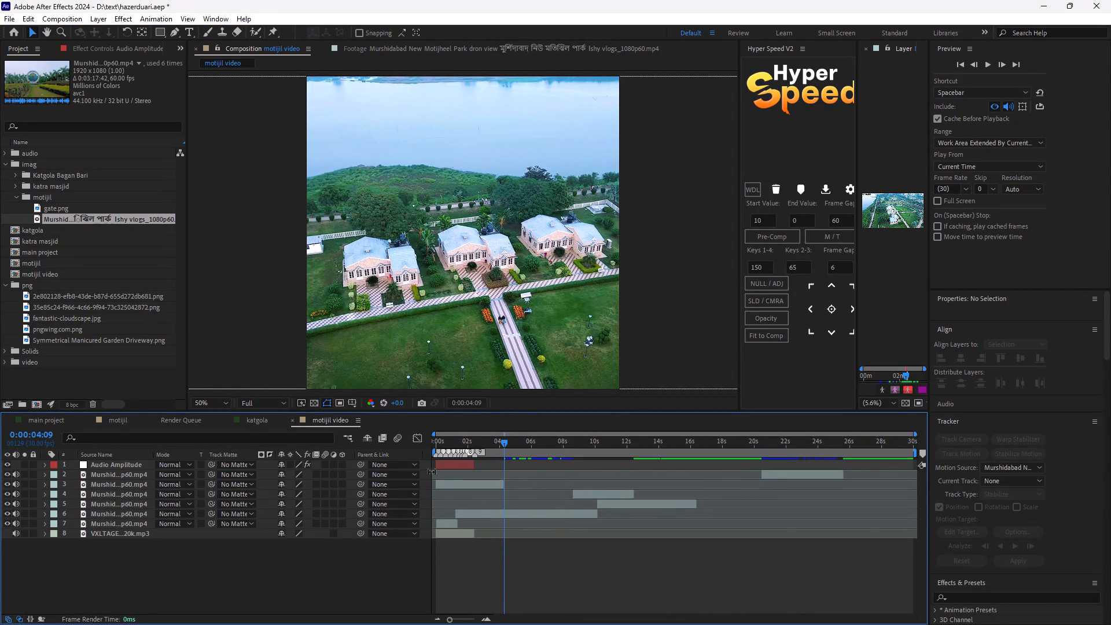
# Extend the ends of the VXLTAGE audio layer and the Audio Amplitude layer to 0:00:03:00.
pyautogui.moveTo(450, 616); pyautogui.dragTo(483, 622)
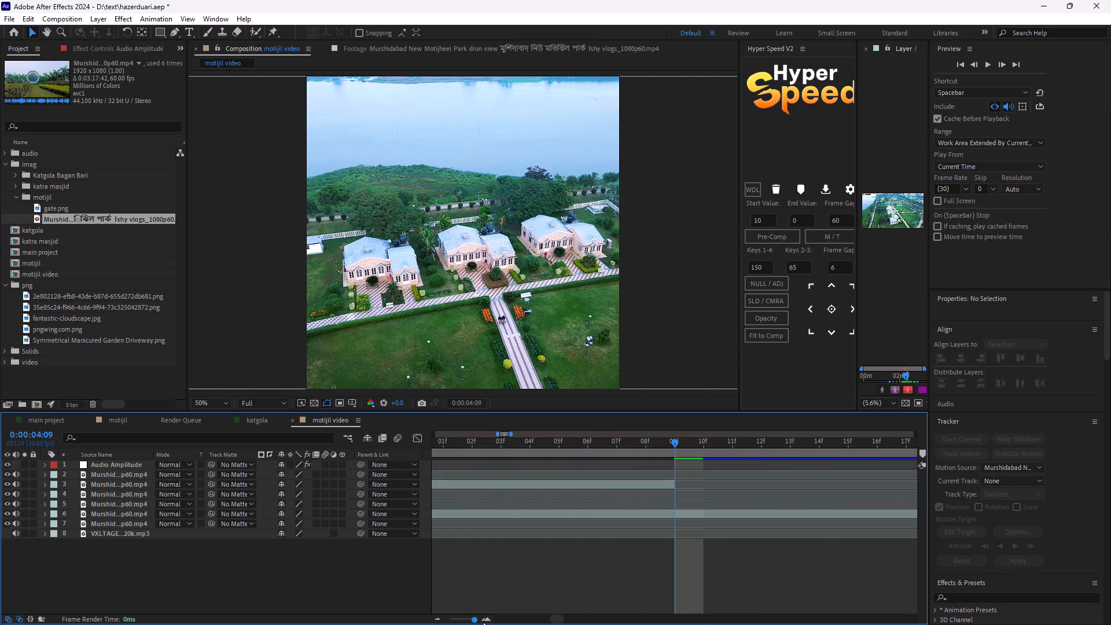
pyautogui.moveTo(483, 622); pyautogui.dragTo(469, 617)
pyautogui.moveTo(565, 433); pyautogui.dragTo(584, 438)
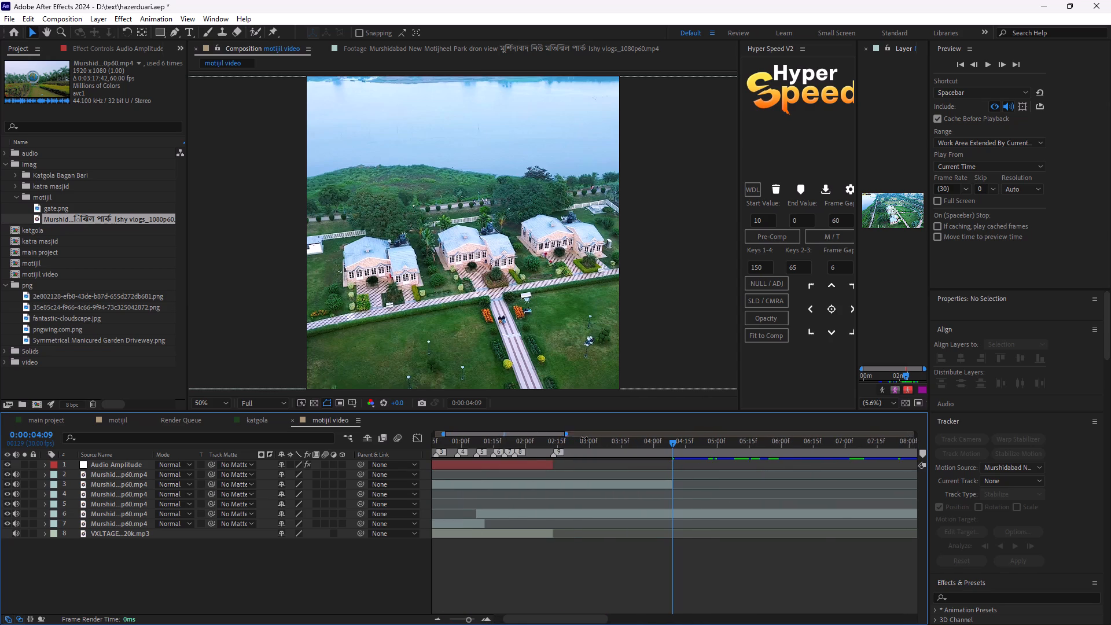
pyautogui.moveTo(584, 438); pyautogui.dragTo(576, 456)
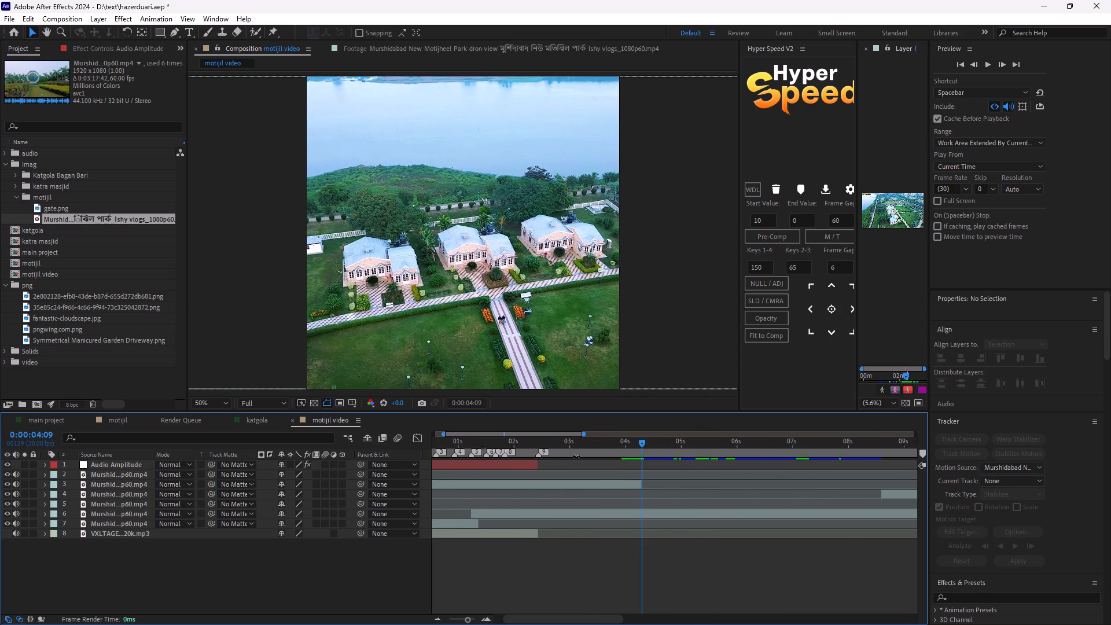
pyautogui.moveTo(576, 456); pyautogui.dragTo(577, 464)
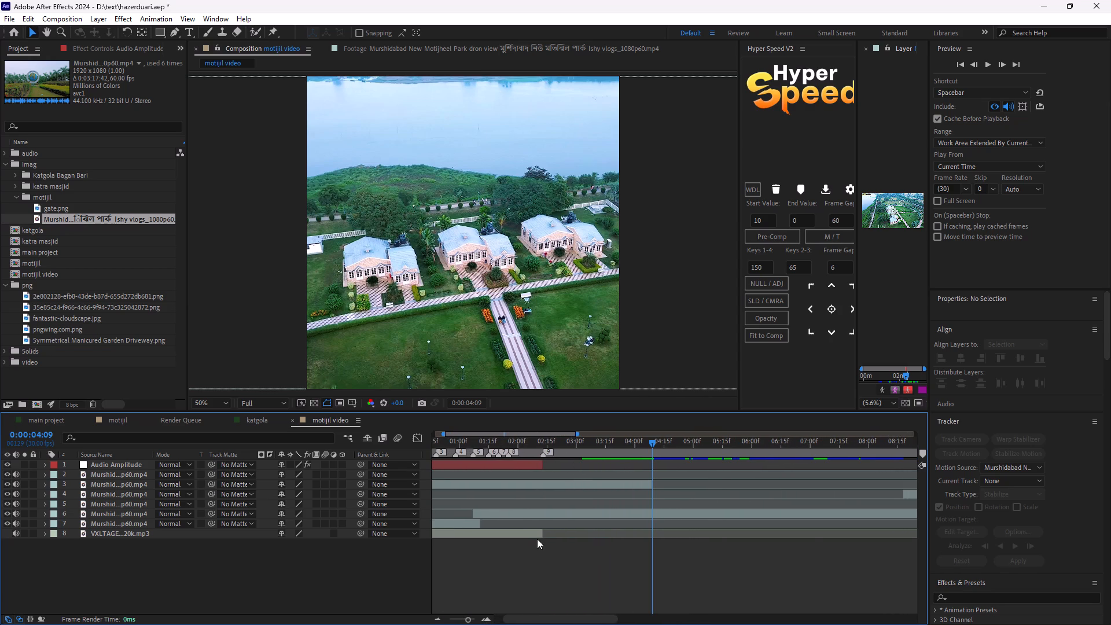
pyautogui.moveTo(544, 533); pyautogui.dragTo(568, 538)
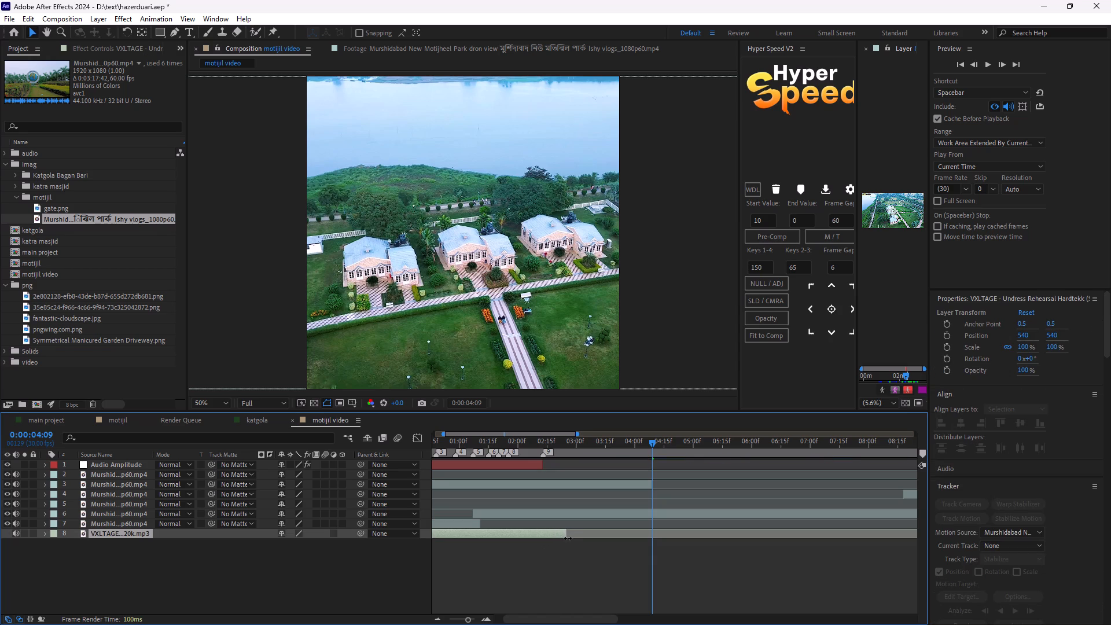
pyautogui.moveTo(568, 538); pyautogui.dragTo(574, 540)
pyautogui.moveTo(653, 439); pyautogui.dragTo(625, 453)
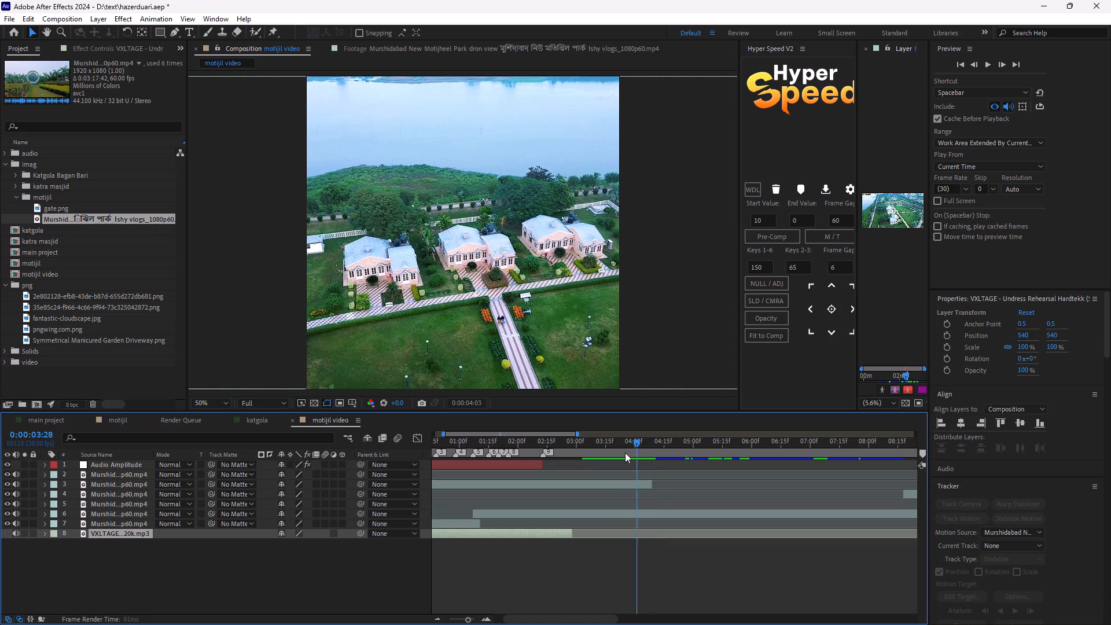
pyautogui.moveTo(625, 453); pyautogui.dragTo(577, 462)
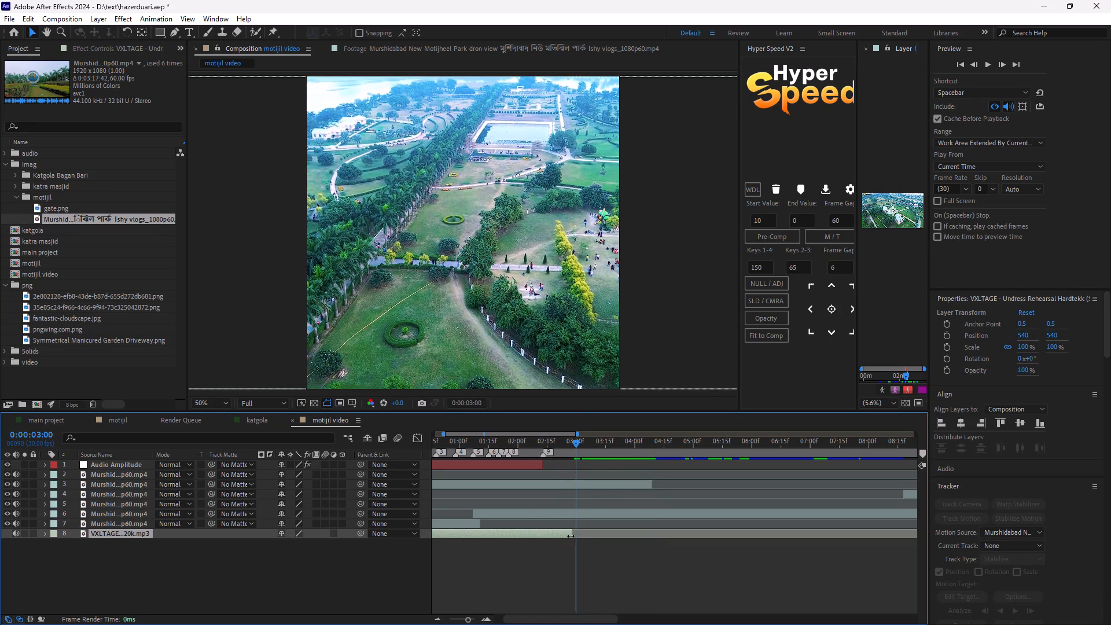
pyautogui.click(572, 534)
pyautogui.moveTo(542, 463); pyautogui.dragTo(575, 479)
# Preview the composition from its start to check the opening garden shot against the VXLTAGE audio.
pyautogui.click(592, 486)
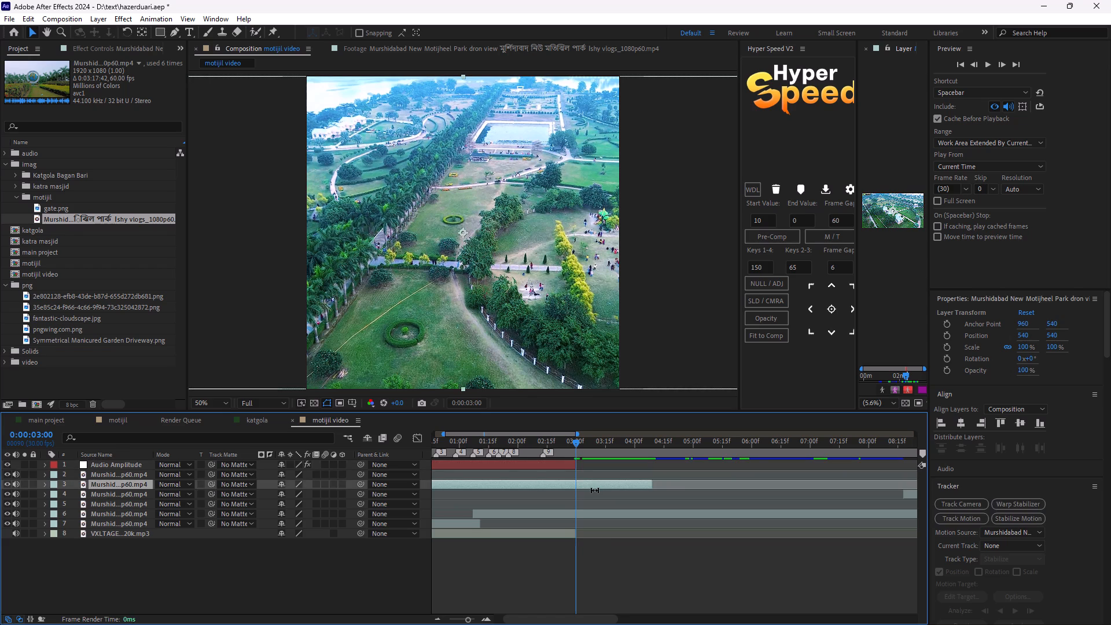
pyautogui.moveTo(579, 441); pyautogui.dragTo(407, 475)
pyautogui.press('space')
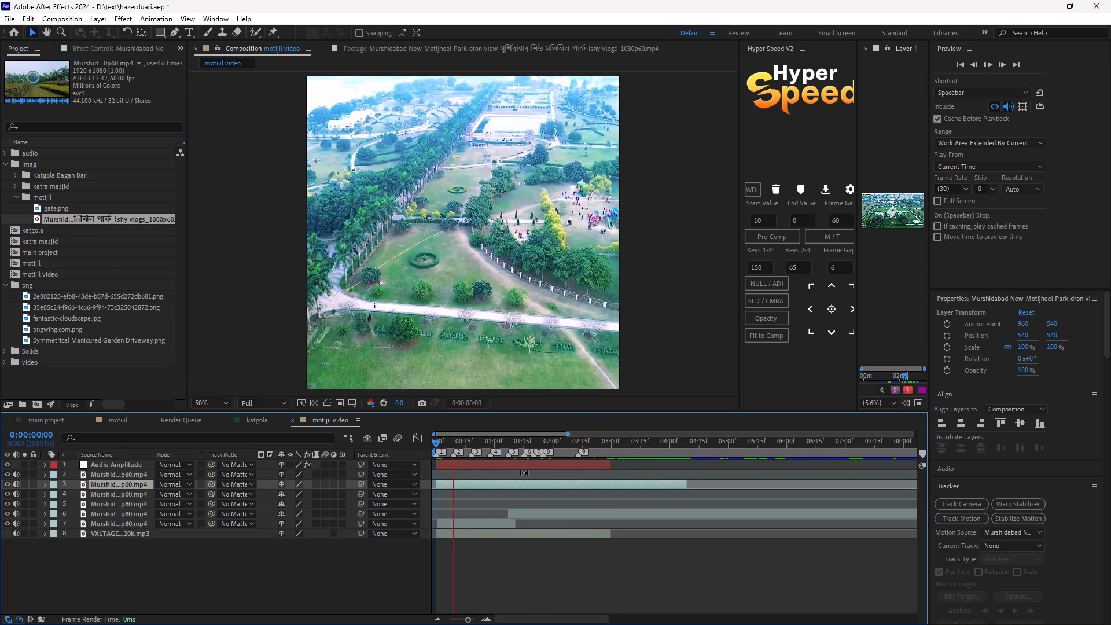
pyautogui.press('space')
pyautogui.press('space')
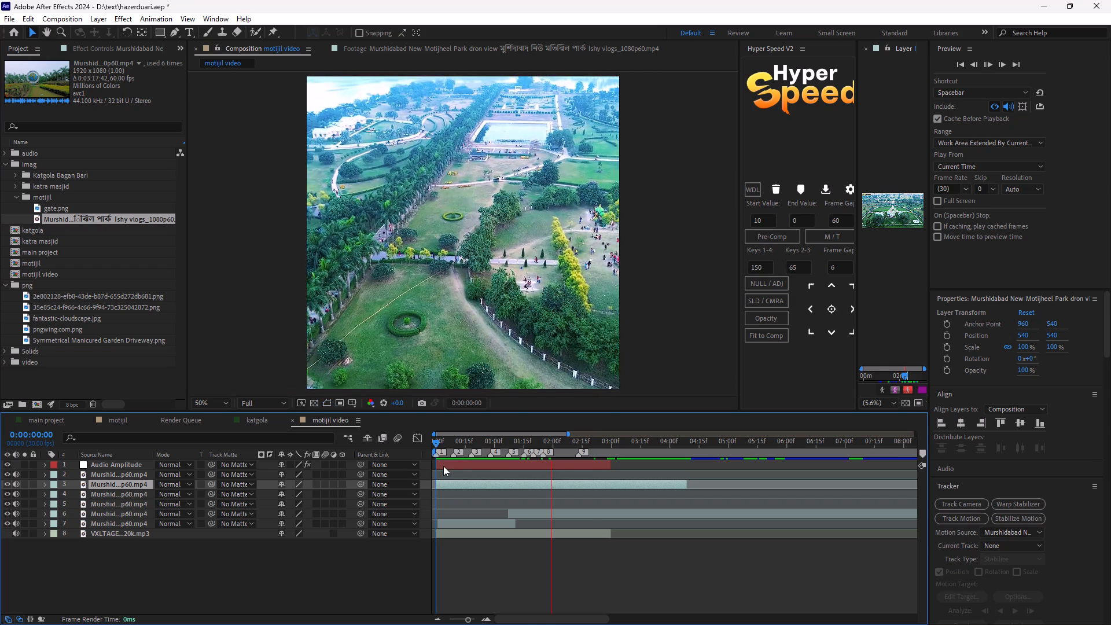
pyautogui.press('space')
pyautogui.moveTo(442, 439); pyautogui.dragTo(417, 454)
pyautogui.press('space')
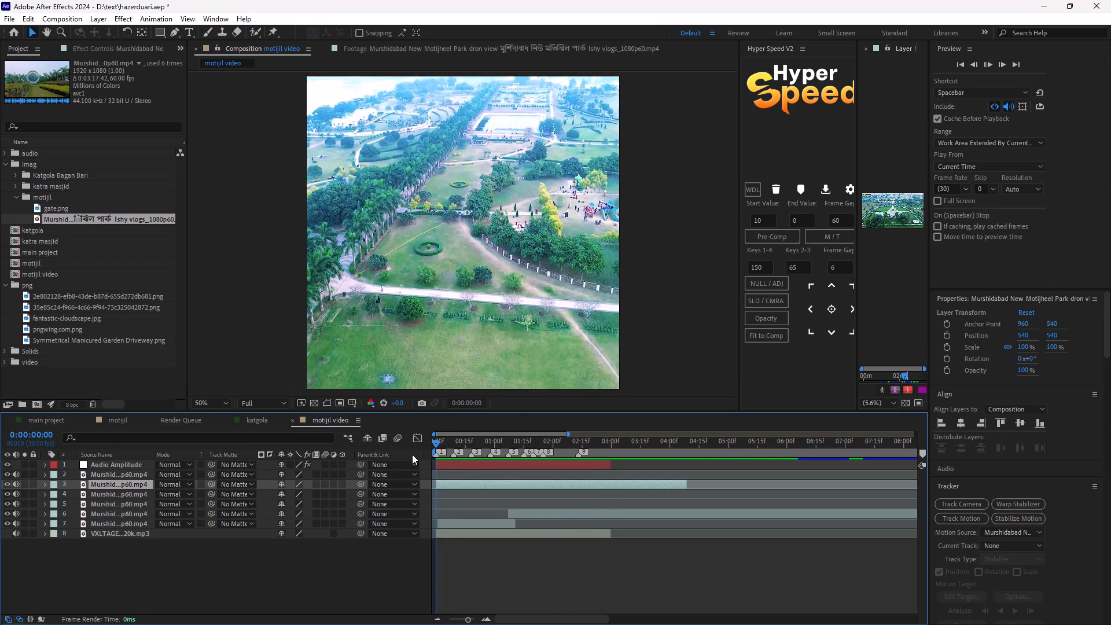
pyautogui.press('space')
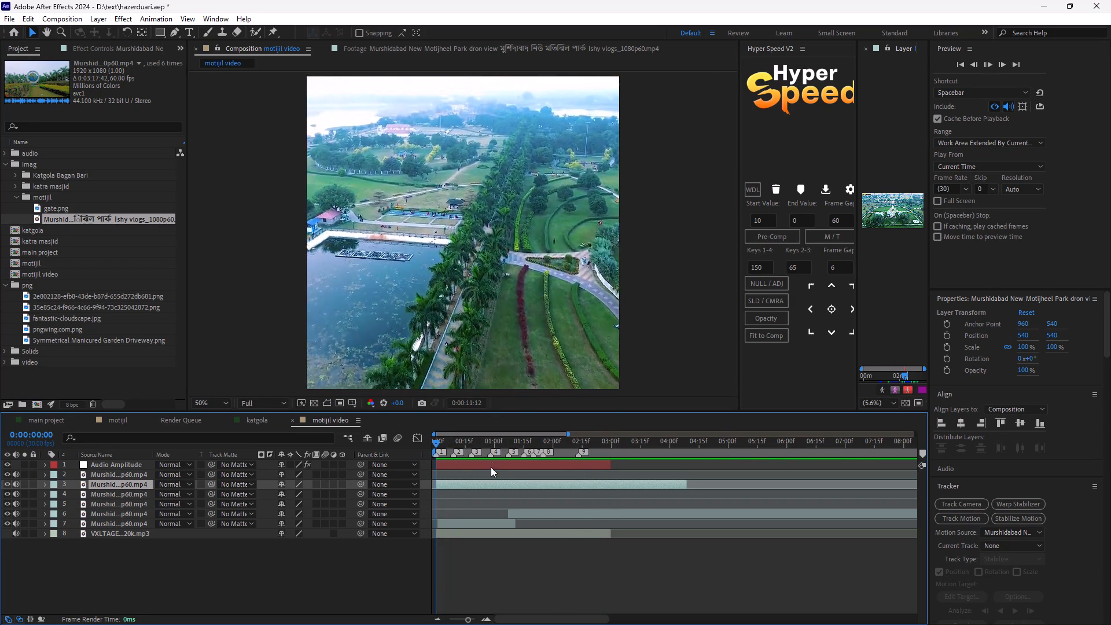
pyautogui.press('space')
pyautogui.click(516, 535)
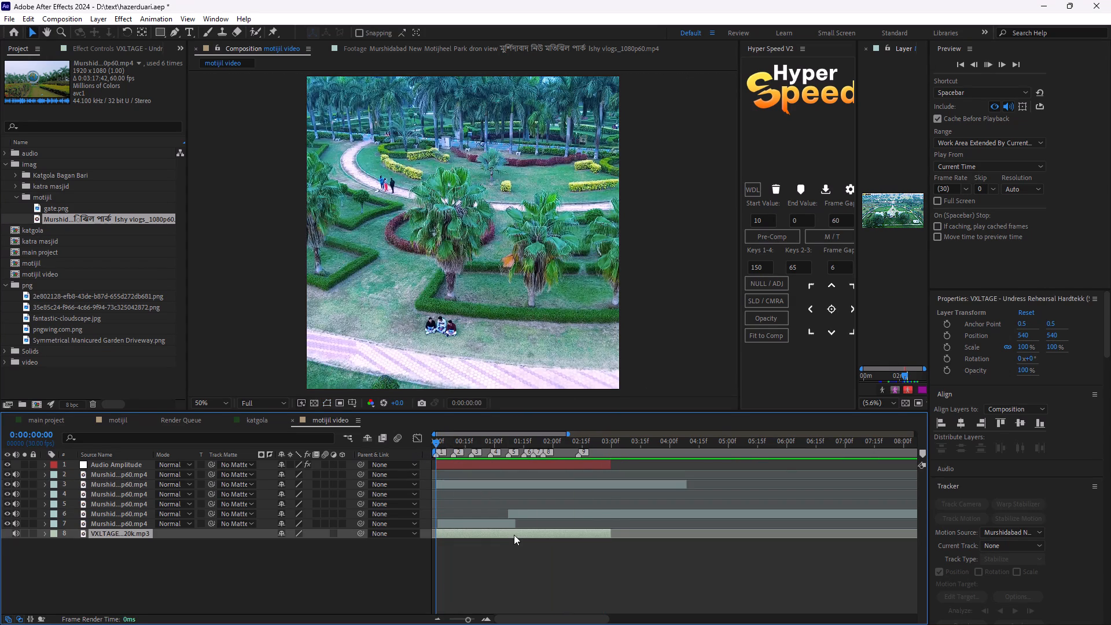
pyautogui.press('space')
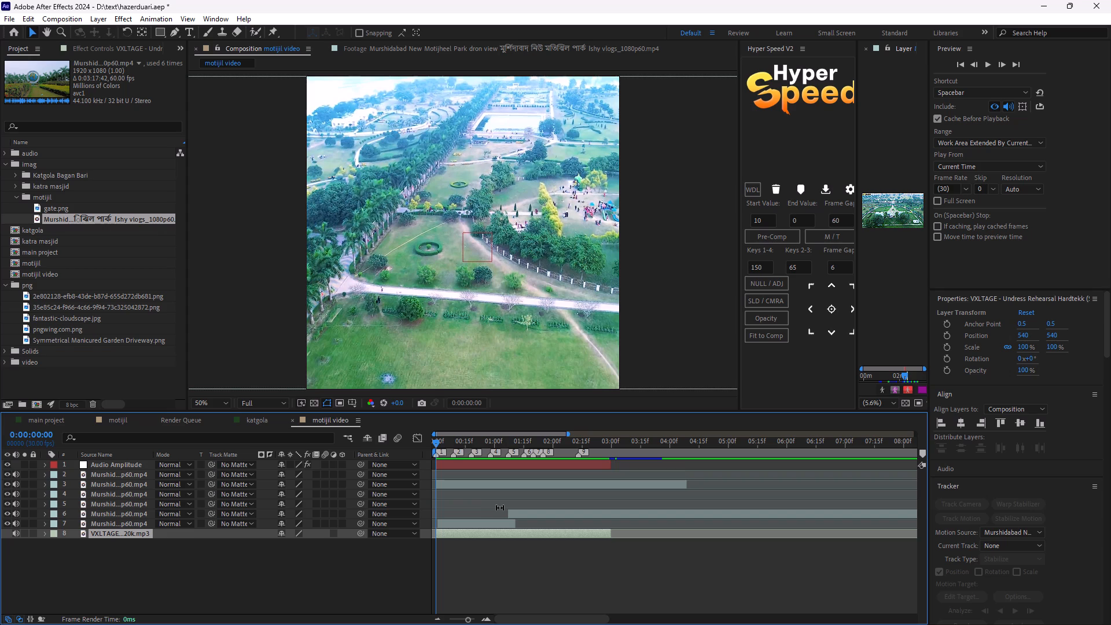
# Mute the audio of all six drone footage layers, leaving only the VXLTAGE audio layer on.
pyautogui.click(16, 530)
pyautogui.click(15, 530)
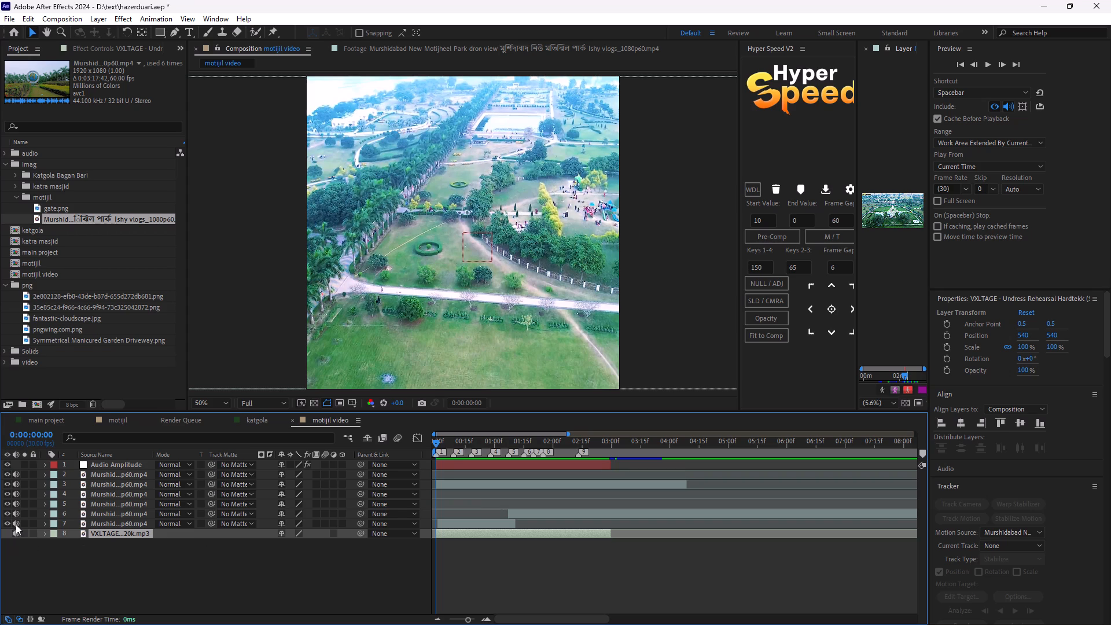
pyautogui.click(16, 524)
pyautogui.moveTo(16, 520); pyautogui.dragTo(16, 487)
pyautogui.moveTo(17, 475); pyautogui.dragTo(14, 526)
pyautogui.click(15, 532)
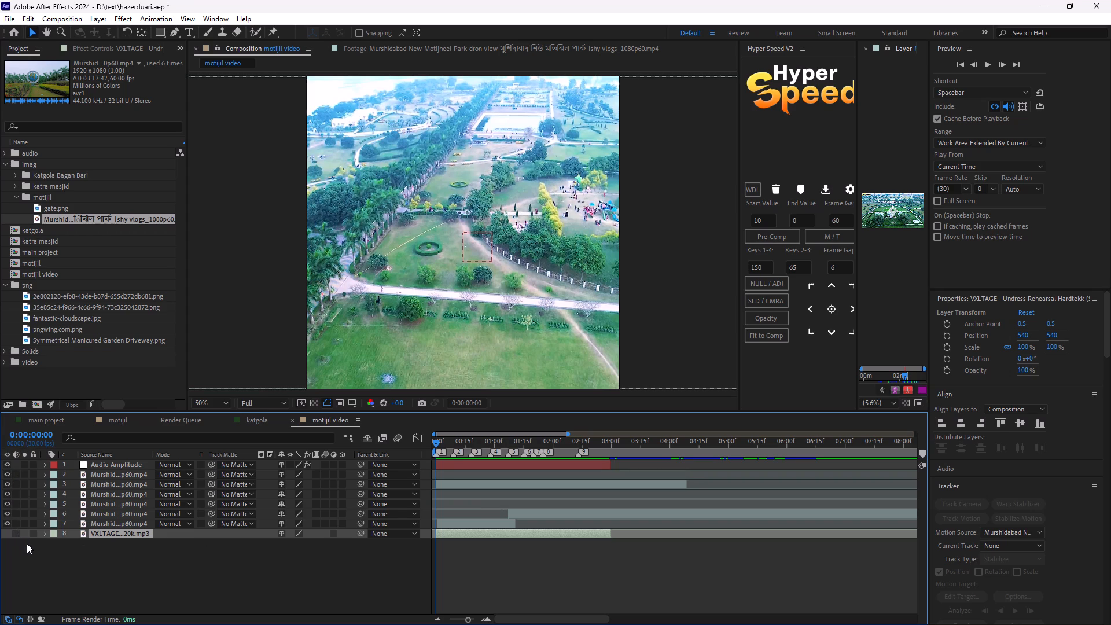
pyautogui.click(18, 532)
pyautogui.click(6, 532)
# Preview the composition from the start with only the VXLTAGE audio playing.
pyautogui.press('space')
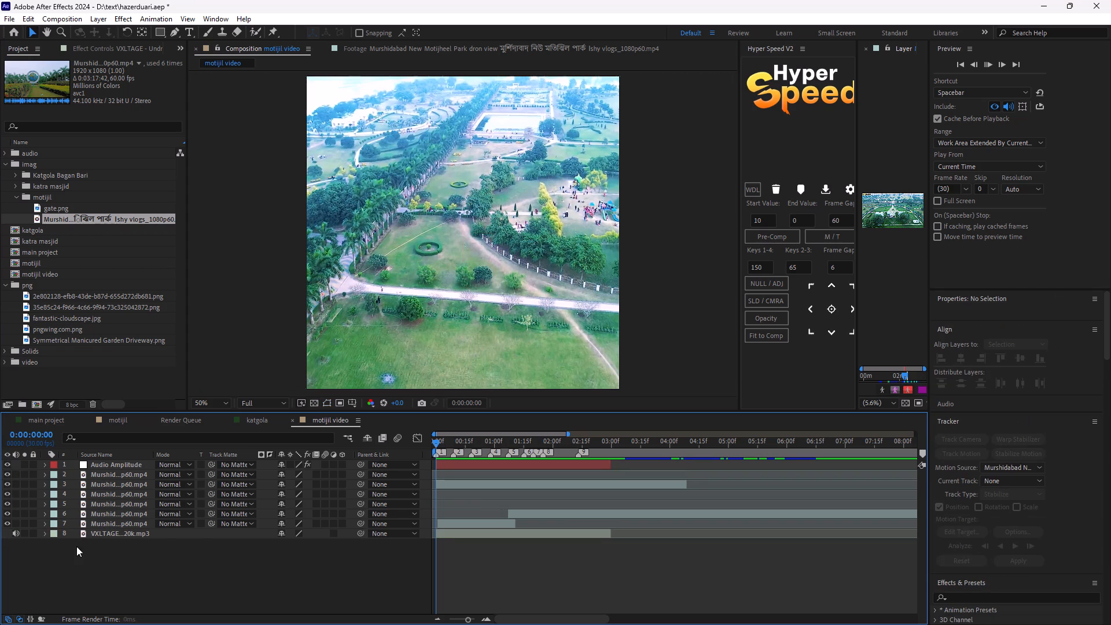
pyautogui.press('space')
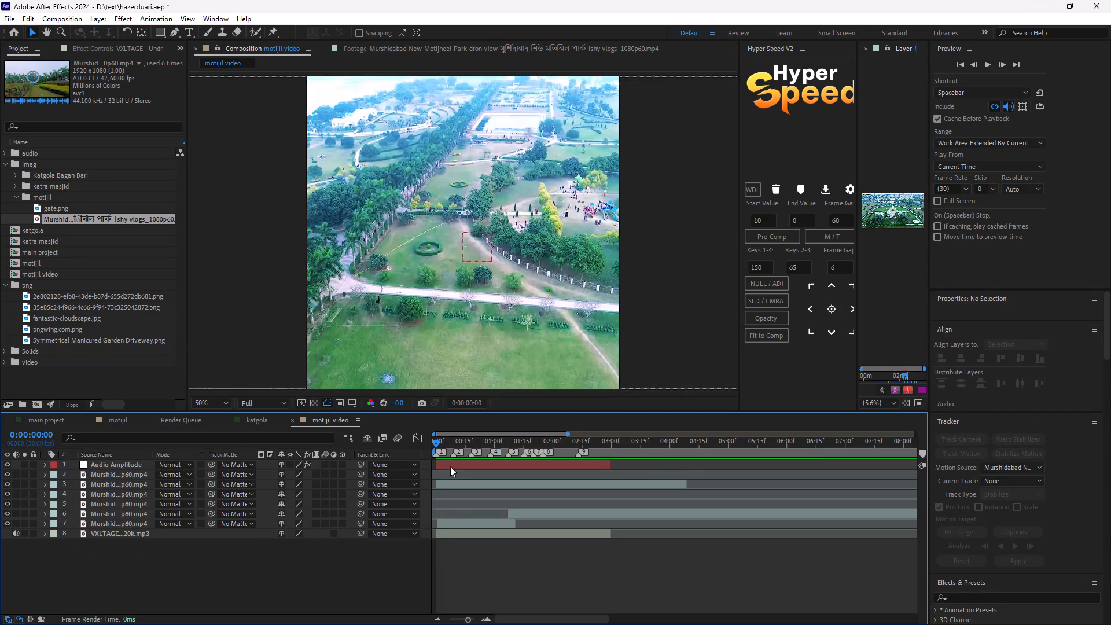
# Preview the composition from the start against the VXLTAGE audio.
pyautogui.moveTo(440, 439); pyautogui.dragTo(380, 468)
pyautogui.press('space')
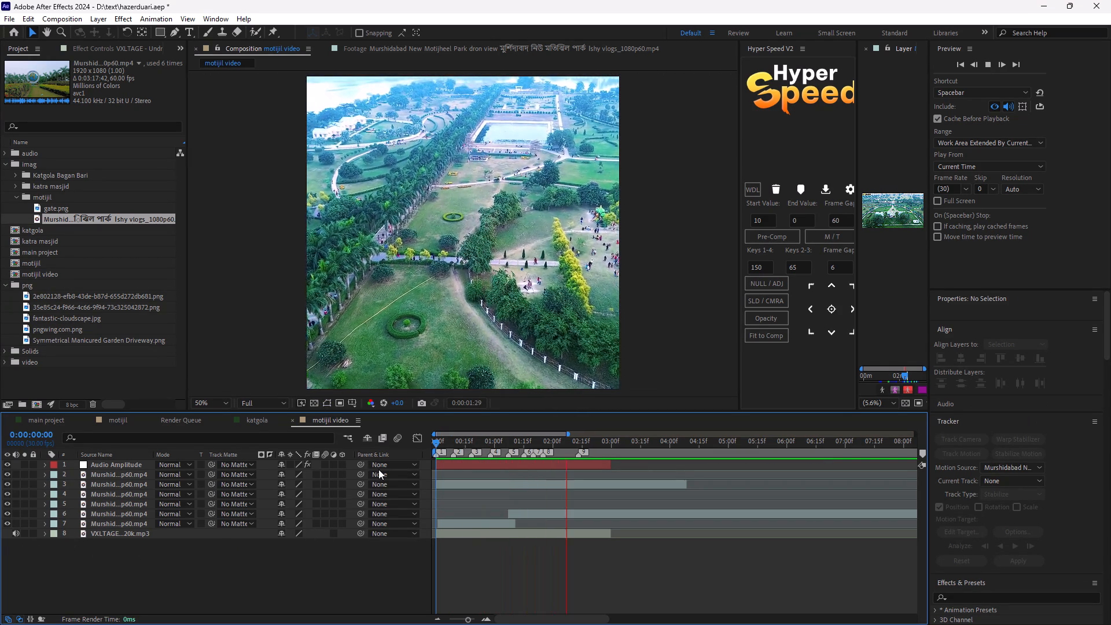
pyautogui.press('space')
pyautogui.press('space')
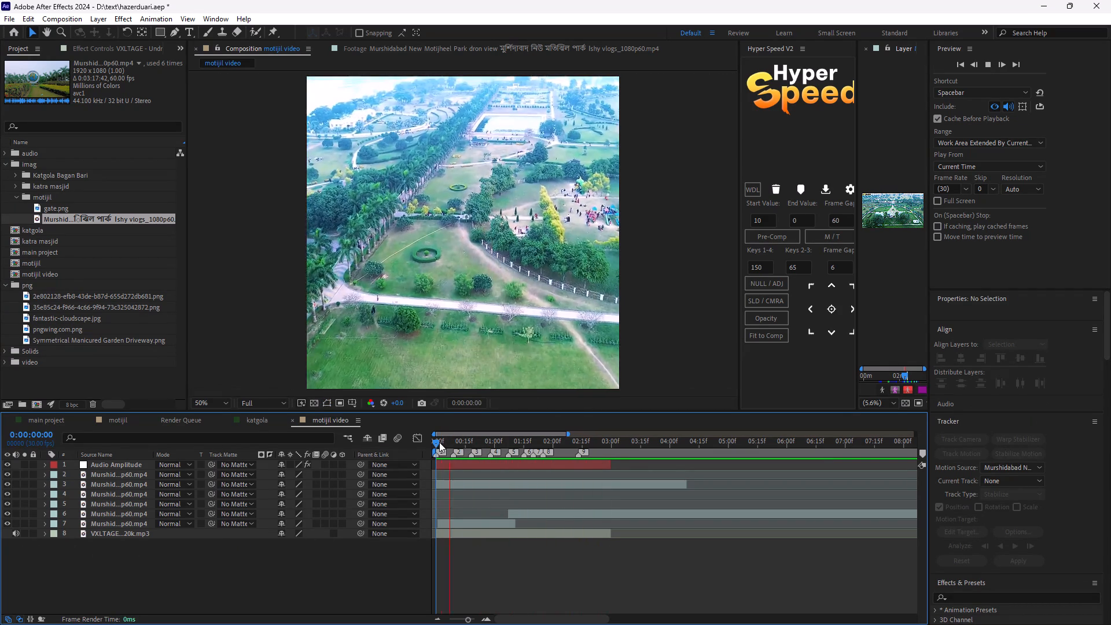
pyautogui.press('space')
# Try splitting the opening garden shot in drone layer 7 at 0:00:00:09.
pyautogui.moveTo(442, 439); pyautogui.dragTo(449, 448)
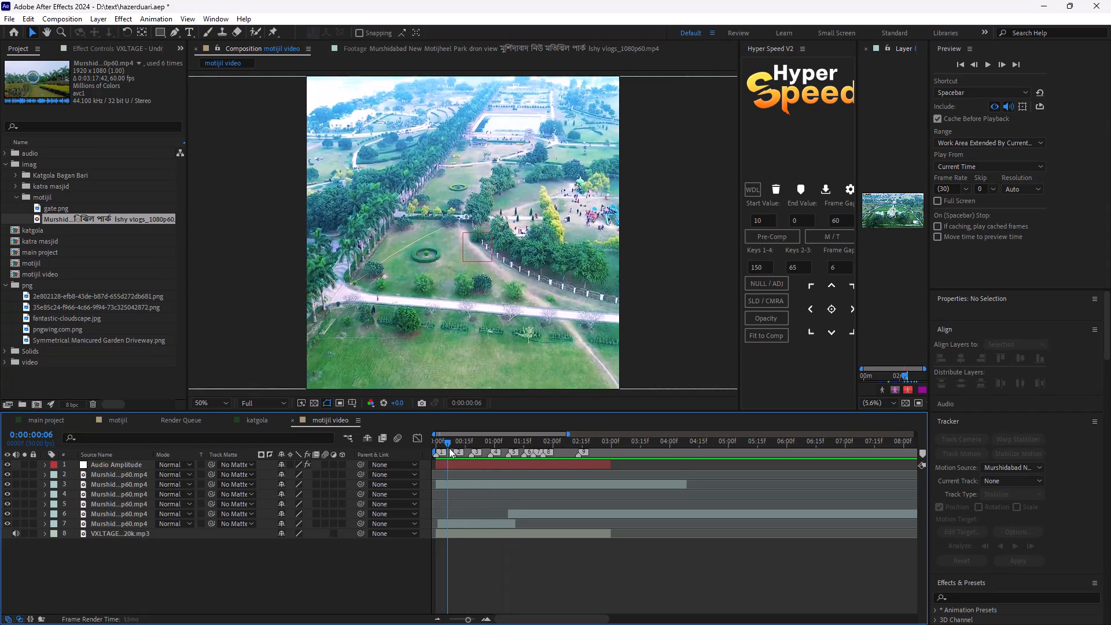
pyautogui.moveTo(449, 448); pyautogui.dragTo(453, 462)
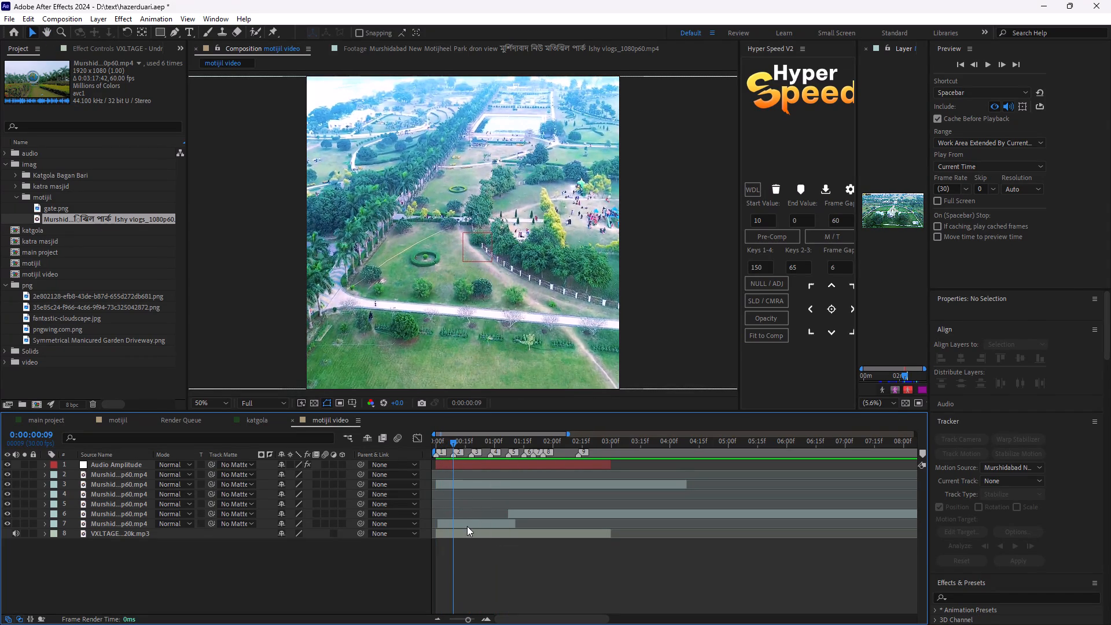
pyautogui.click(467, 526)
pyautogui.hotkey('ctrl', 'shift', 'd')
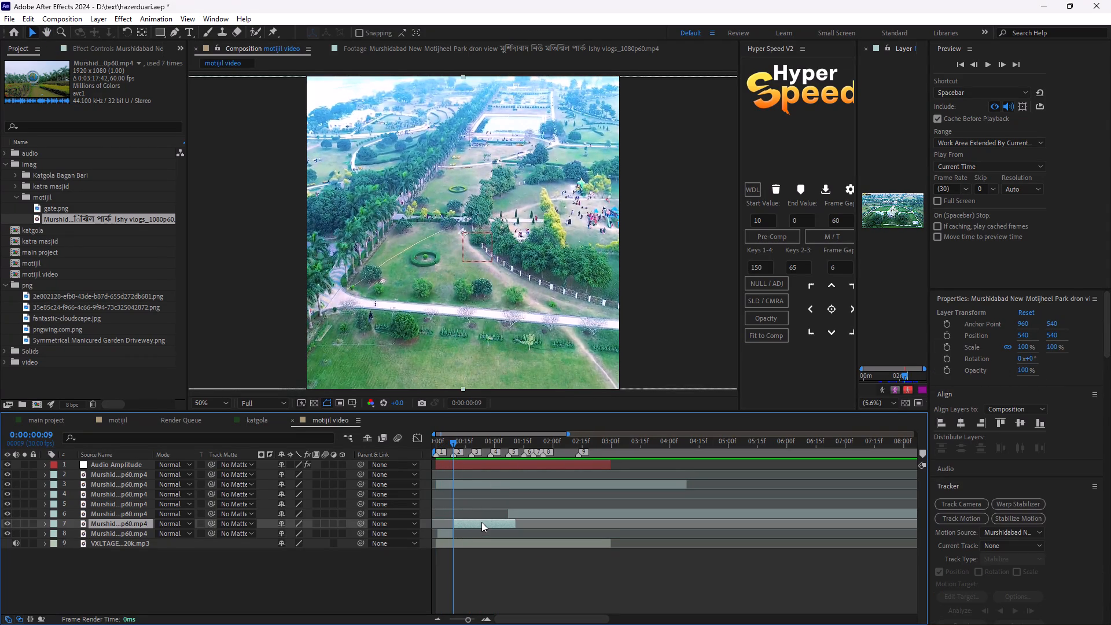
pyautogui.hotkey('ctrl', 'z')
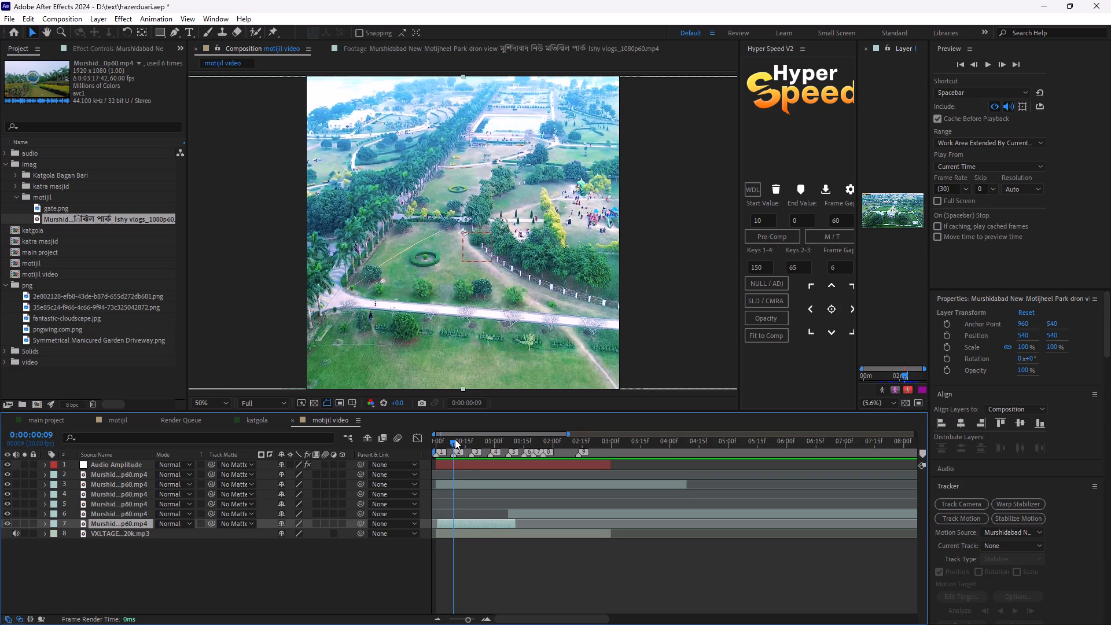
# Remove composition marker 2 and move drone layer 6 to start at marker 3, 0:00:00:18.
pyautogui.moveTo(455, 442); pyautogui.dragTo(442, 452)
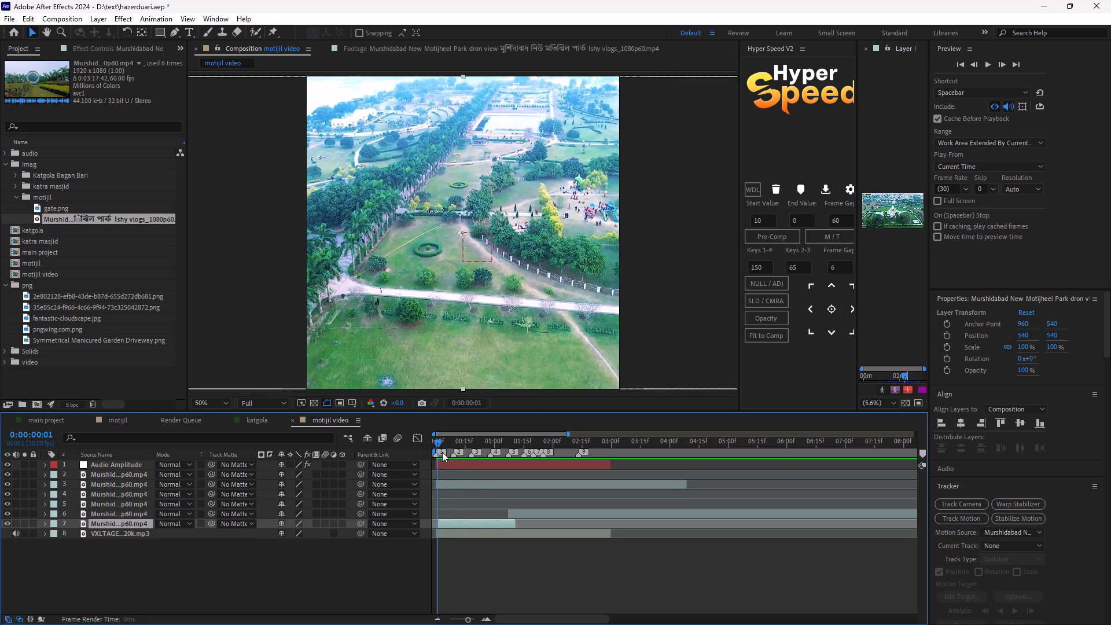
pyautogui.moveTo(442, 452); pyautogui.dragTo(473, 476)
pyautogui.moveTo(453, 454); pyautogui.dragTo(919, 471)
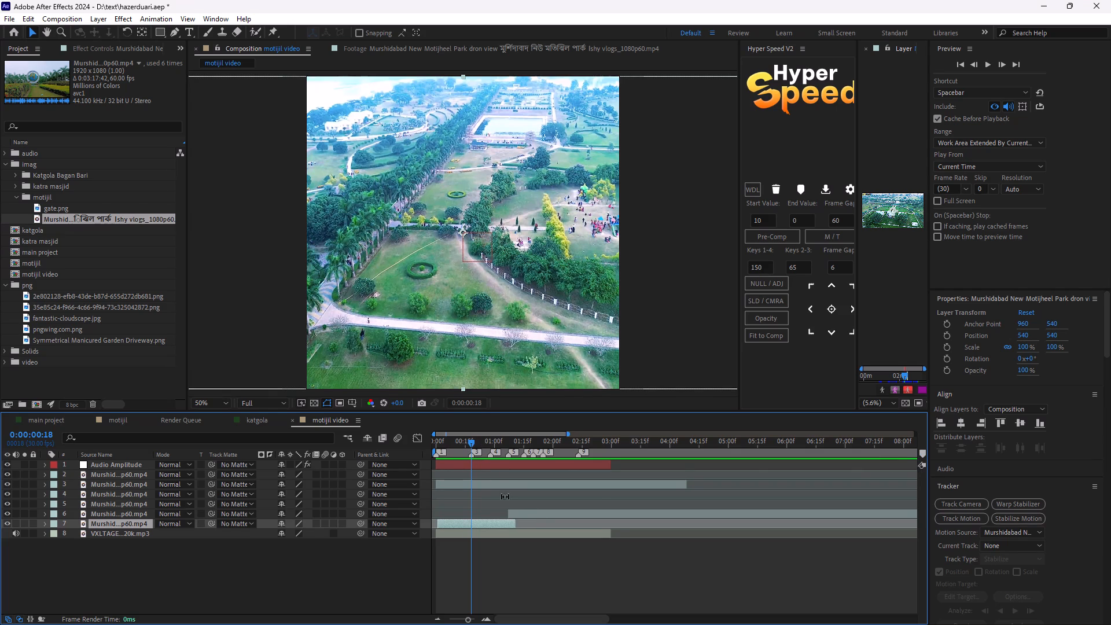
pyautogui.moveTo(524, 512); pyautogui.dragTo(501, 513)
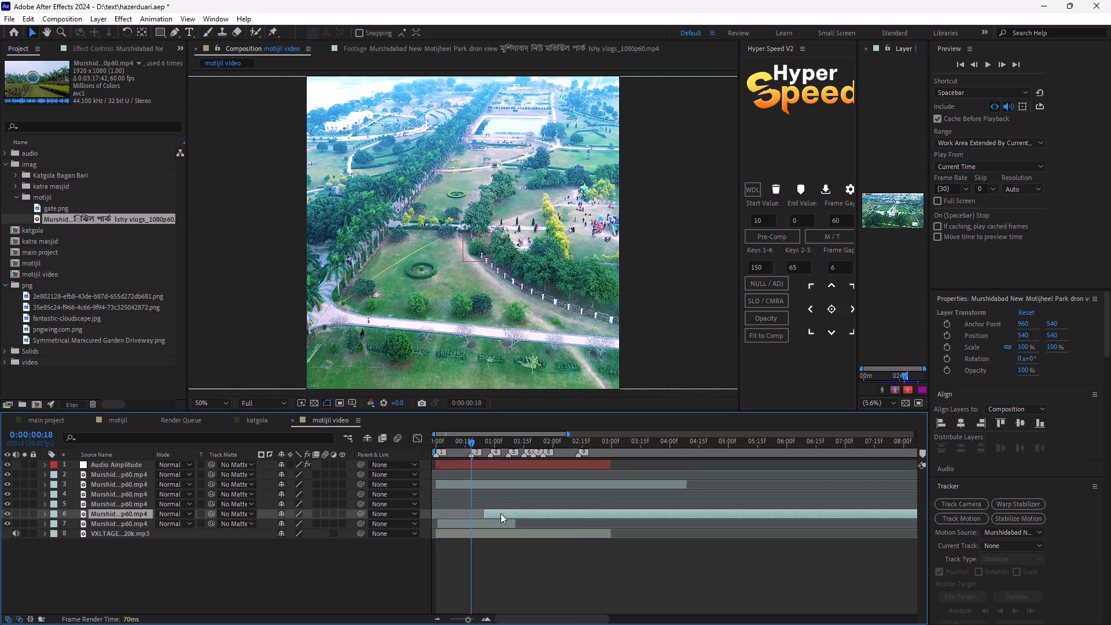
pyautogui.moveTo(501, 513); pyautogui.dragTo(488, 514)
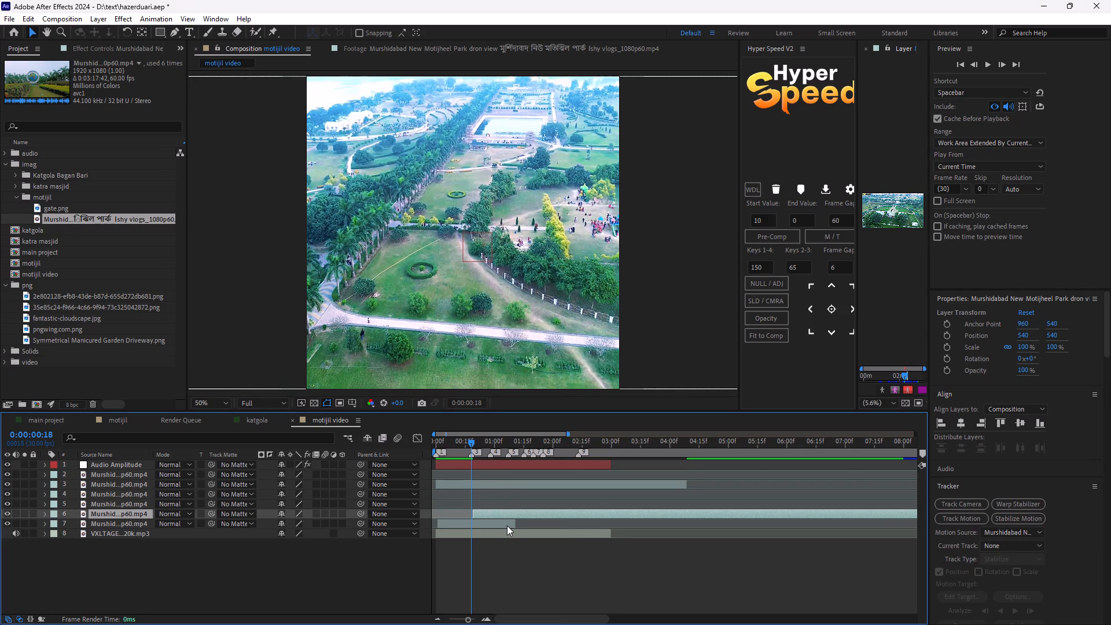
# Split the opening garden shot in layer 7 at 0:00:00:18 and delete the part after the cut.
pyautogui.click(498, 524)
pyautogui.hotkey('ctrl', 'shift', 'd')
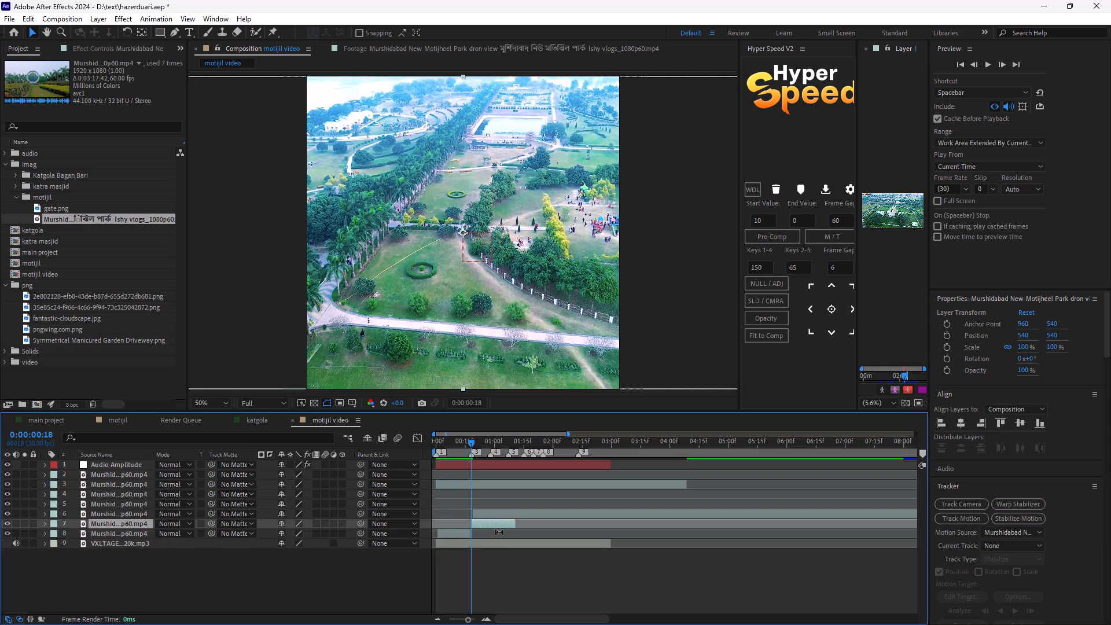
pyautogui.press('Return')
pyautogui.press('Delete')
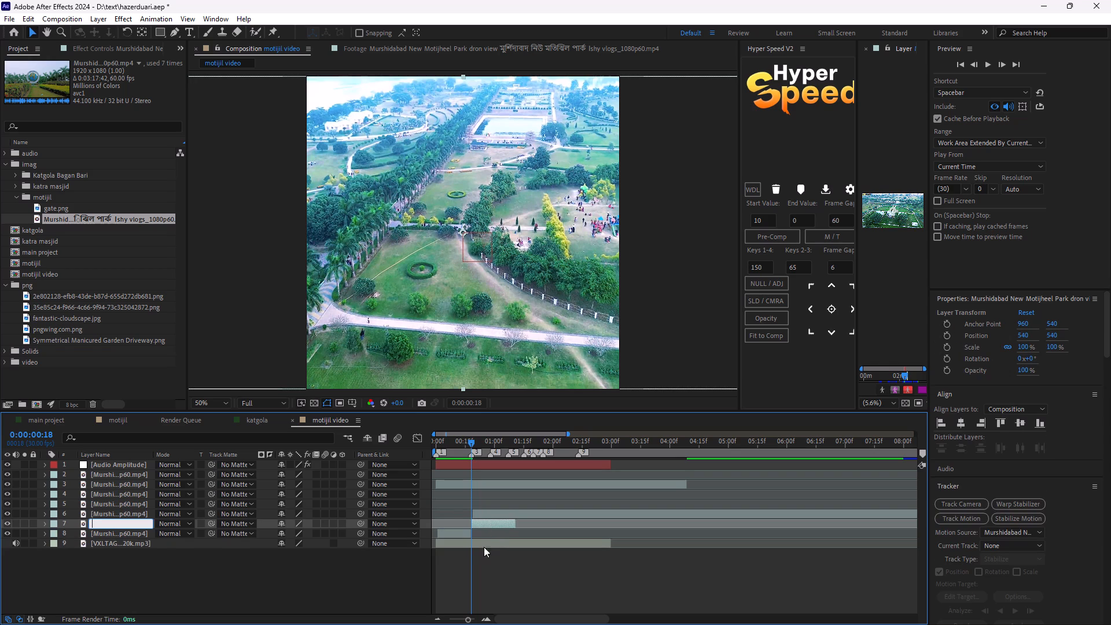
pyautogui.press('Delete')
pyautogui.click(490, 523)
pyautogui.press('Delete')
# Preview the composition from 0:00:00:18 to check the shot following the opening cut.
pyautogui.click(492, 513)
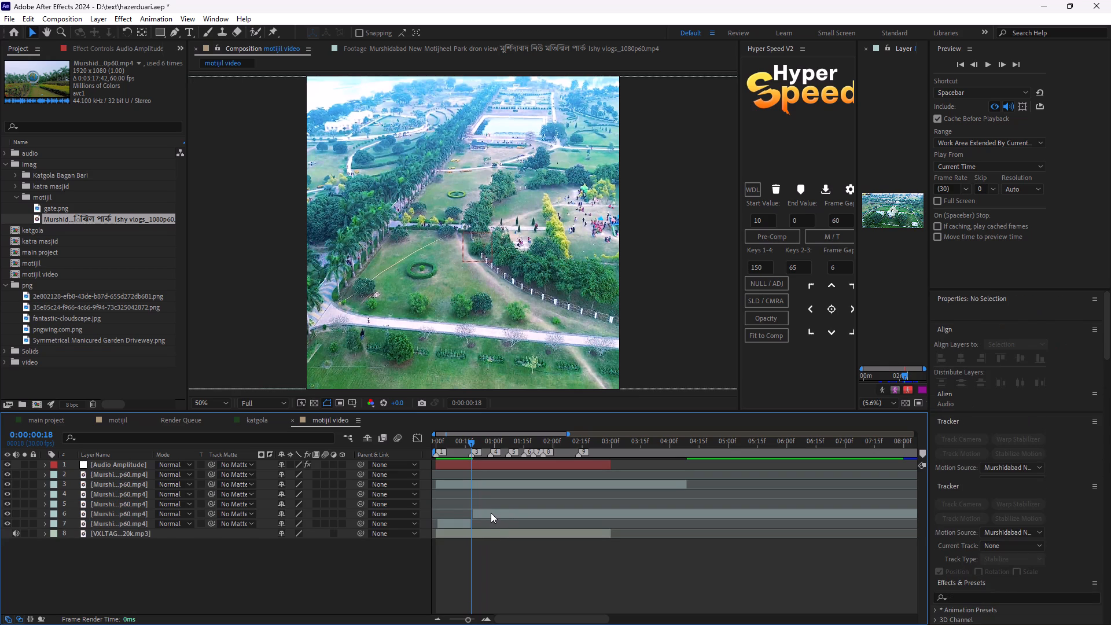
pyautogui.press('space')
pyautogui.press('space')
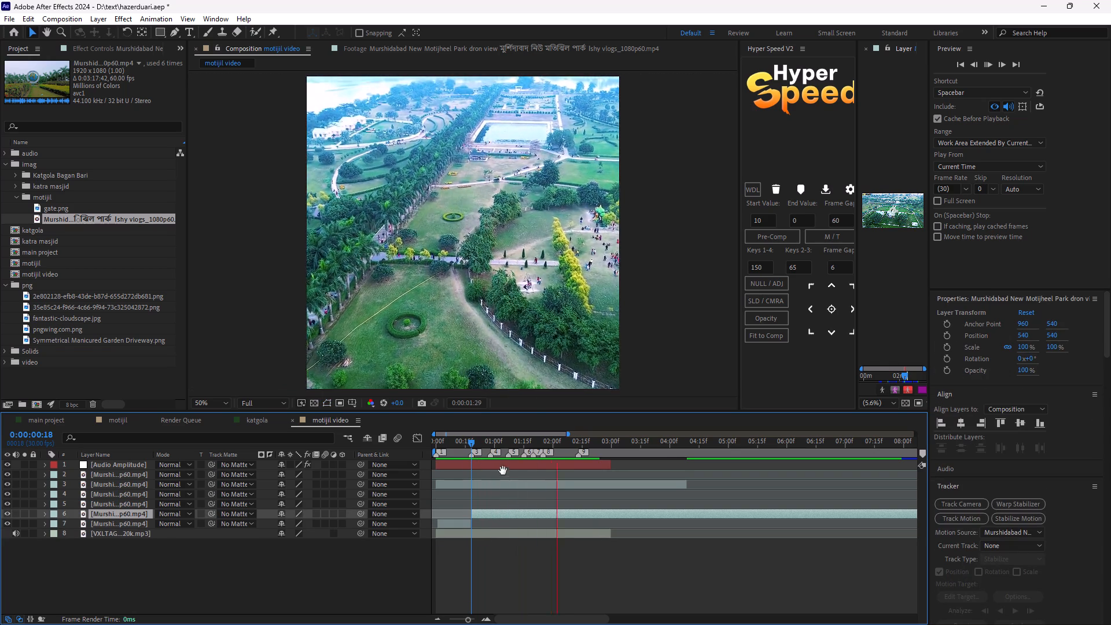
# Remove composition marker 4 and shift drone layer 3 out of the way to start at about 0:00:05:16.
pyautogui.moveTo(490, 455); pyautogui.dragTo(935, 469)
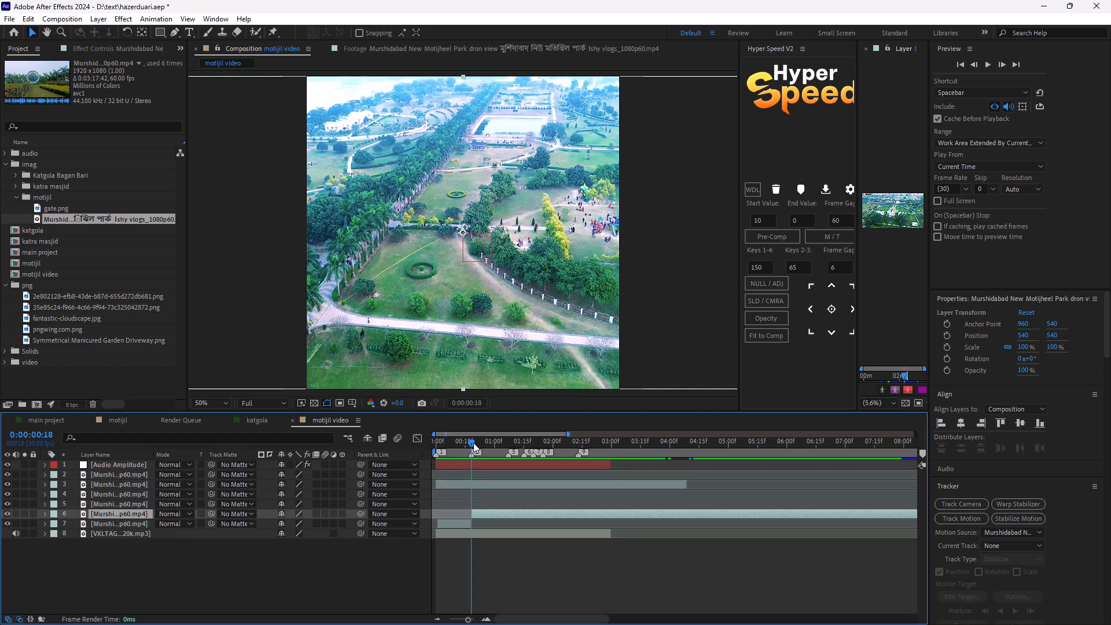
pyautogui.moveTo(473, 443); pyautogui.dragTo(506, 476)
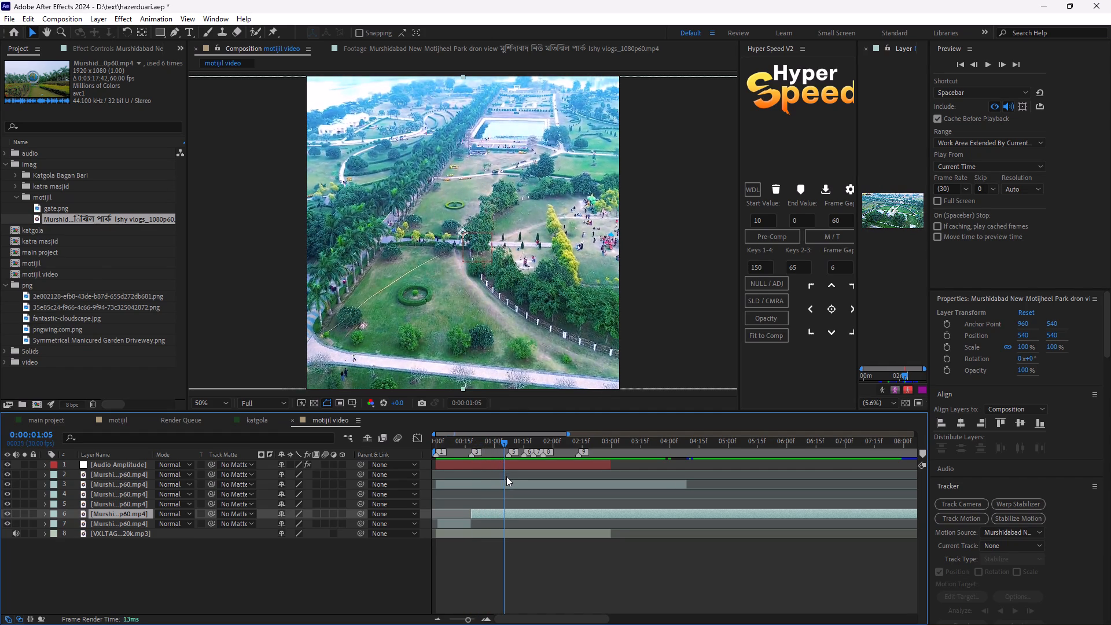
pyautogui.moveTo(506, 476); pyautogui.dragTo(510, 482)
pyautogui.moveTo(502, 484); pyautogui.dragTo(825, 508)
# Scrub through the pink houses shot in layer 6, split it at 0:00:02:22, and delete the part before the cut.
pyautogui.moveTo(508, 447); pyautogui.dragTo(480, 465)
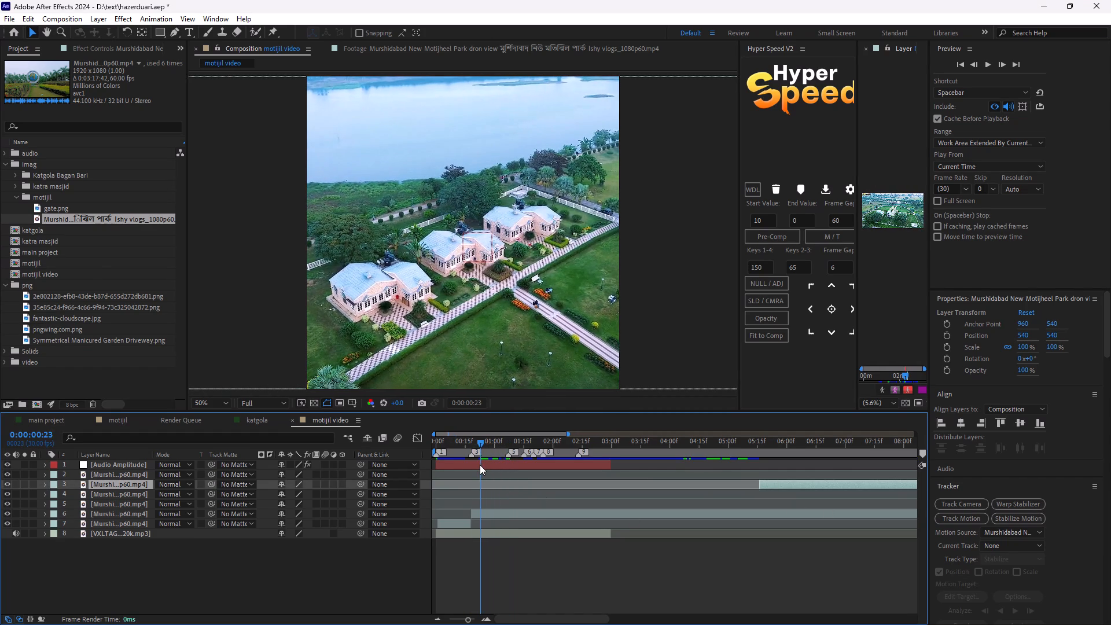
pyautogui.moveTo(480, 465); pyautogui.dragTo(499, 475)
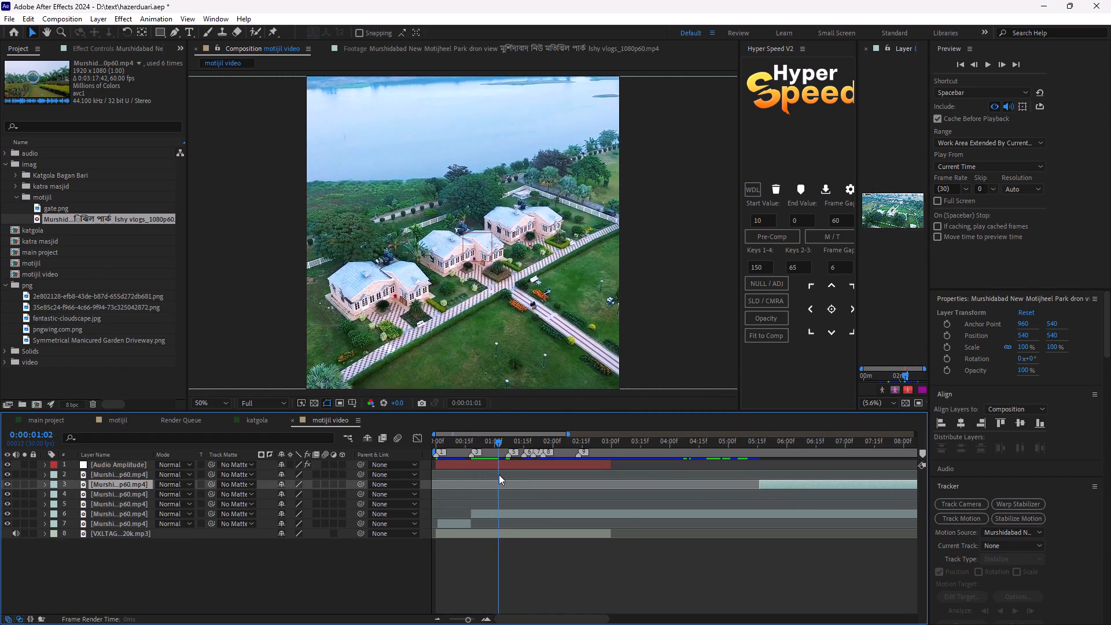
pyautogui.moveTo(499, 475); pyautogui.dragTo(582, 494)
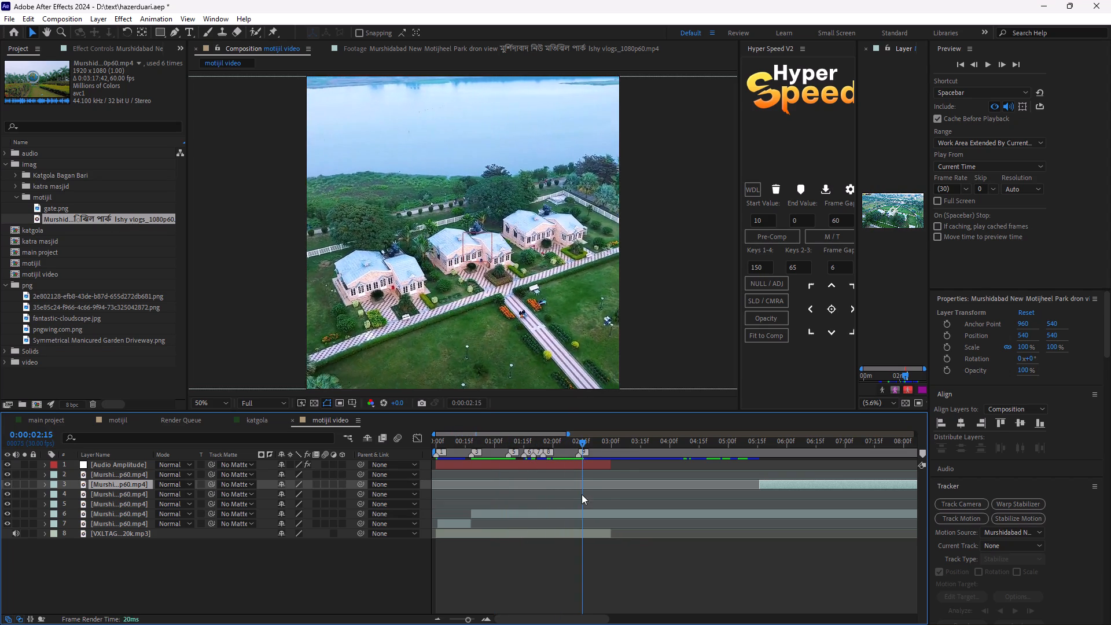
pyautogui.moveTo(582, 494); pyautogui.dragTo(790, 512)
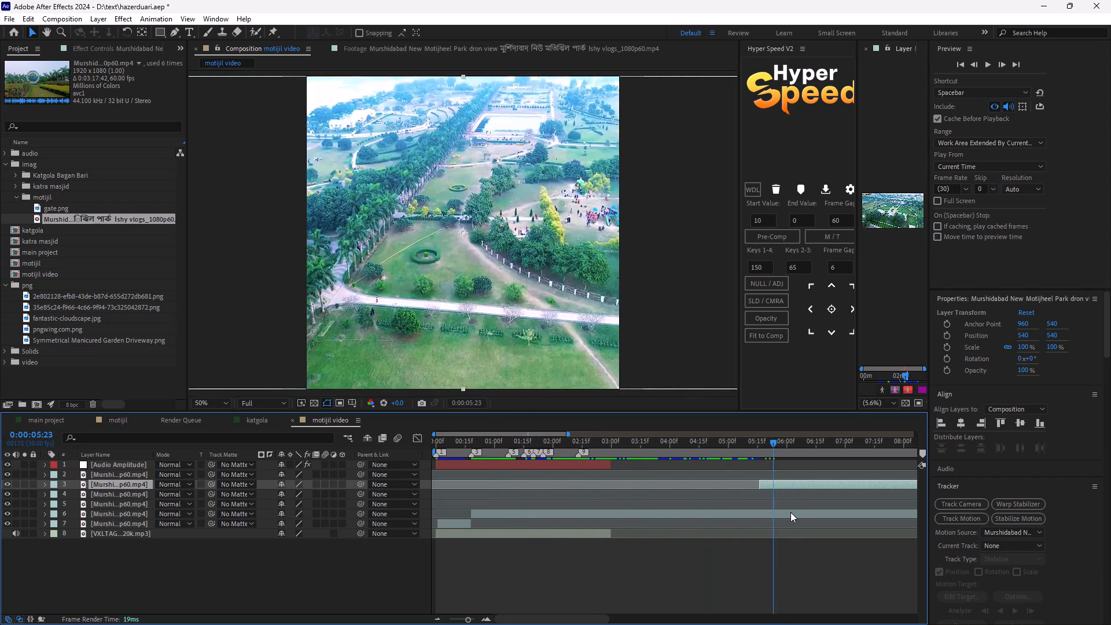
pyautogui.moveTo(790, 512); pyautogui.dragTo(658, 513)
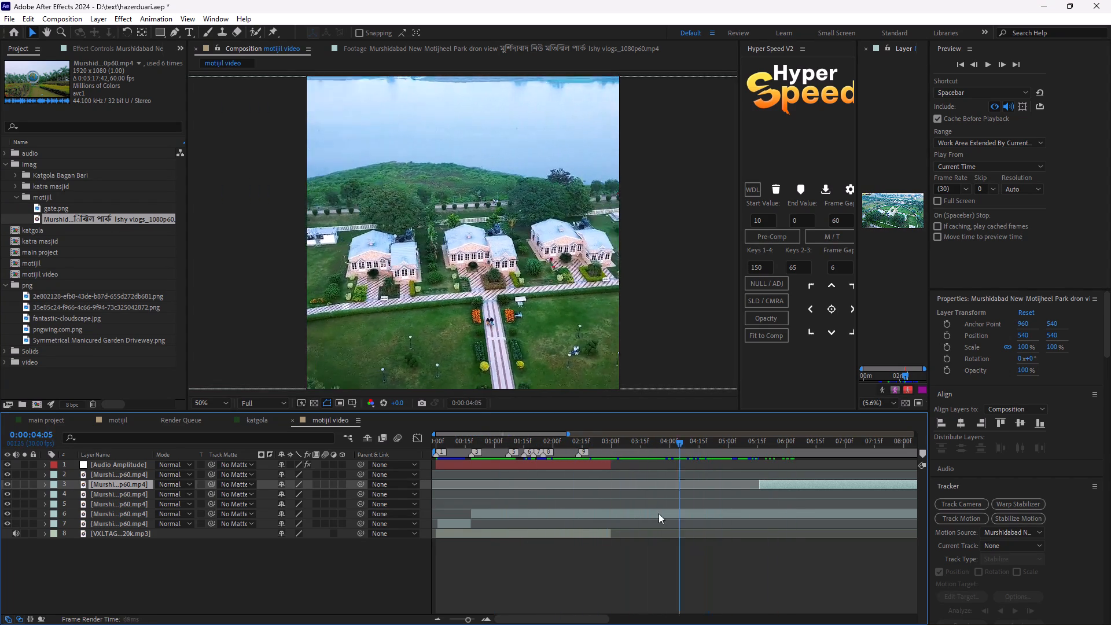
pyautogui.moveTo(658, 513); pyautogui.dragTo(598, 520)
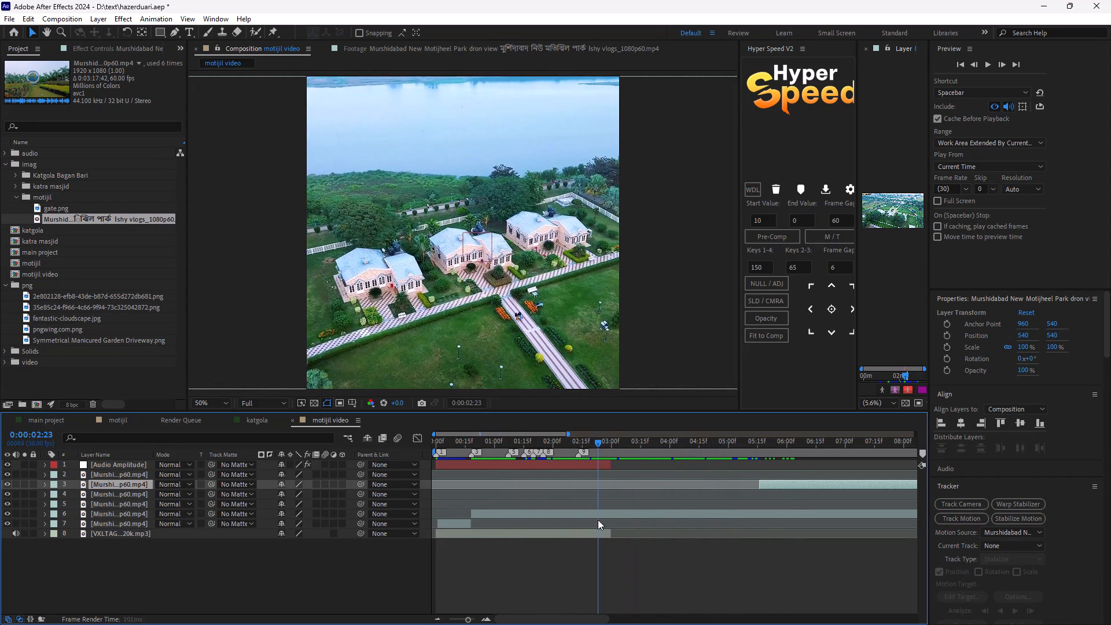
pyautogui.moveTo(598, 520); pyautogui.dragTo(595, 520)
pyautogui.click(620, 517)
pyautogui.hotkey('ctrl', 'shift', 'd')
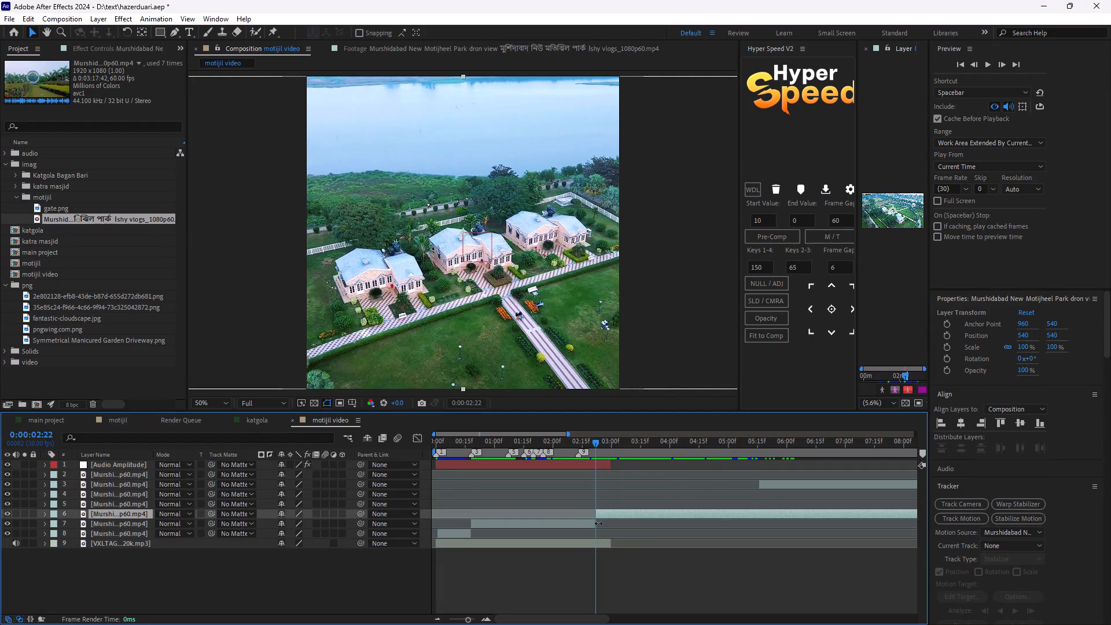
pyautogui.click(588, 526)
pyautogui.press('Delete')
# Move the remaining pink houses shot to start at 0:00:00:18, directly after the opening garden shot.
pyautogui.moveTo(617, 514); pyautogui.dragTo(529, 522)
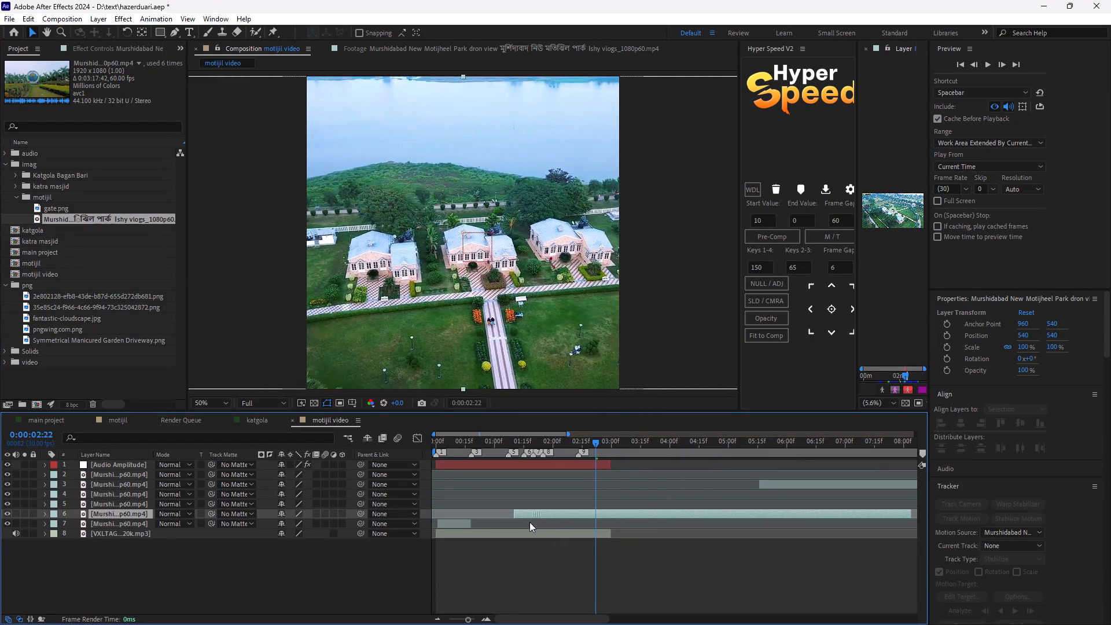
pyautogui.moveTo(529, 522); pyautogui.dragTo(491, 525)
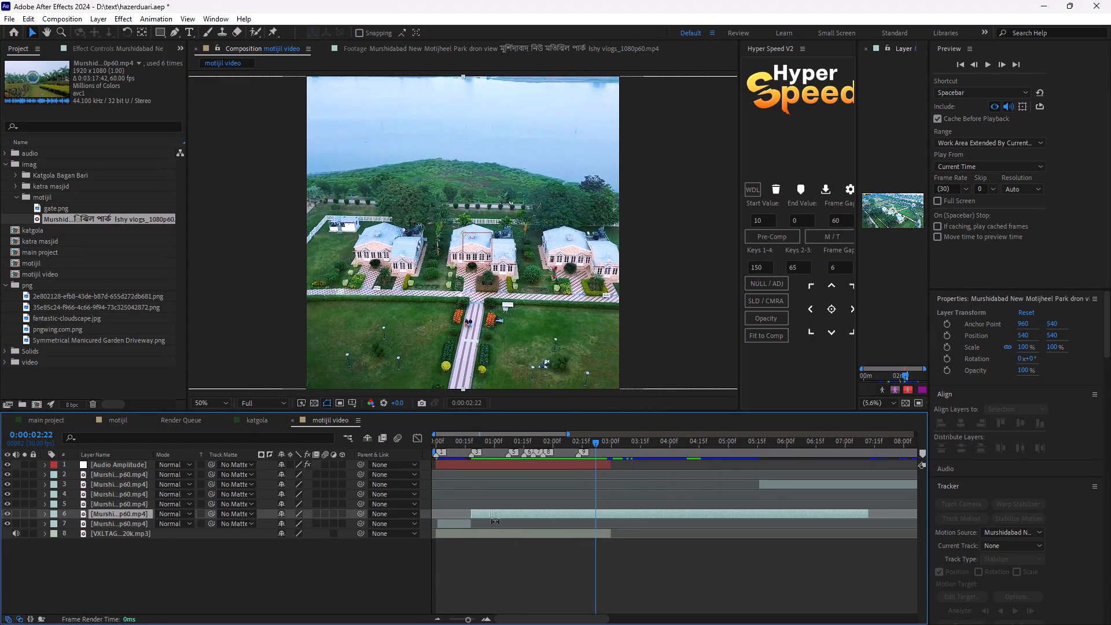
# Remove composition marker 5 and cut the pink houses shot at 0:00:01:15, deleting the remainder after it.
pyautogui.moveTo(597, 440); pyautogui.dragTo(526, 482)
pyautogui.moveTo(507, 457); pyautogui.dragTo(1000, 475)
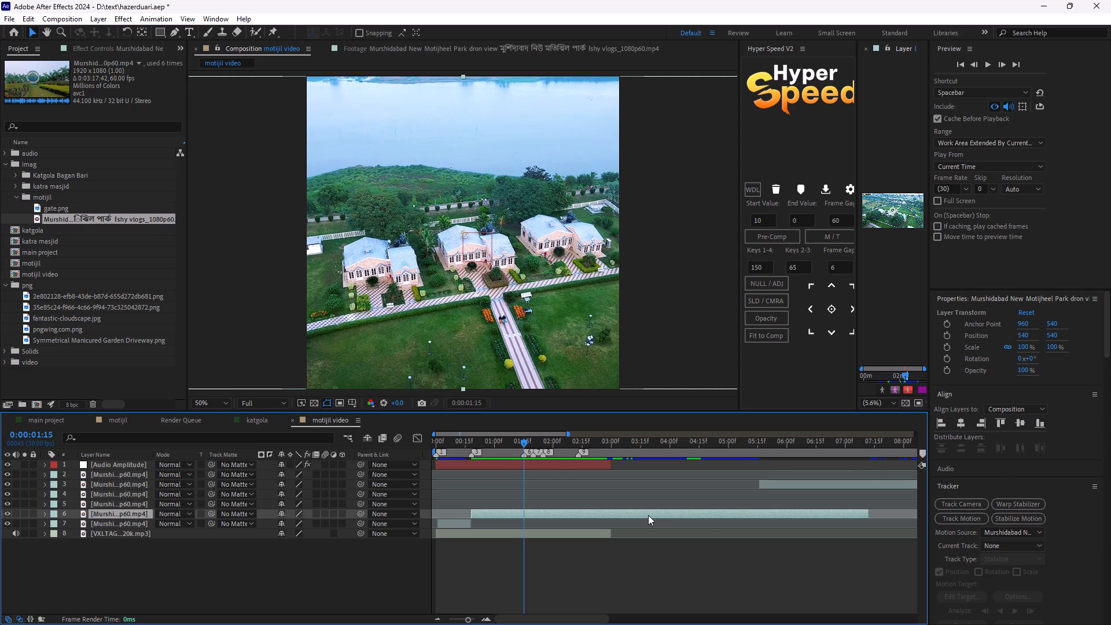
pyautogui.hotkey('ctrl', 'shift', 'd')
pyautogui.press('Delete')
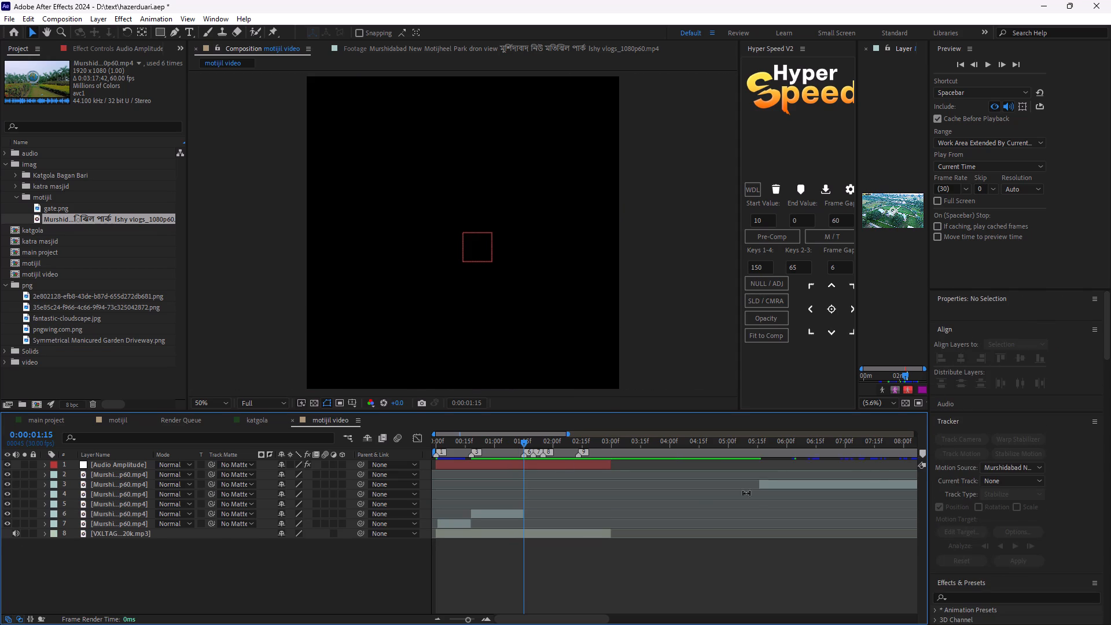
# Move the garden shot in drone layer 3 to start at 0:00:01:15, where the pink houses shot ends.
pyautogui.moveTo(768, 486); pyautogui.dragTo(532, 546)
# Remove composition markers 7 and 8 between markers 6 and 9.
pyautogui.moveTo(526, 444); pyautogui.dragTo(572, 469)
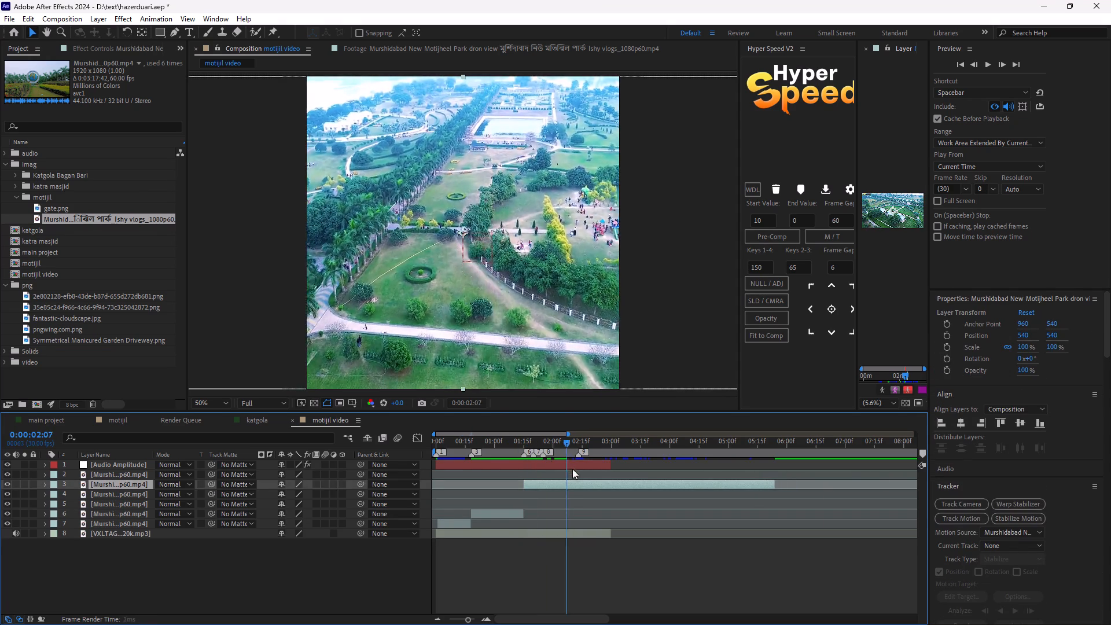
pyautogui.moveTo(572, 469); pyautogui.dragTo(588, 503)
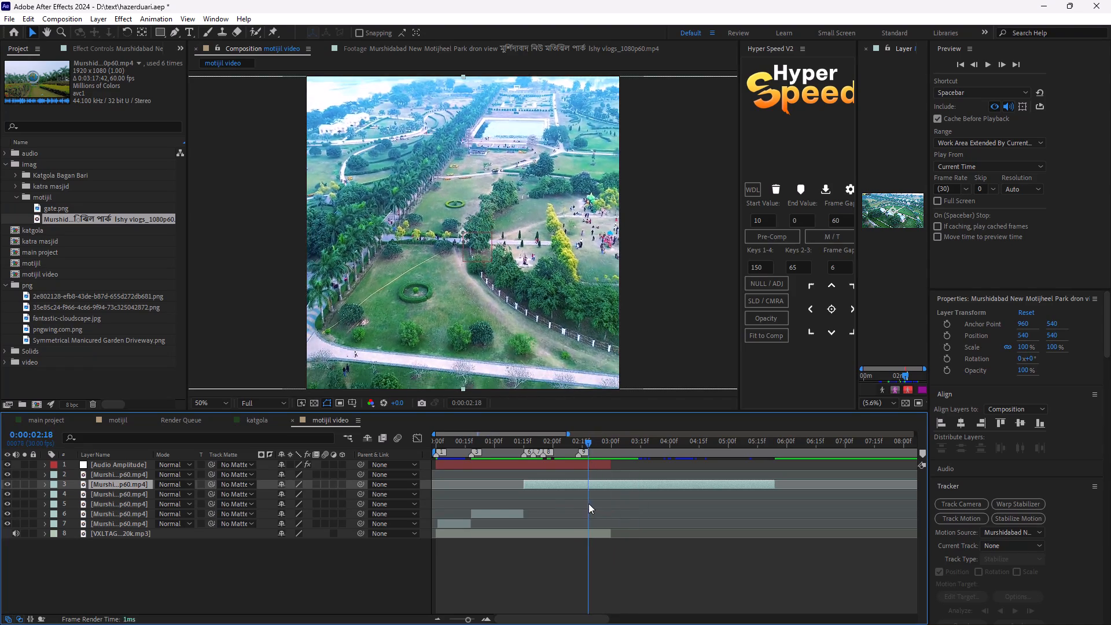
pyautogui.moveTo(588, 503); pyautogui.dragTo(566, 497)
pyautogui.moveTo(534, 457); pyautogui.dragTo(846, 472)
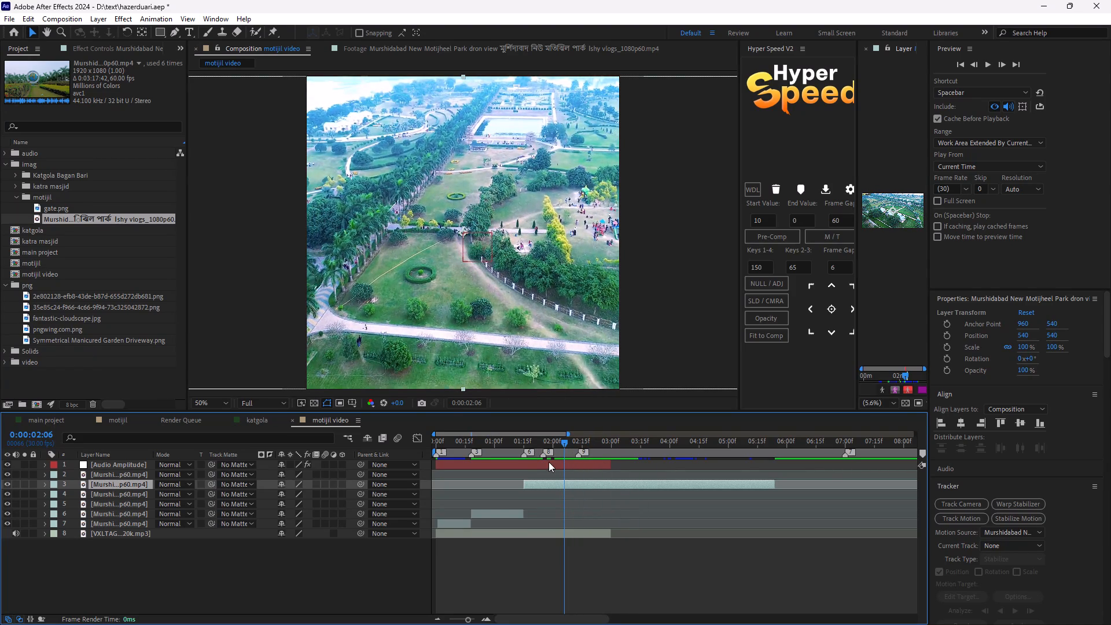
pyautogui.moveTo(542, 455); pyautogui.dragTo(1110, 492)
pyautogui.moveTo(846, 456); pyautogui.dragTo(1105, 474)
# Split the garden shot in layer 3 near marker 9 at 0:00:02:13 and delete the part after the cut.
pyautogui.moveTo(566, 437); pyautogui.dragTo(584, 453)
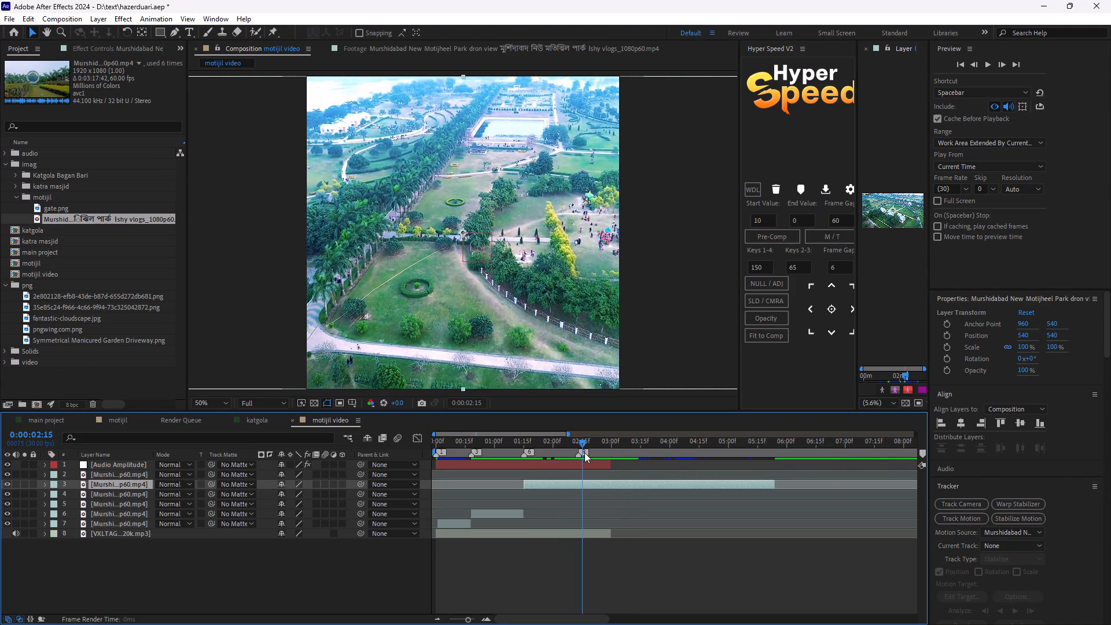
pyautogui.moveTo(584, 453); pyautogui.dragTo(703, 534)
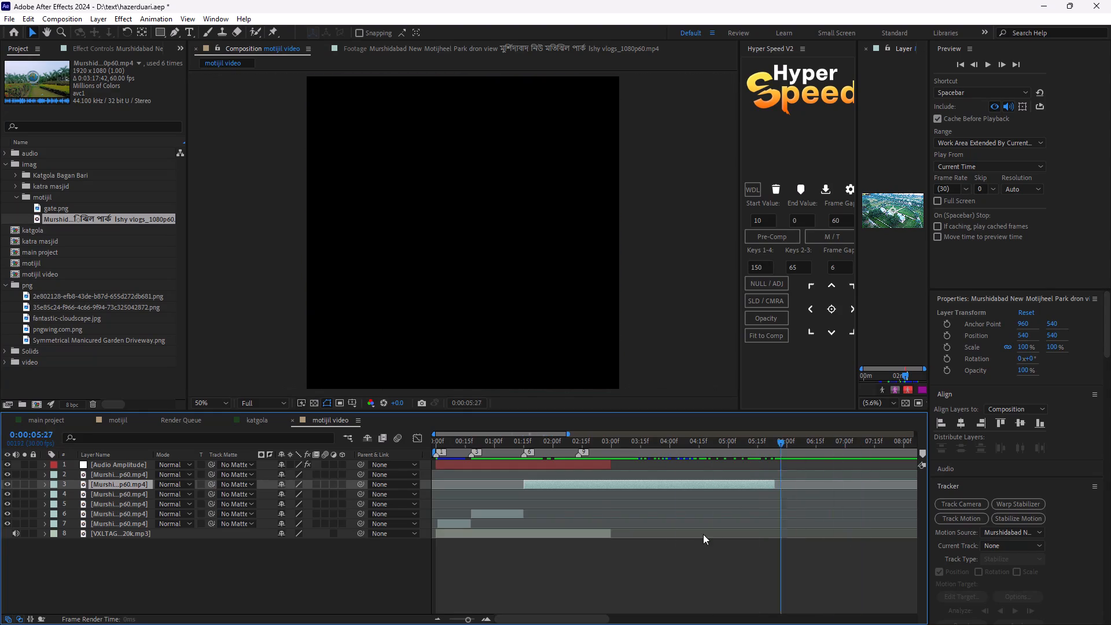
pyautogui.moveTo(703, 534); pyautogui.dragTo(578, 509)
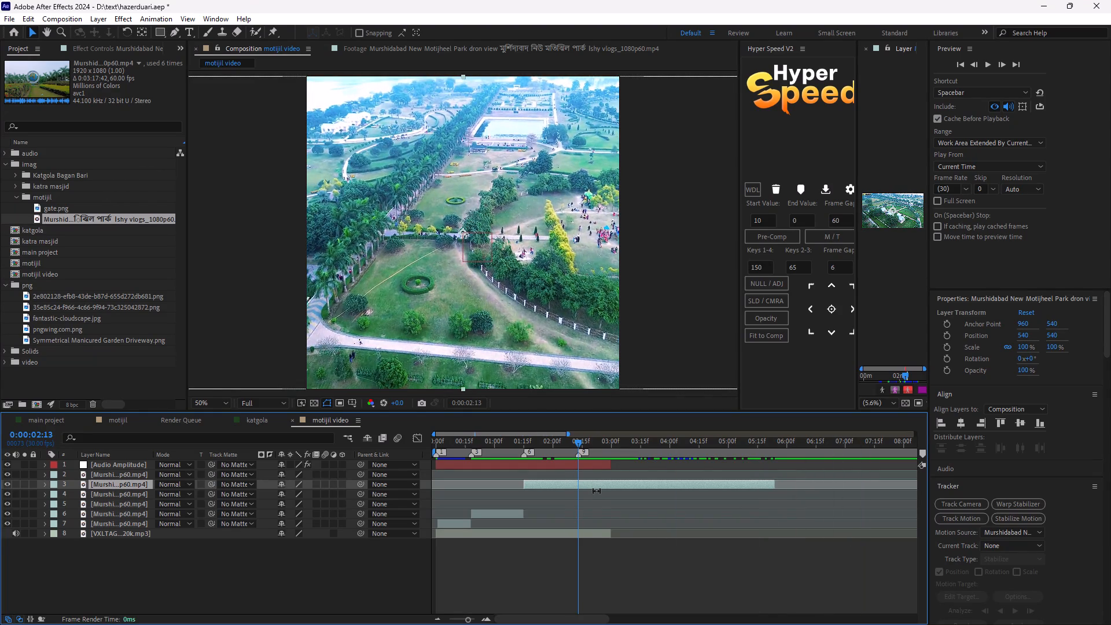
pyautogui.hotkey('ctrl', 'shift', 'd')
pyautogui.press('Delete')
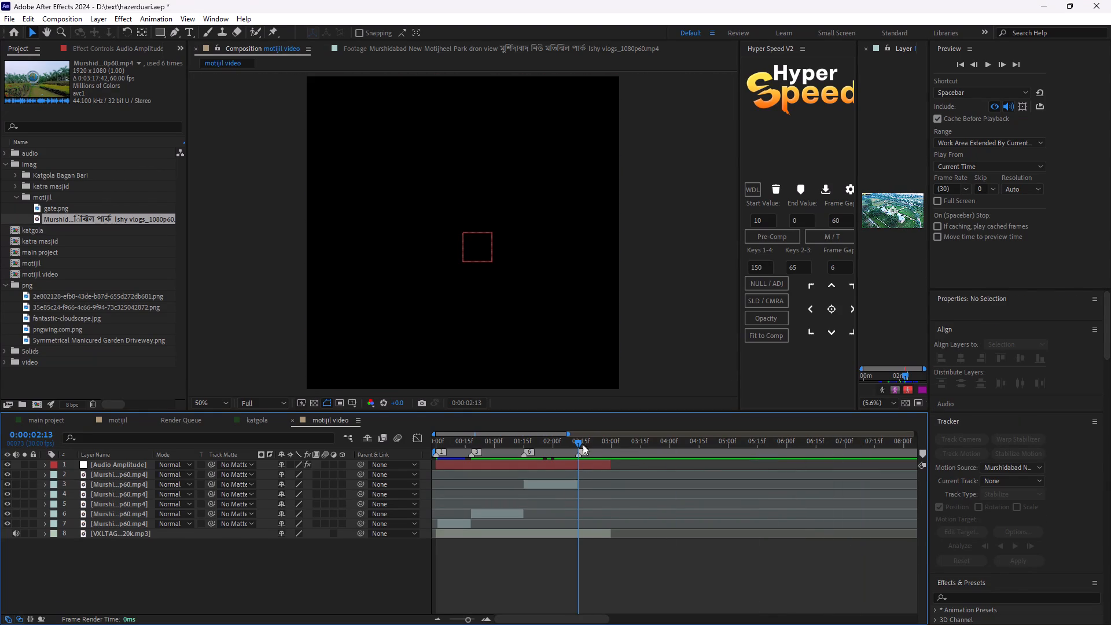
# Review the remaining drone shots and delete the lakeside palm avenue shot in layer 4, which starts at about 0:00:08:20.
pyautogui.moveTo(583, 442); pyautogui.dragTo(423, 501)
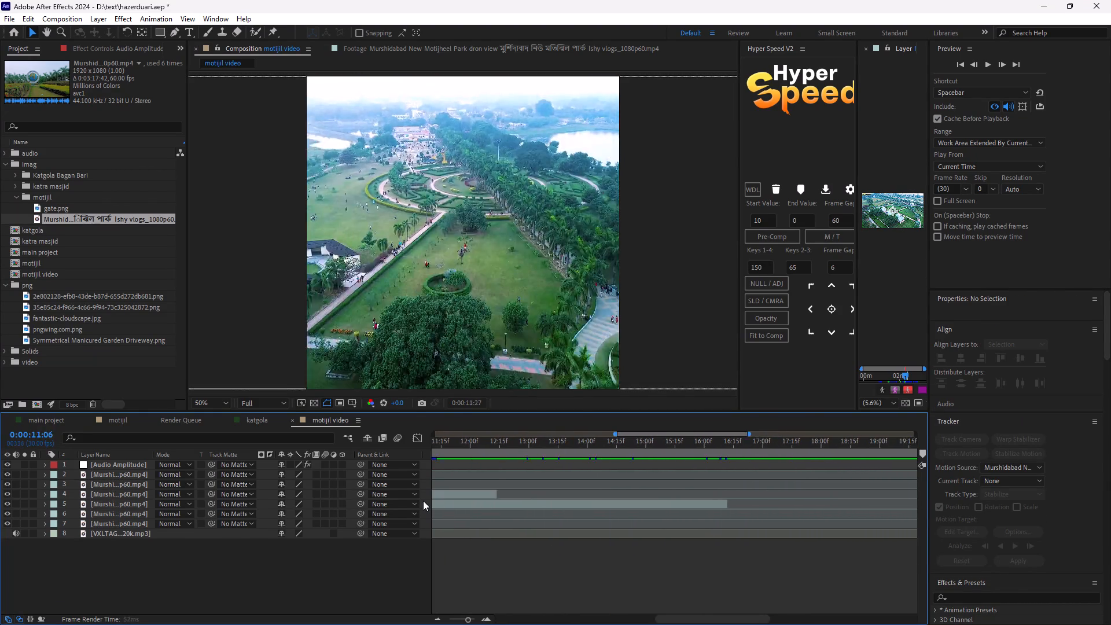
pyautogui.moveTo(423, 501); pyautogui.dragTo(825, 512)
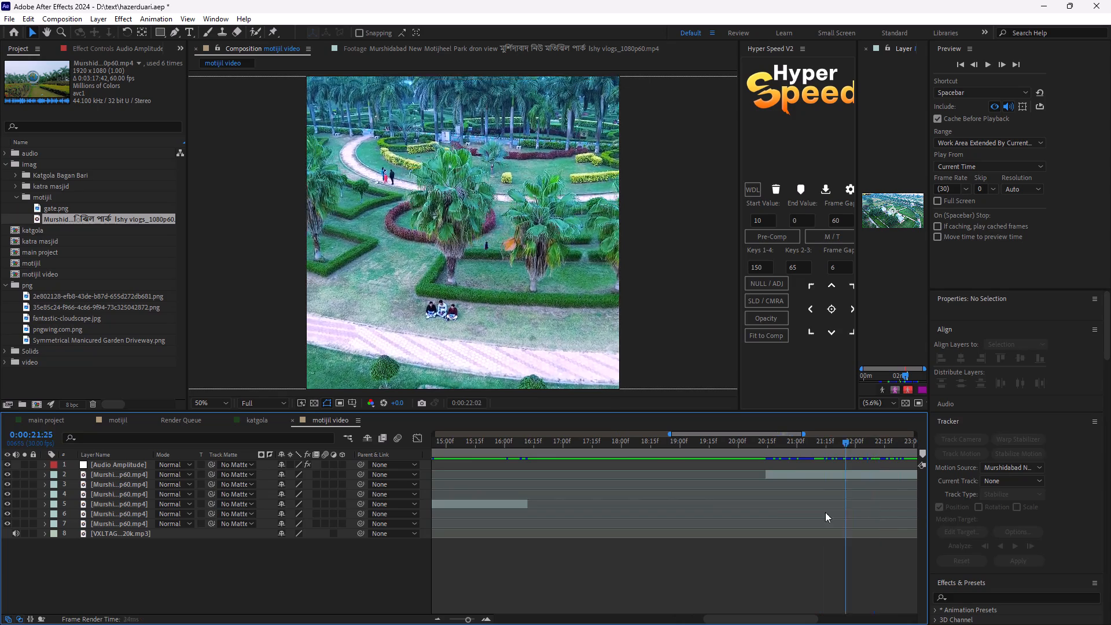
pyautogui.moveTo(825, 512); pyautogui.dragTo(800, 514)
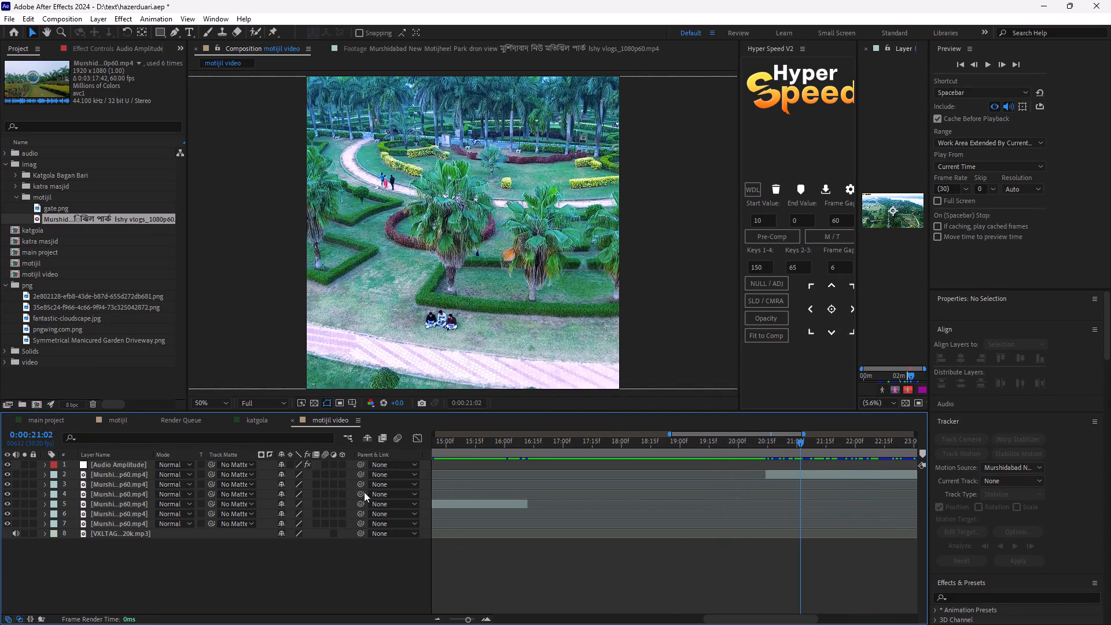
pyautogui.click(469, 616)
pyautogui.moveTo(467, 622); pyautogui.dragTo(456, 619)
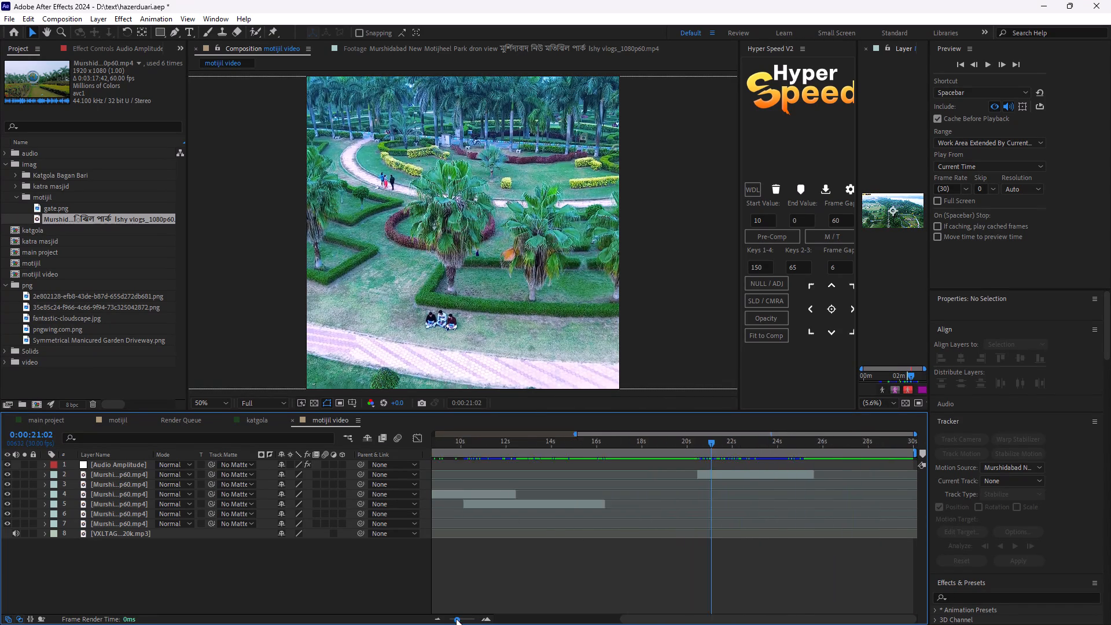
pyautogui.moveTo(456, 619); pyautogui.dragTo(449, 608)
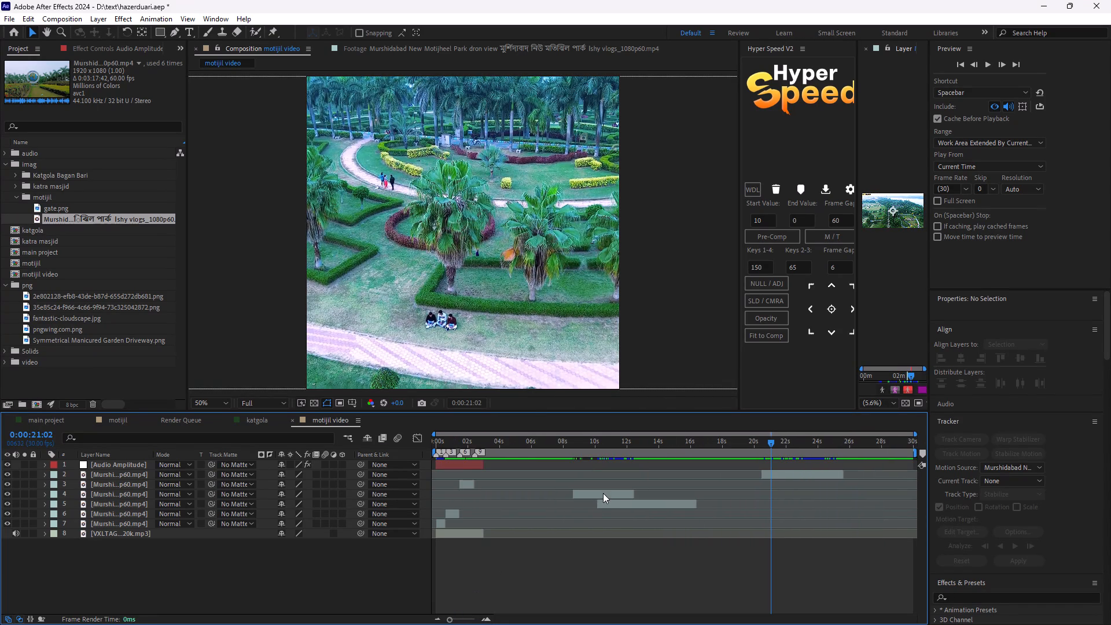
pyautogui.moveTo(768, 442); pyautogui.dragTo(576, 477)
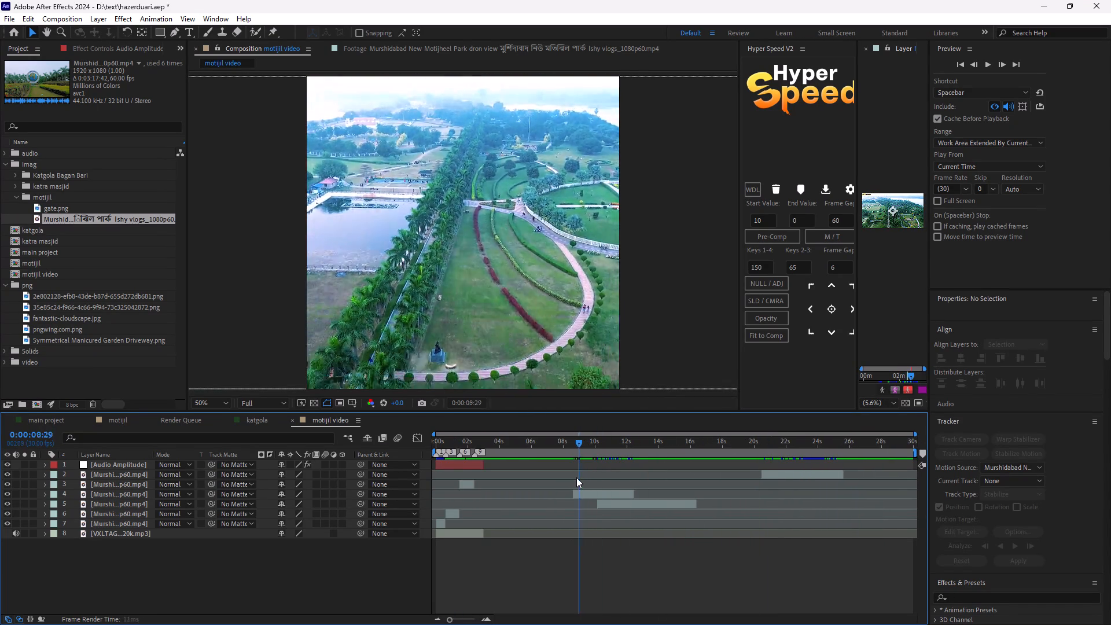
pyautogui.moveTo(576, 477); pyautogui.dragTo(635, 499)
pyautogui.click(628, 494)
pyautogui.press('Delete')
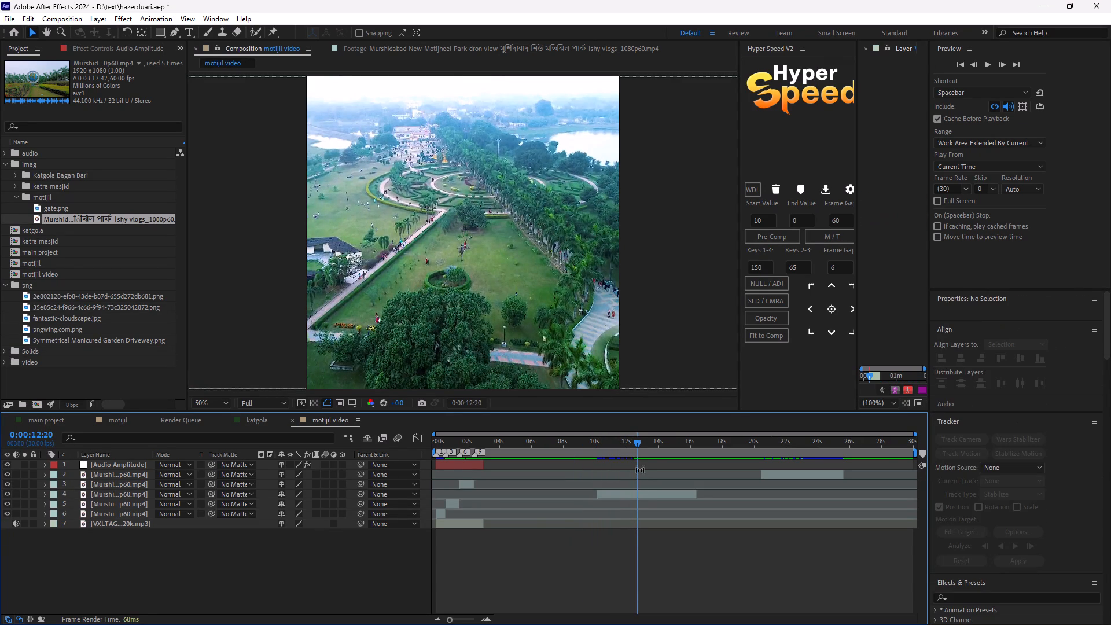
# Move the park overview shot in layer 4 to start at about 0:00:02:13, where the garden shot ends.
pyautogui.moveTo(638, 443); pyautogui.dragTo(627, 462)
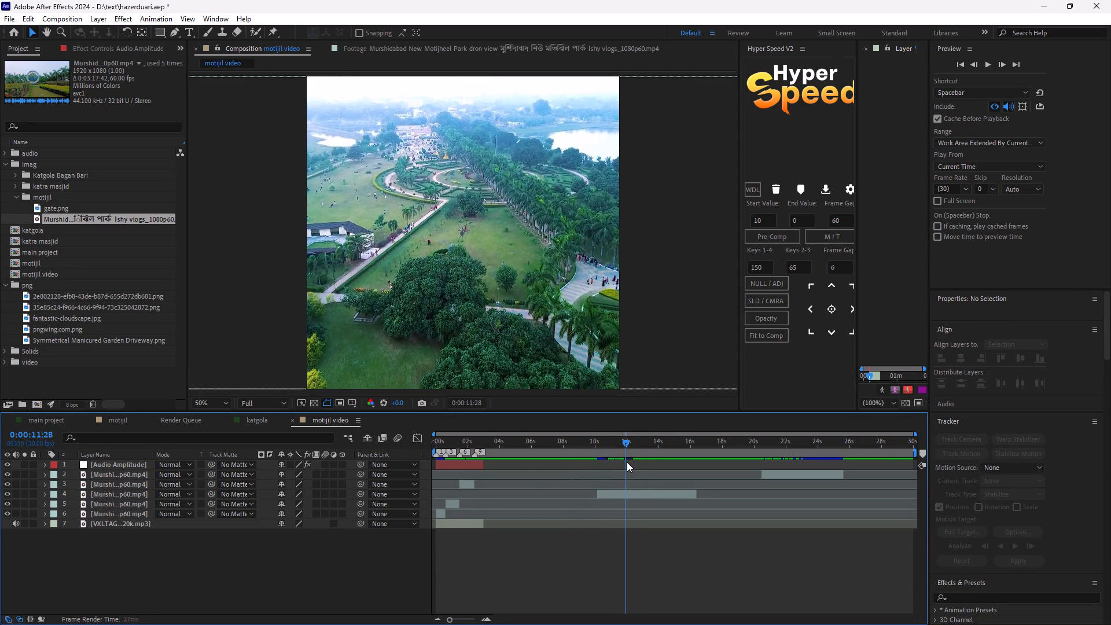
pyautogui.moveTo(627, 462); pyautogui.dragTo(627, 462)
pyautogui.moveTo(626, 495); pyautogui.dragTo(510, 490)
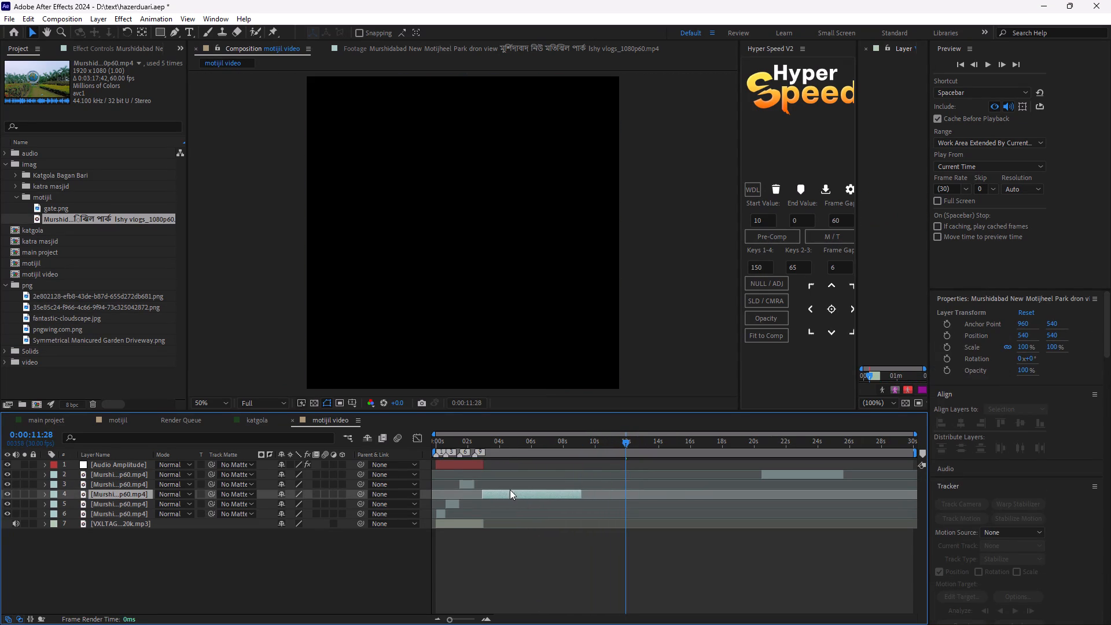
pyautogui.moveTo(510, 490); pyautogui.dragTo(503, 490)
# Extend the Audio Amplitude layer to about 0:00:04:00 and the VXLTAGE audio layer to about 0:00:03:21.
pyautogui.moveTo(627, 438); pyautogui.dragTo(500, 469)
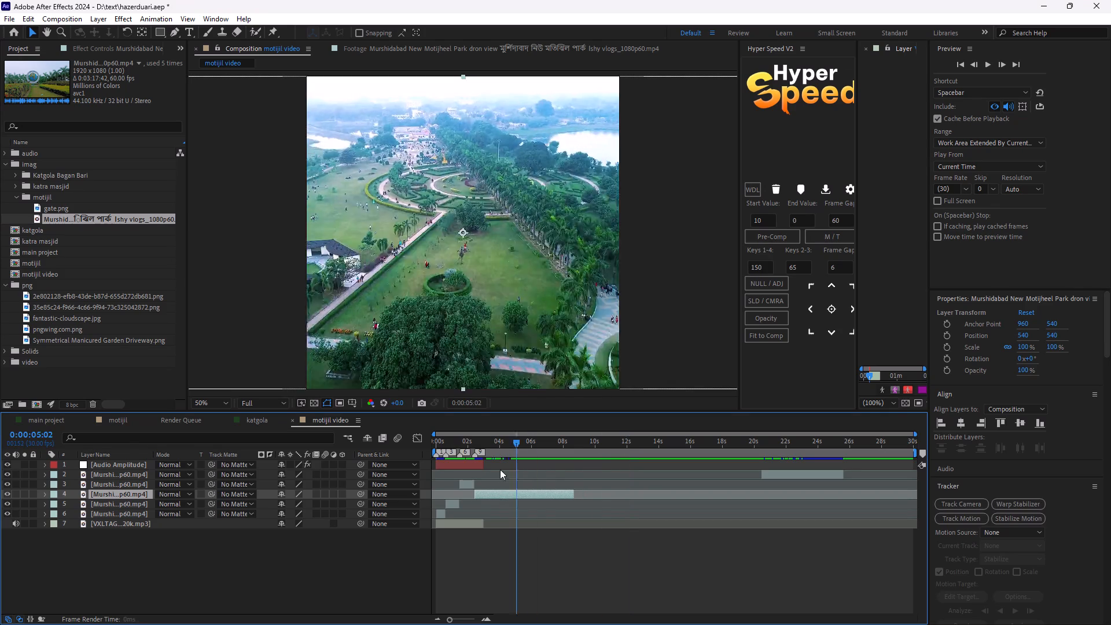
pyautogui.moveTo(500, 469); pyautogui.dragTo(482, 475)
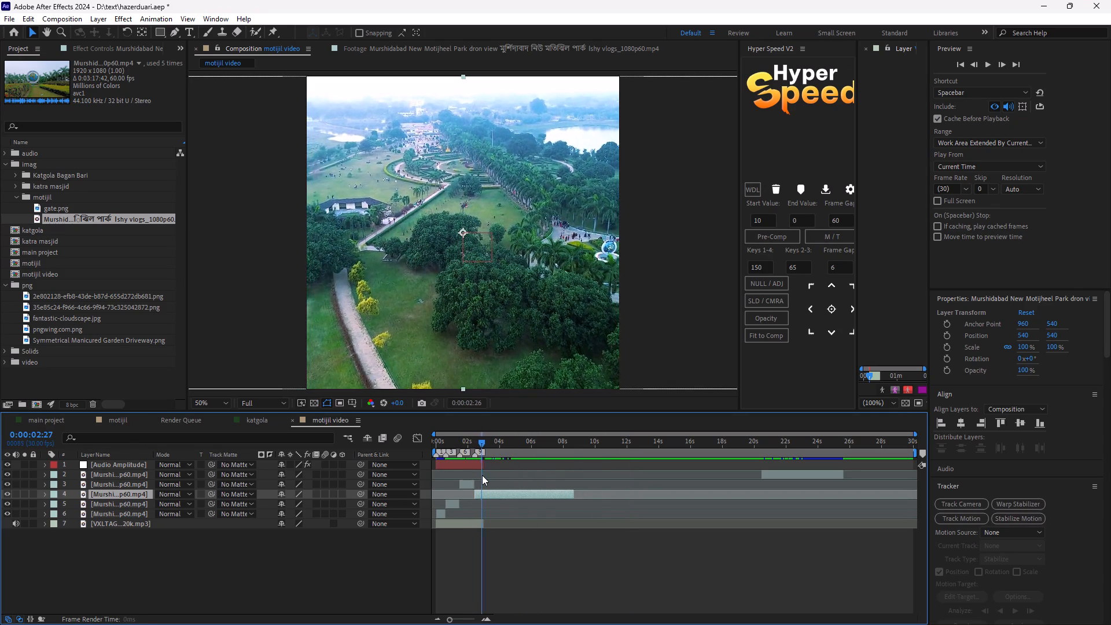
pyautogui.moveTo(482, 475); pyautogui.dragTo(483, 476)
pyautogui.moveTo(481, 462); pyautogui.dragTo(496, 468)
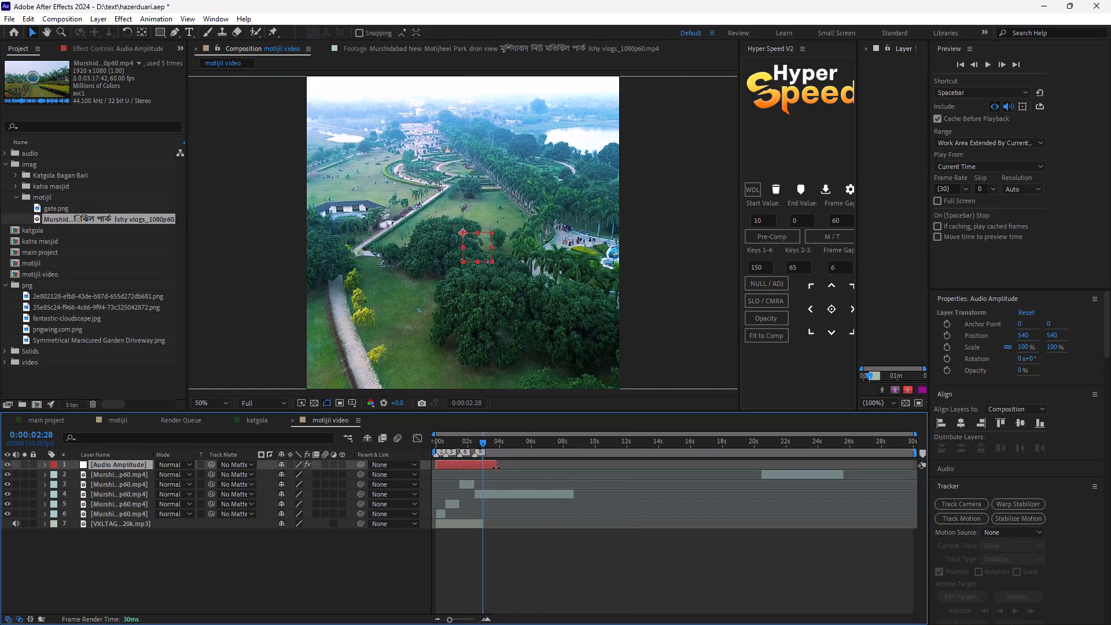
pyautogui.moveTo(496, 468); pyautogui.dragTo(498, 468)
pyautogui.moveTo(483, 526); pyautogui.dragTo(491, 529)
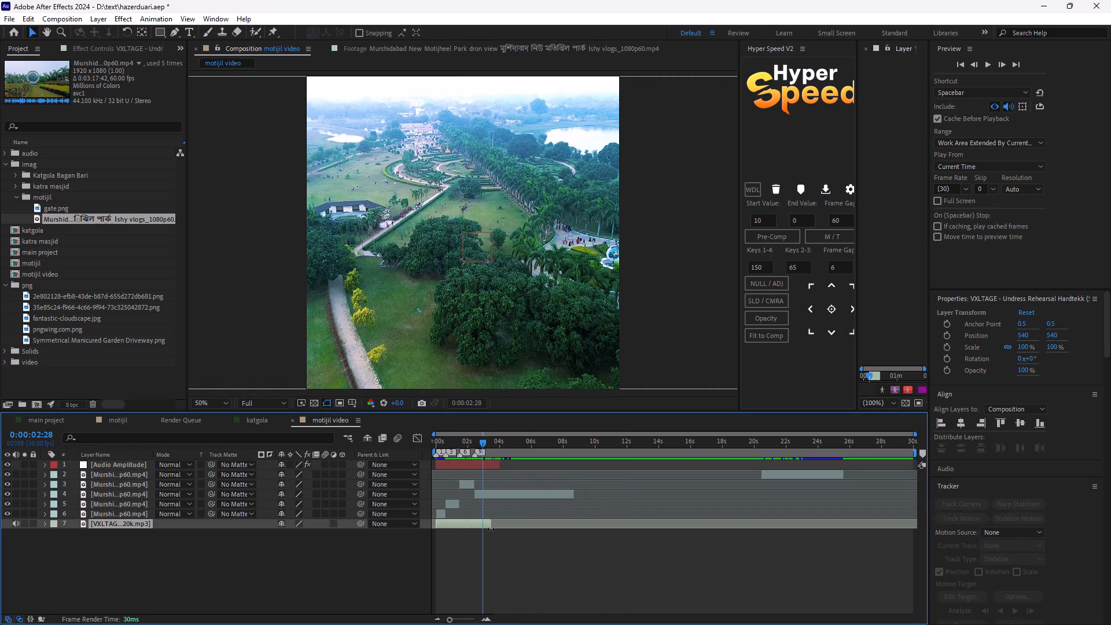
pyautogui.moveTo(491, 529); pyautogui.dragTo(494, 530)
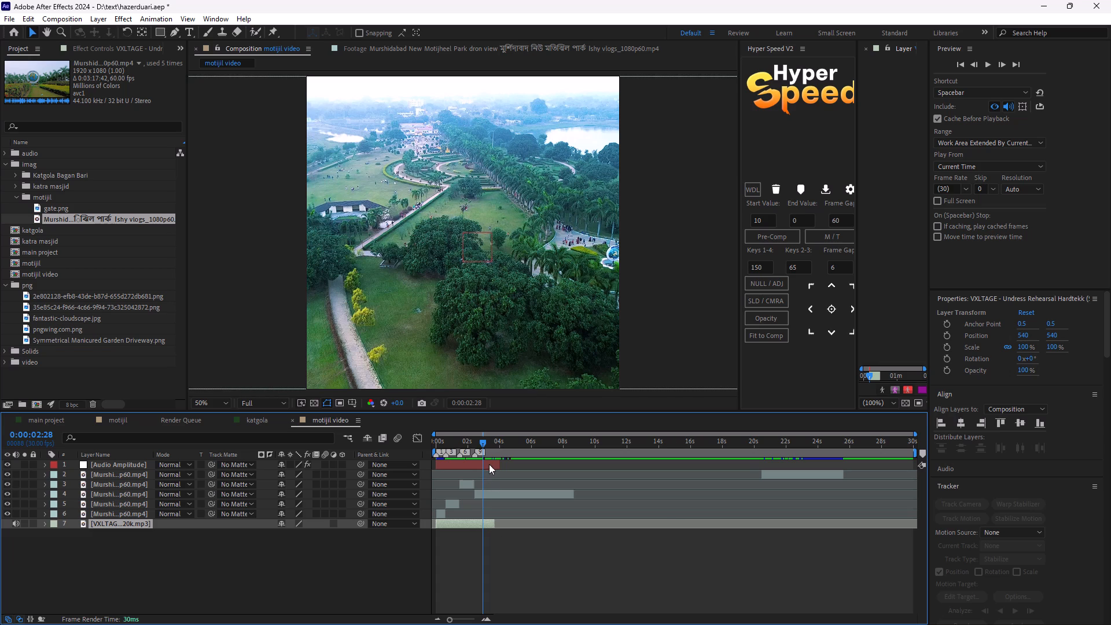
# Reveal the Audio Amplitude keyframes and show the Left, Right and Both Channels sliders in the graph editor.
pyautogui.click(488, 463)
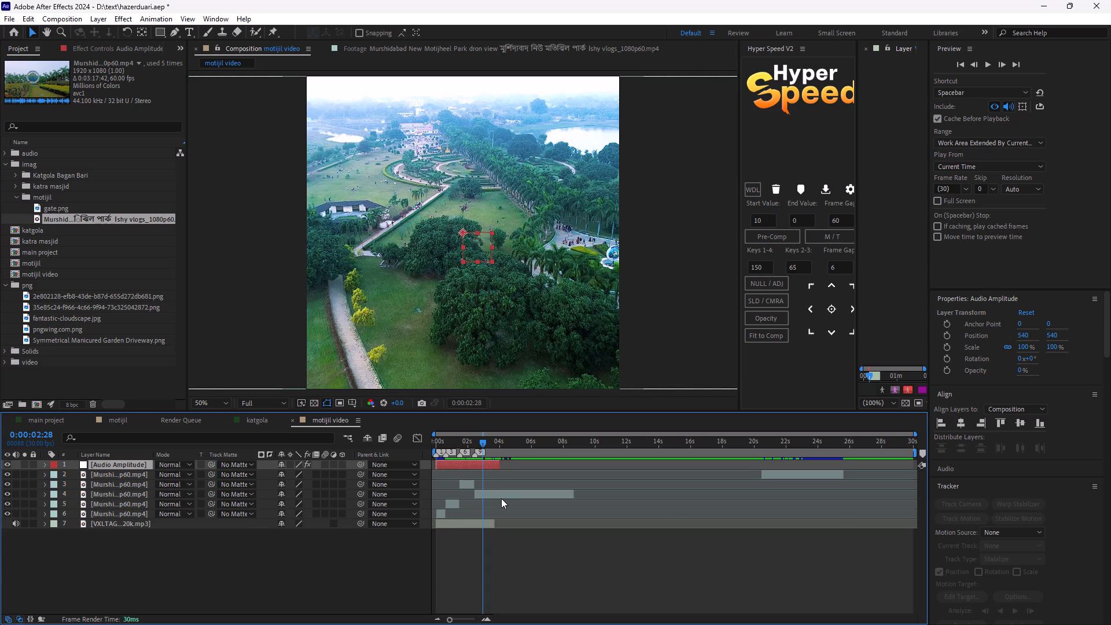
pyautogui.press('u')
pyautogui.click(102, 503)
pyautogui.click(110, 484)
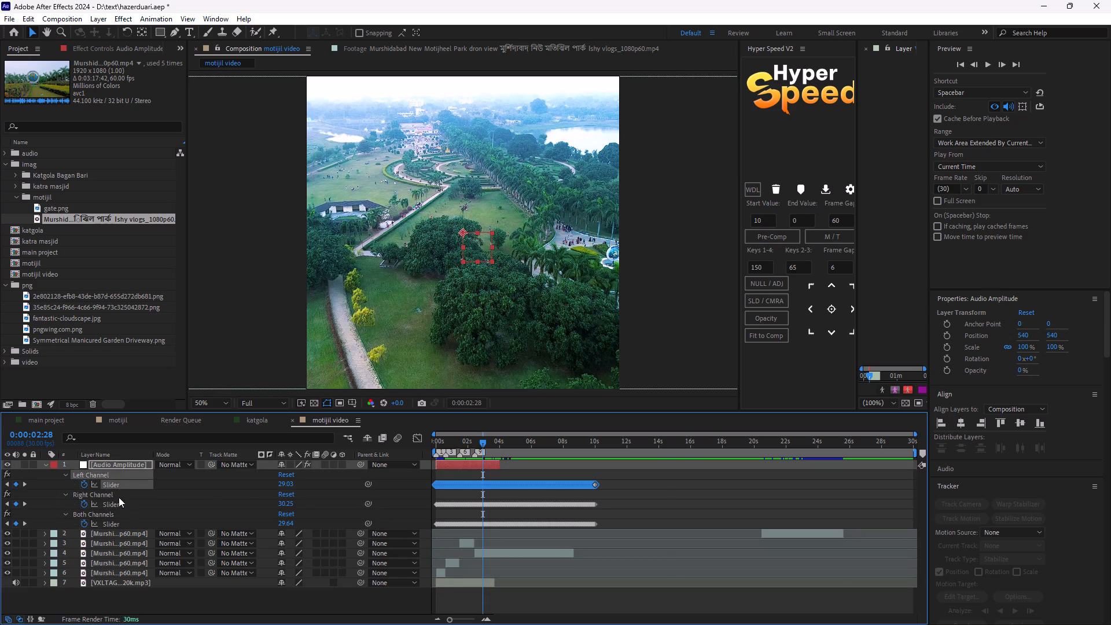
pyautogui.keyDown('shift'); pyautogui.click(113, 500); pyautogui.keyUp('shift')
pyautogui.keyDown('shift'); pyautogui.click(113, 522); pyautogui.keyUp('shift')
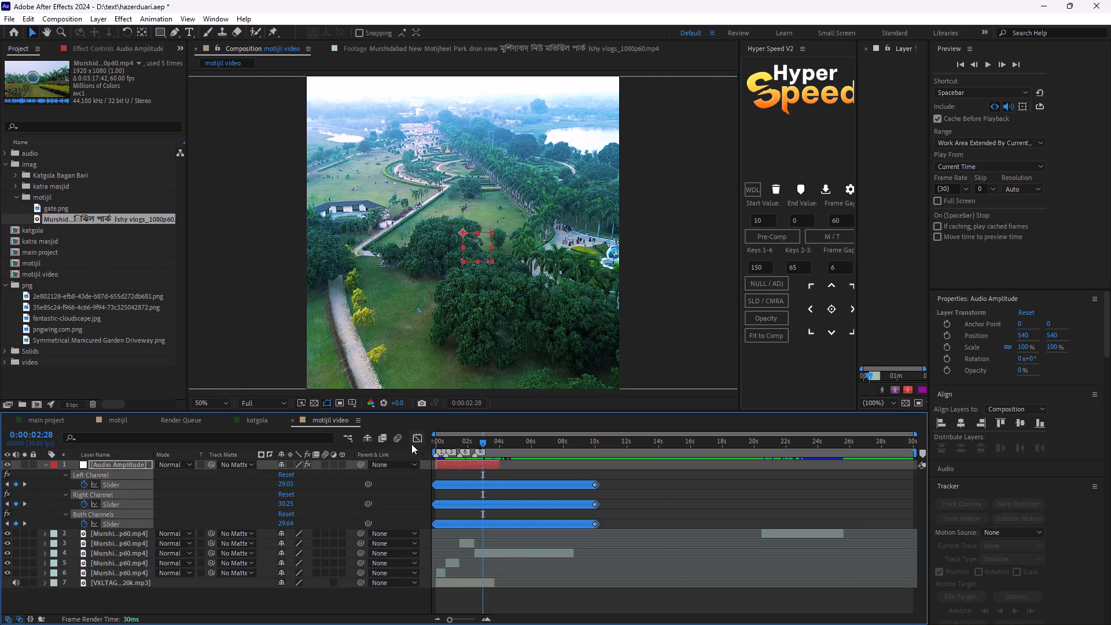
pyautogui.click(414, 437)
# Add a composition marker on the amplitude peak at 0:00:03:02.
pyautogui.moveTo(484, 438); pyautogui.dragTo(491, 444)
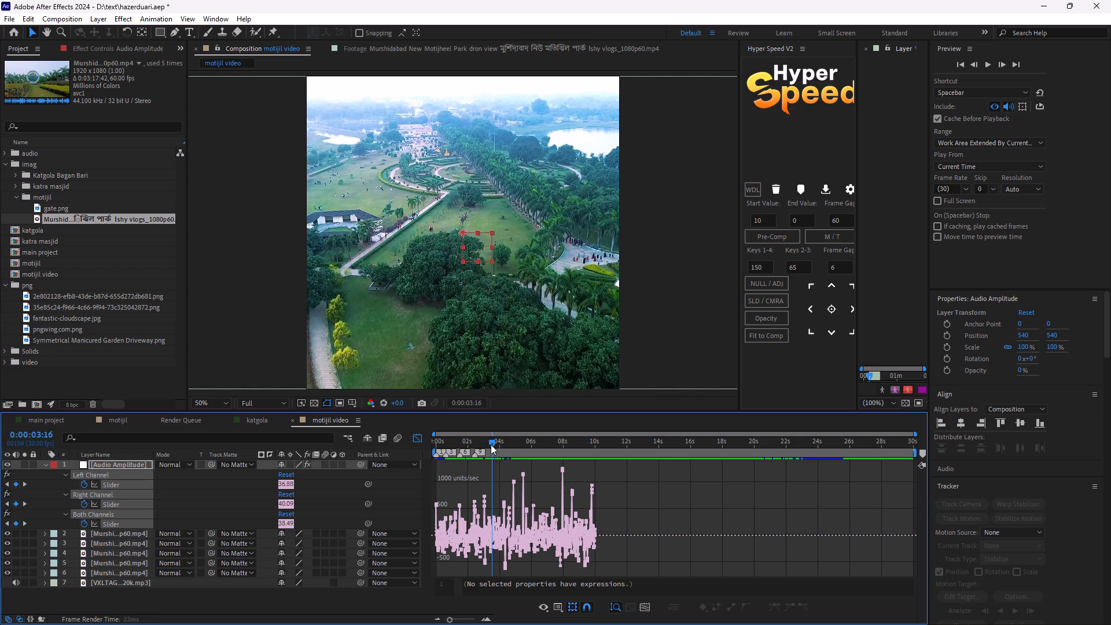
pyautogui.moveTo(491, 444); pyautogui.dragTo(484, 444)
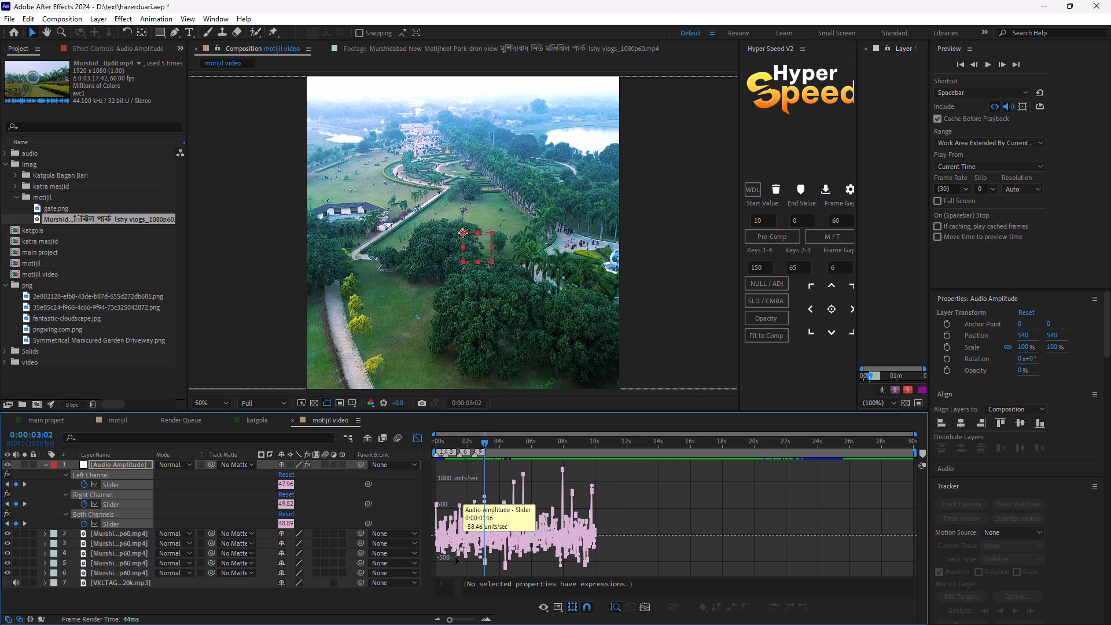
pyautogui.moveTo(453, 619); pyautogui.dragTo(471, 624)
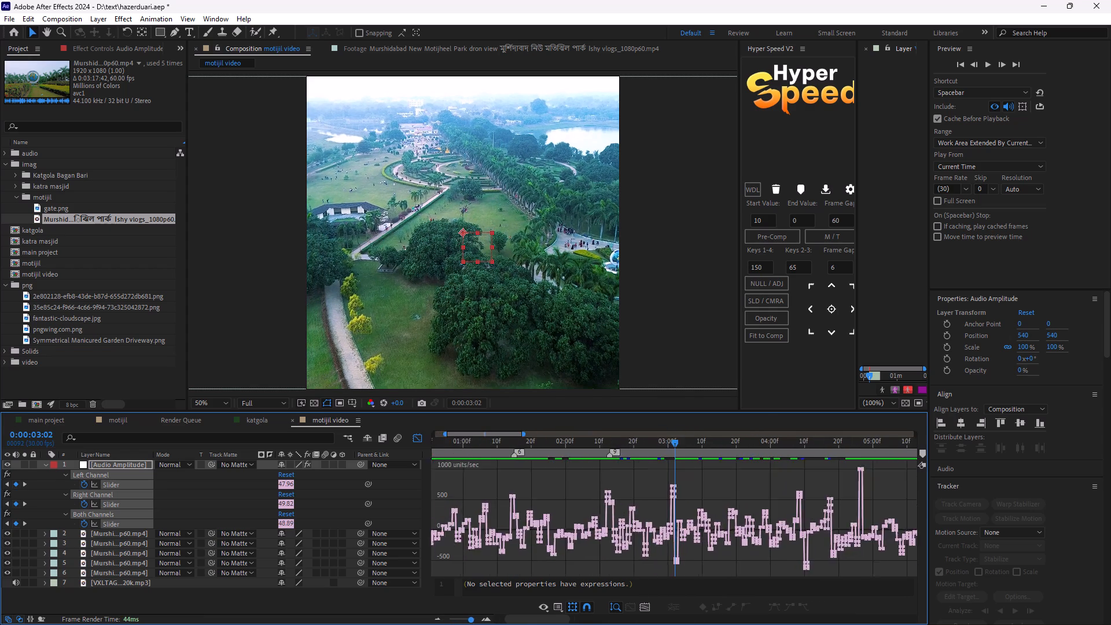
pyautogui.moveTo(471, 624); pyautogui.dragTo(468, 624)
pyautogui.click(921, 453)
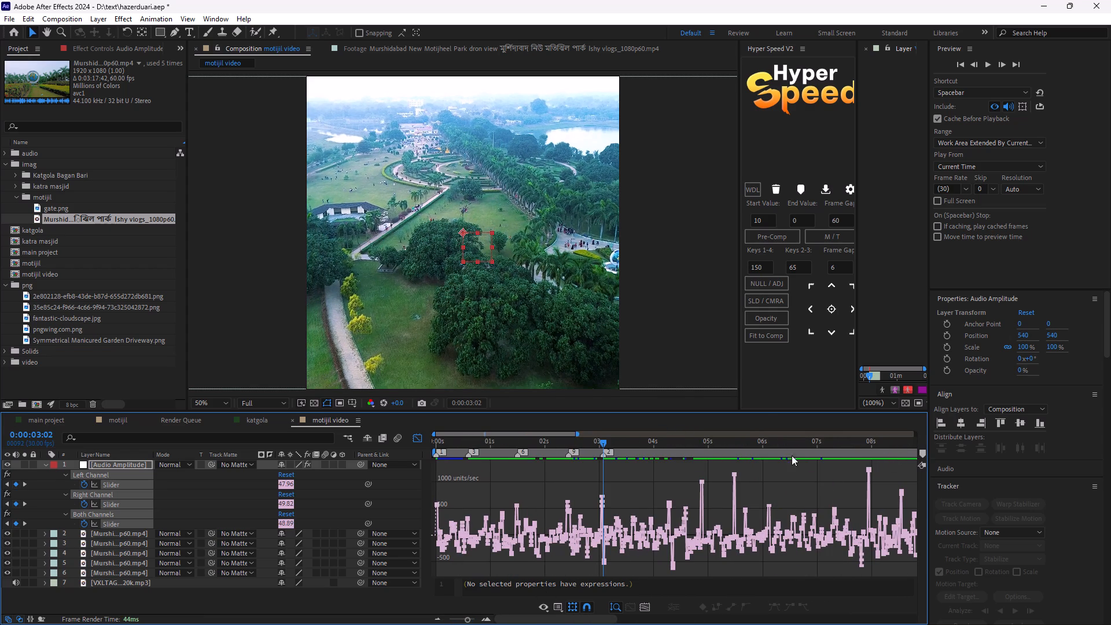
# Play the composition from the start to hear the beats, and add a composition marker on the peak at 0:00:04:26.
pyautogui.press('space')
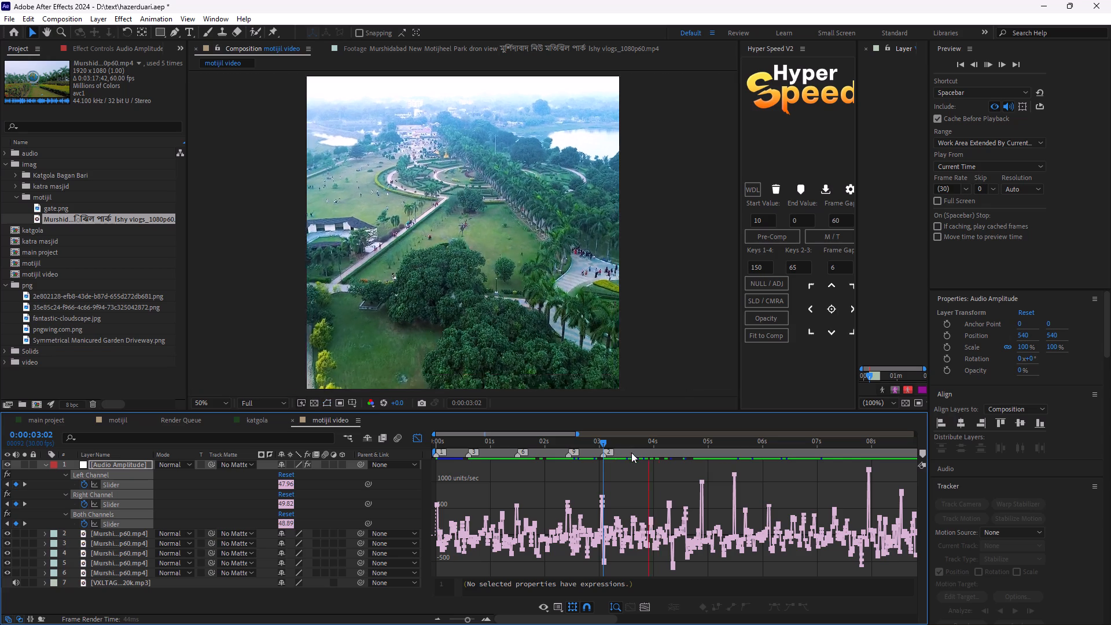
pyautogui.press('space')
pyautogui.press('space')
pyautogui.moveTo(608, 445); pyautogui.dragTo(293, 470)
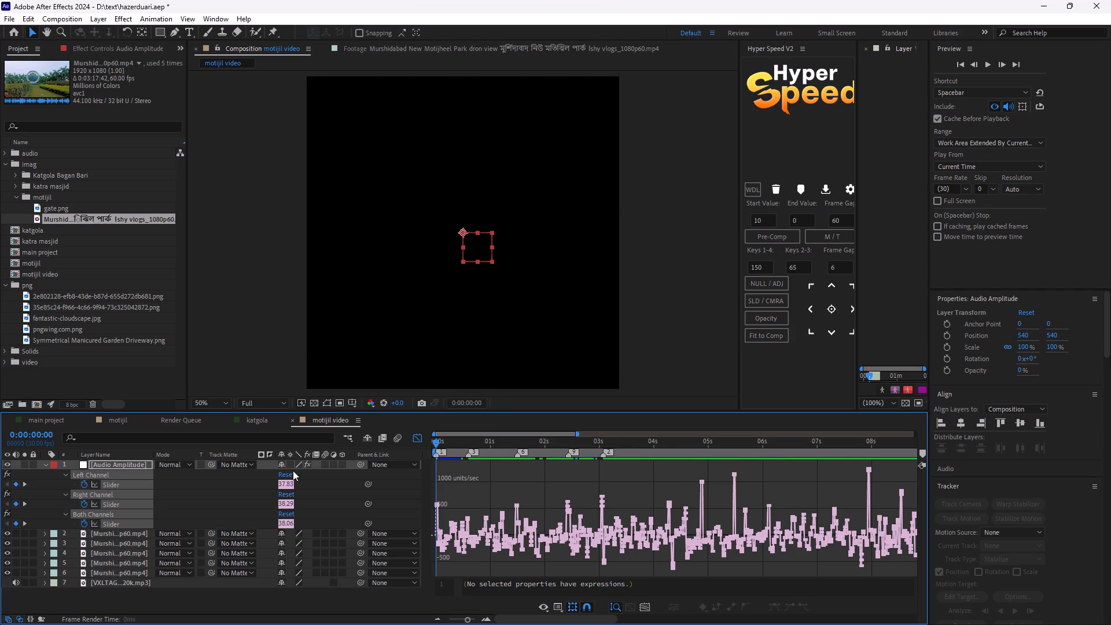
pyautogui.moveTo(293, 470); pyautogui.dragTo(288, 471)
pyautogui.press('space')
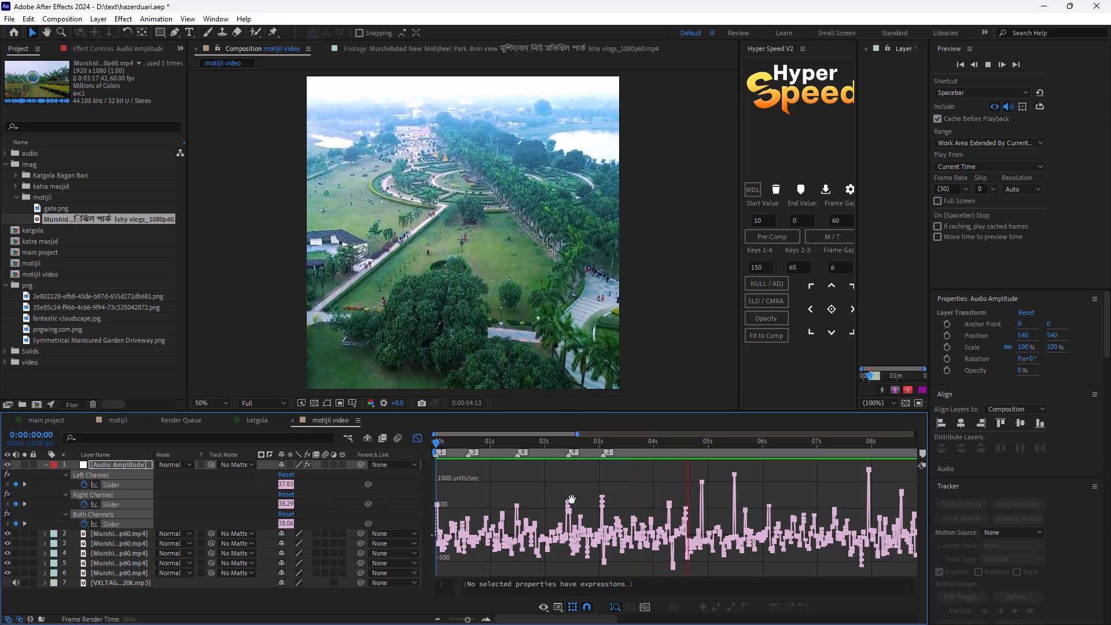
pyautogui.press('space')
pyautogui.click(700, 449)
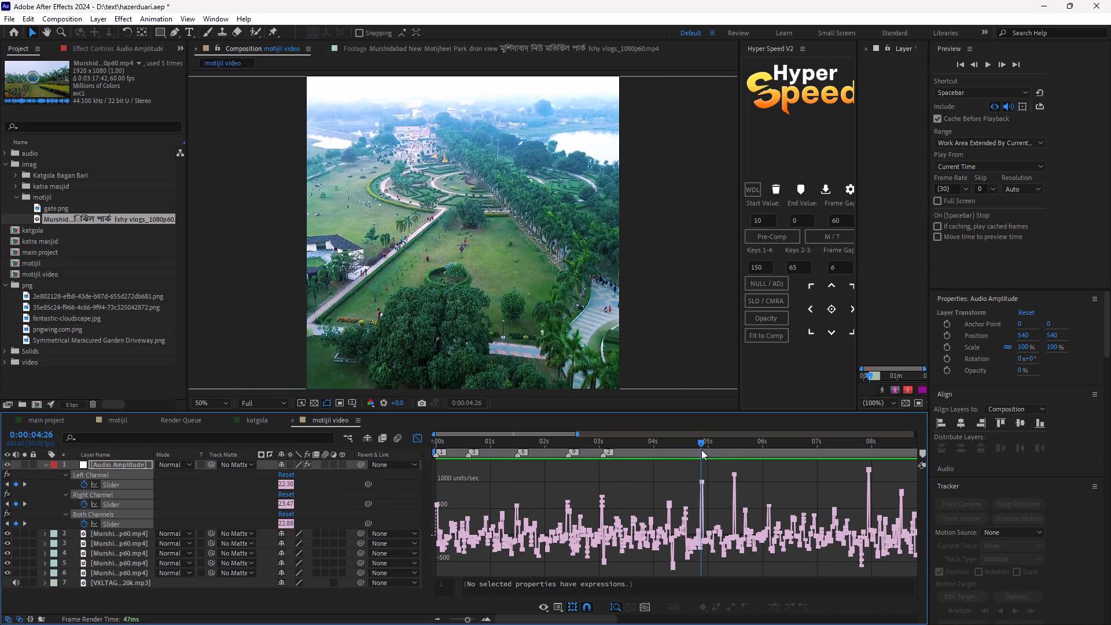
pyautogui.click(922, 453)
# Add composition markers on the amplitude peaks at 0:00:05:15 and 0:00:04:08.
pyautogui.moveTo(706, 442); pyautogui.dragTo(708, 442)
pyautogui.moveTo(708, 442); pyautogui.dragTo(735, 469)
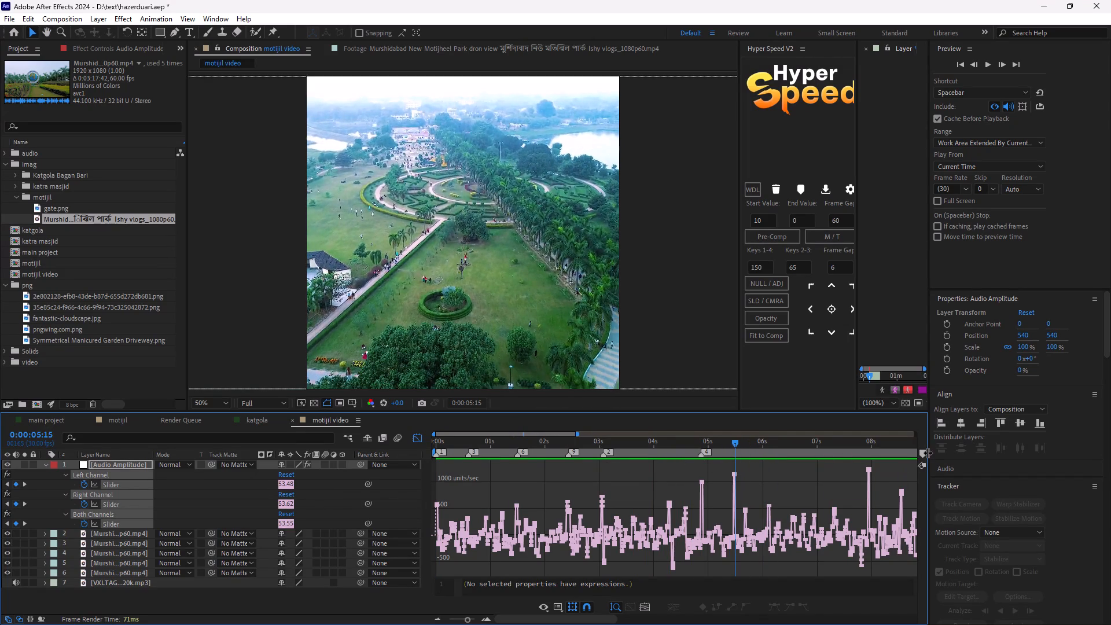
pyautogui.click(928, 453)
pyautogui.click(916, 453)
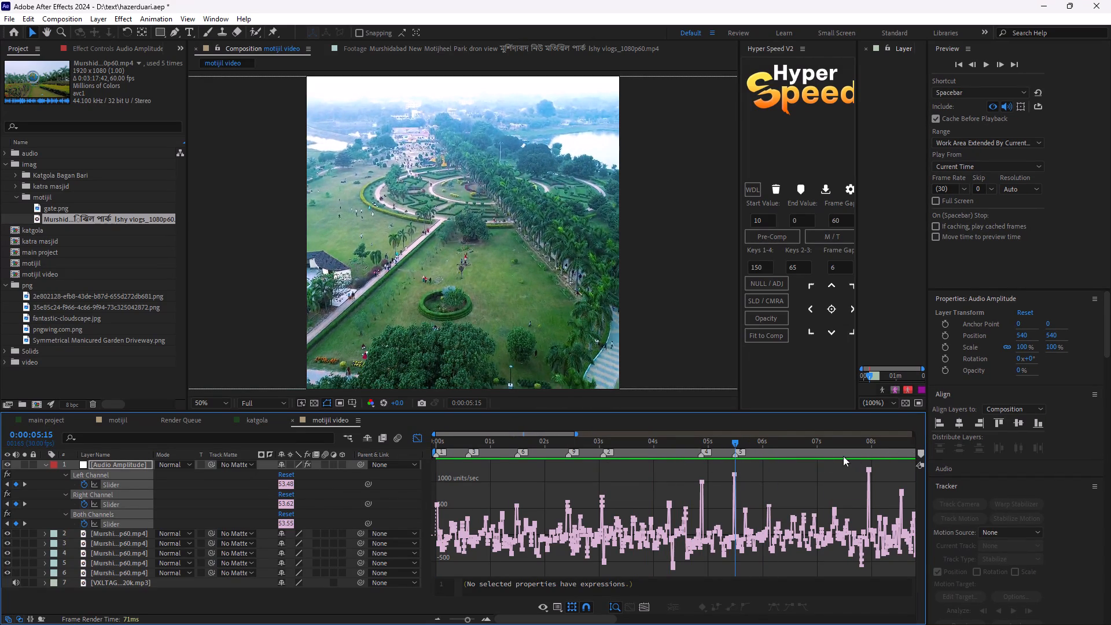
pyautogui.moveTo(737, 439); pyautogui.dragTo(654, 451)
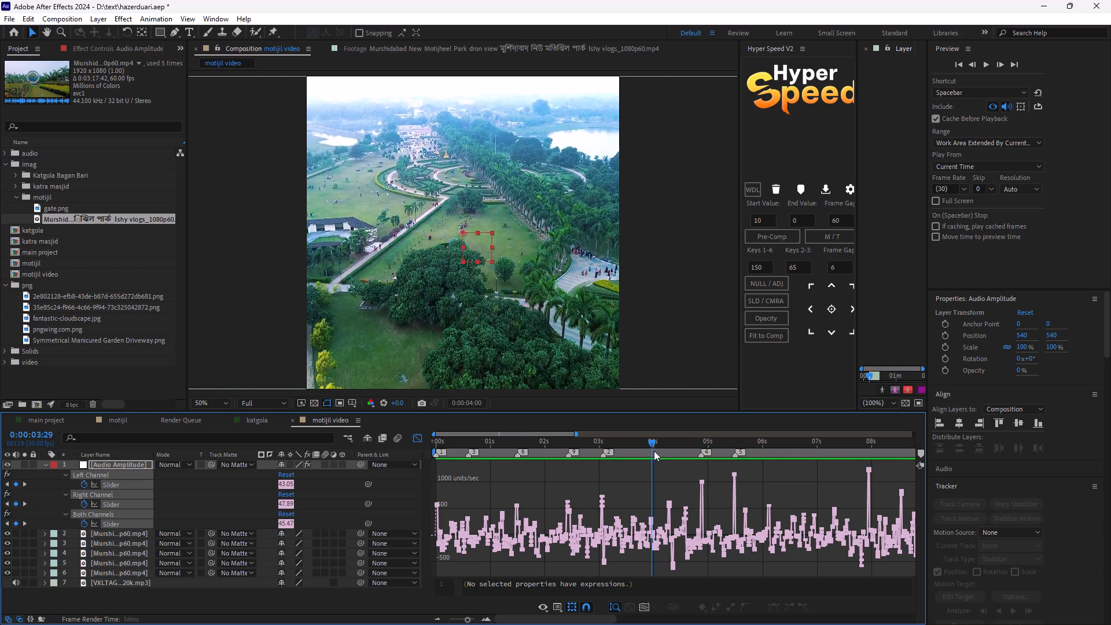
pyautogui.moveTo(654, 451); pyautogui.dragTo(668, 457)
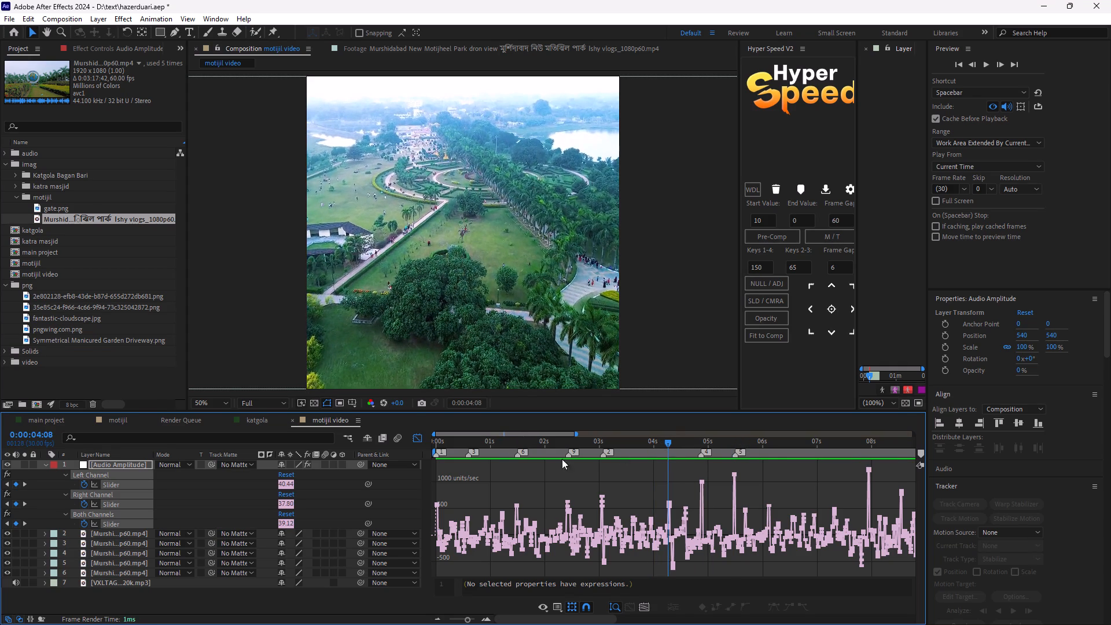
pyautogui.click(921, 453)
# Hide the graph editor and collapse the Audio Amplitude layer's properties to return to the layer bars.
pyautogui.moveTo(667, 442); pyautogui.dragTo(663, 447)
pyautogui.moveTo(663, 447); pyautogui.dragTo(619, 459)
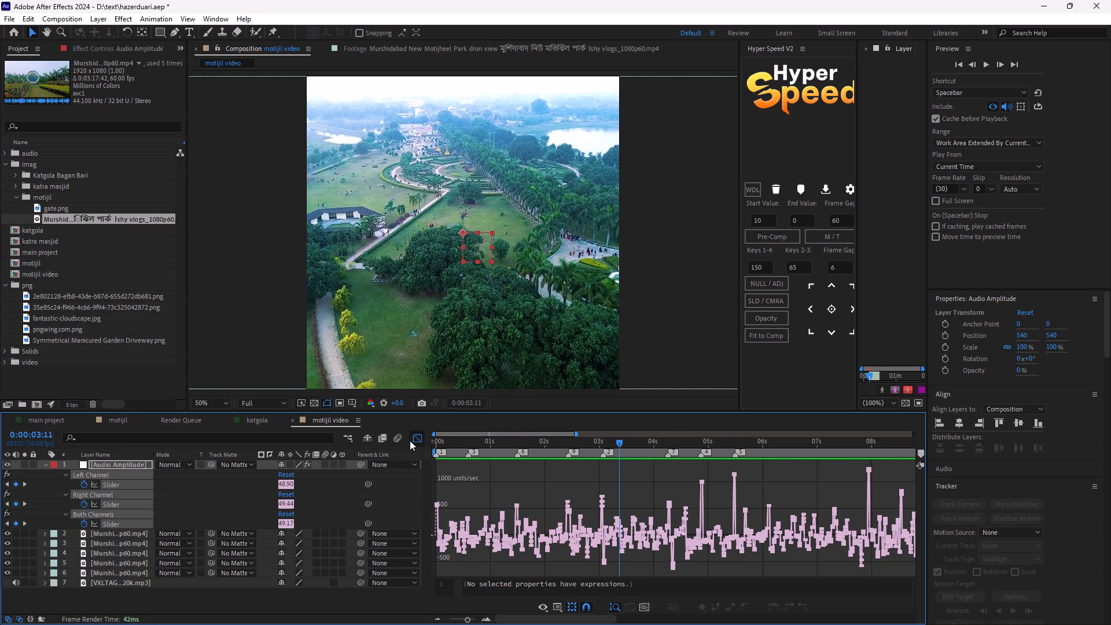
pyautogui.click(410, 440)
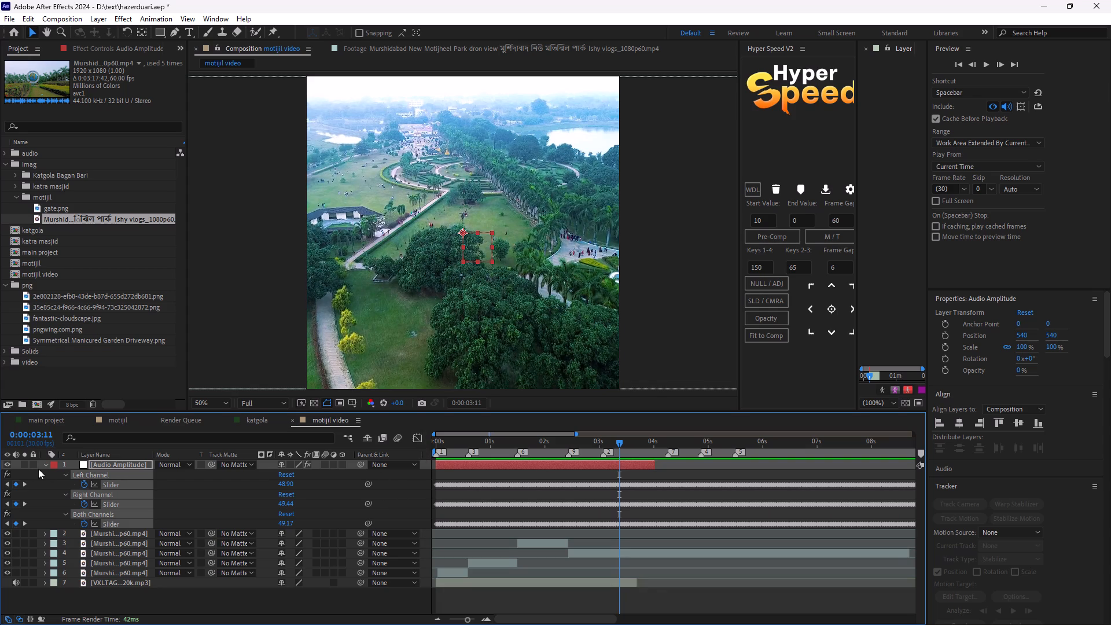
pyautogui.click(43, 466)
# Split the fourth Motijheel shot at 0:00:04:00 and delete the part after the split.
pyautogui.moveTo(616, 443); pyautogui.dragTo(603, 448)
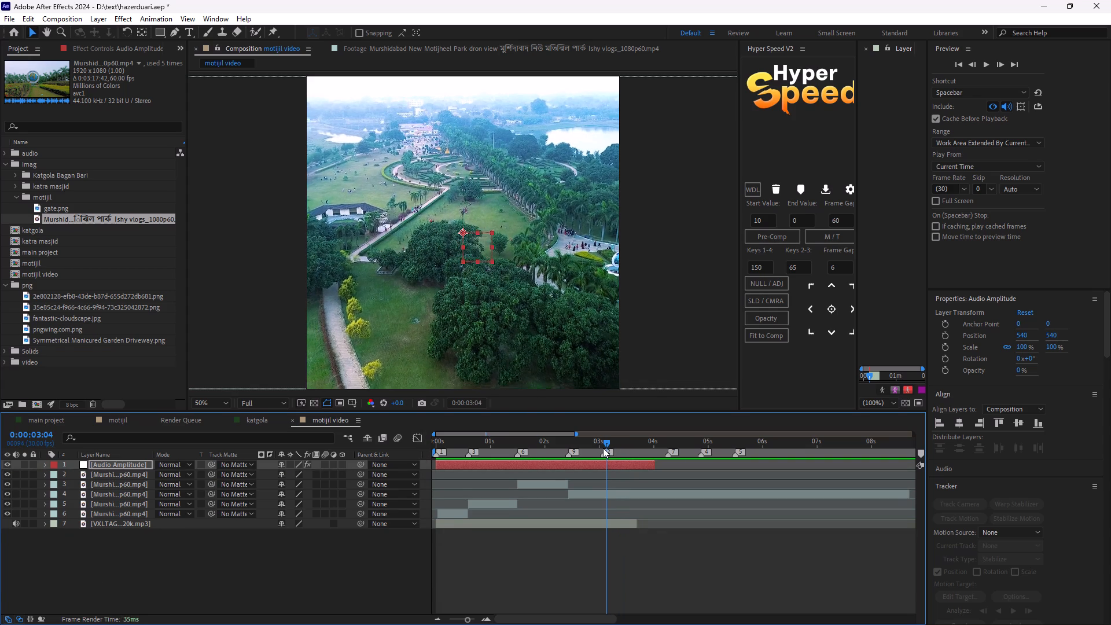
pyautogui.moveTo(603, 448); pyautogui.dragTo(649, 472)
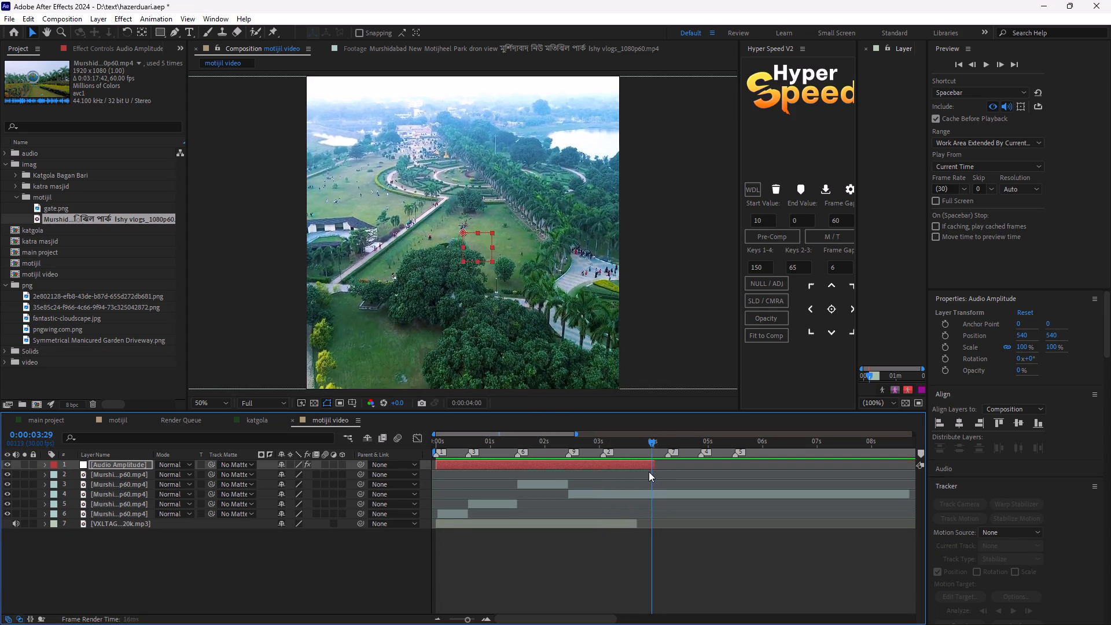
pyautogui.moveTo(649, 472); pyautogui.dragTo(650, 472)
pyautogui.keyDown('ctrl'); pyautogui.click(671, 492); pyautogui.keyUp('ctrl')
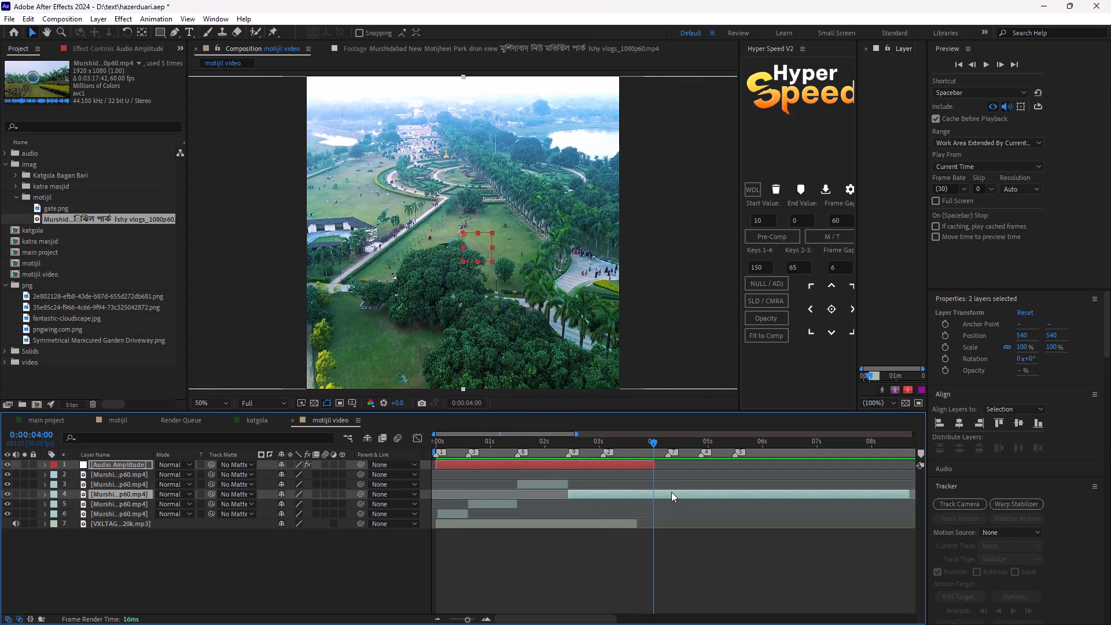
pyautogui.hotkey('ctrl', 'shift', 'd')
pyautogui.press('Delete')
# Extend the ends of the Audio Amplitude and VXLTAGE layers to the last beat marker, at about 0:00:05:15.
pyautogui.moveTo(653, 466); pyautogui.dragTo(657, 466)
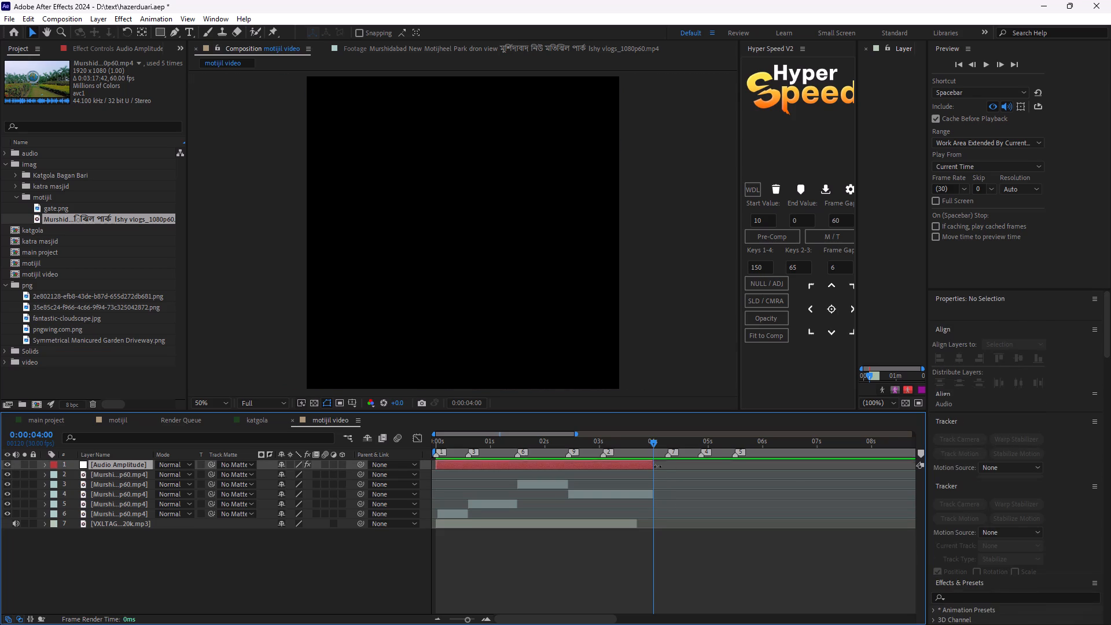
pyautogui.moveTo(657, 466); pyautogui.dragTo(737, 480)
pyautogui.moveTo(638, 523); pyautogui.dragTo(738, 541)
# Move the remaining footage shot from beyond 20 seconds back to start at about 0:00:04:04.
pyautogui.moveTo(656, 440); pyautogui.dragTo(674, 448)
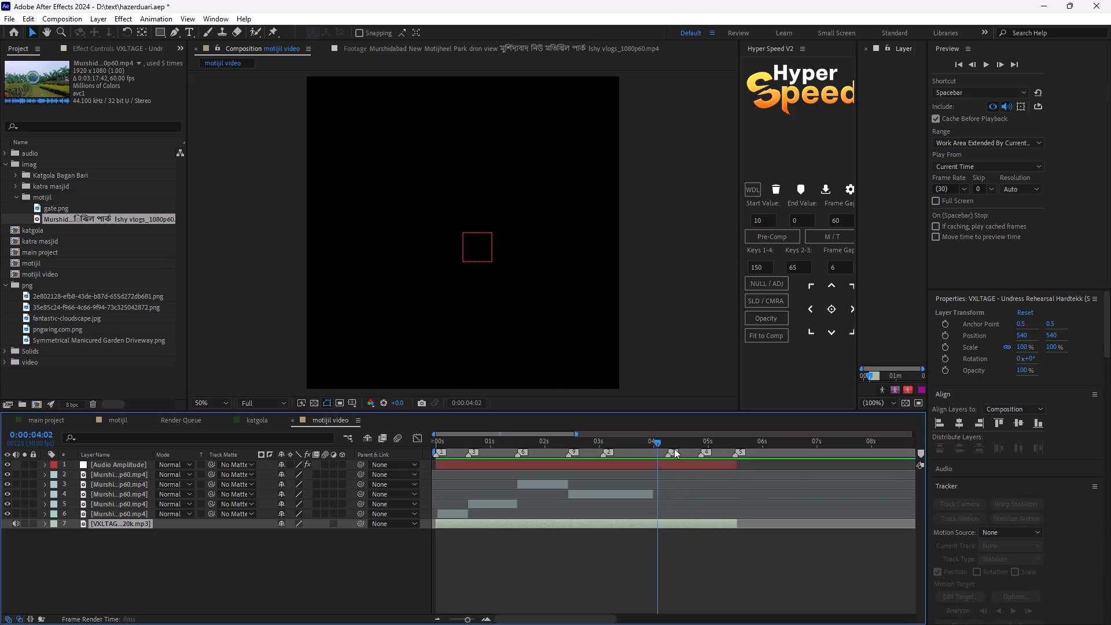
pyautogui.moveTo(674, 448); pyautogui.dragTo(815, 516)
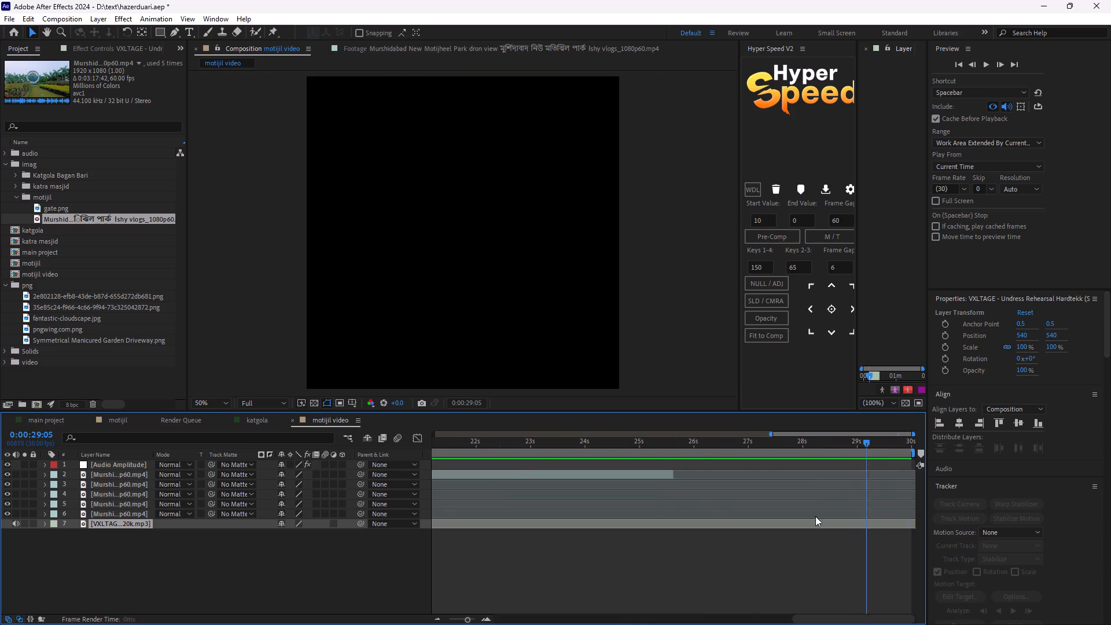
pyautogui.moveTo(815, 516); pyautogui.dragTo(650, 500)
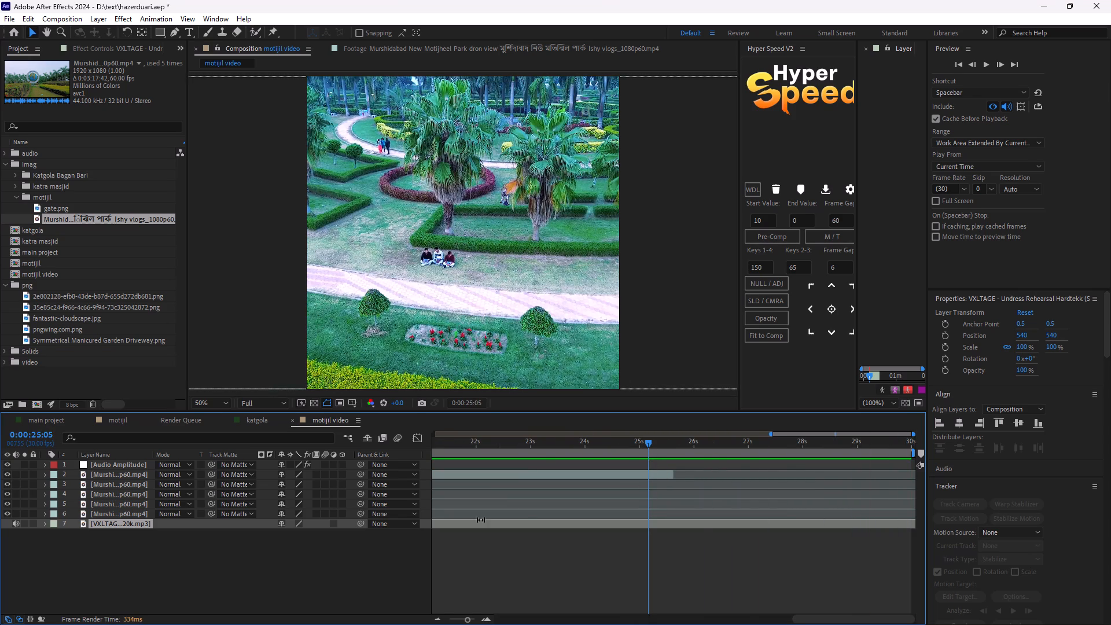
pyautogui.moveTo(466, 617); pyautogui.dragTo(453, 612)
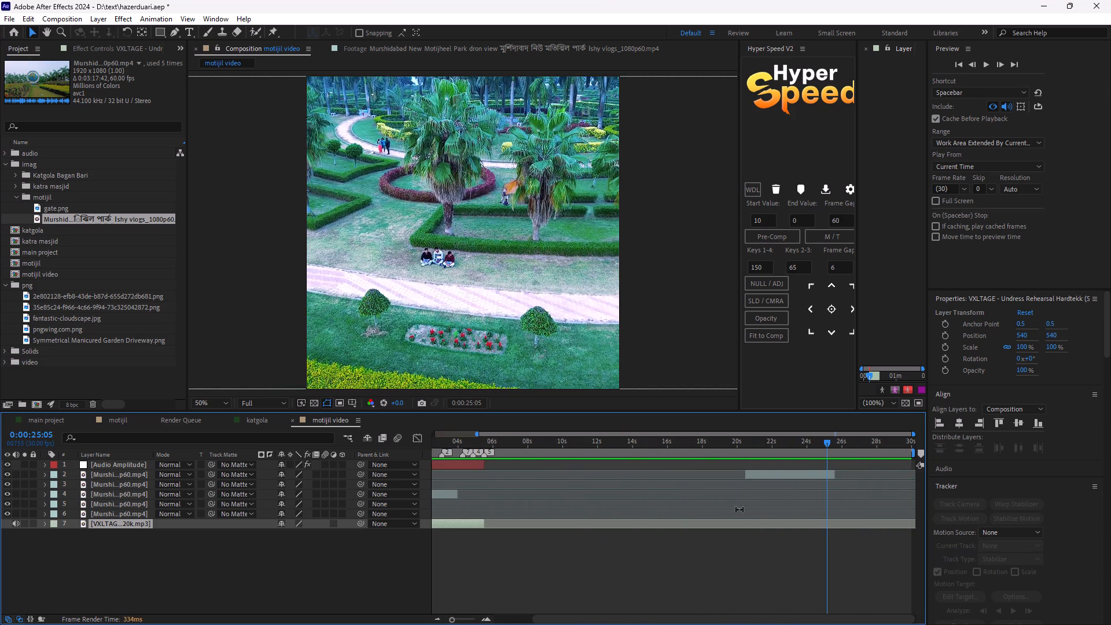
pyautogui.moveTo(774, 474); pyautogui.dragTo(488, 508)
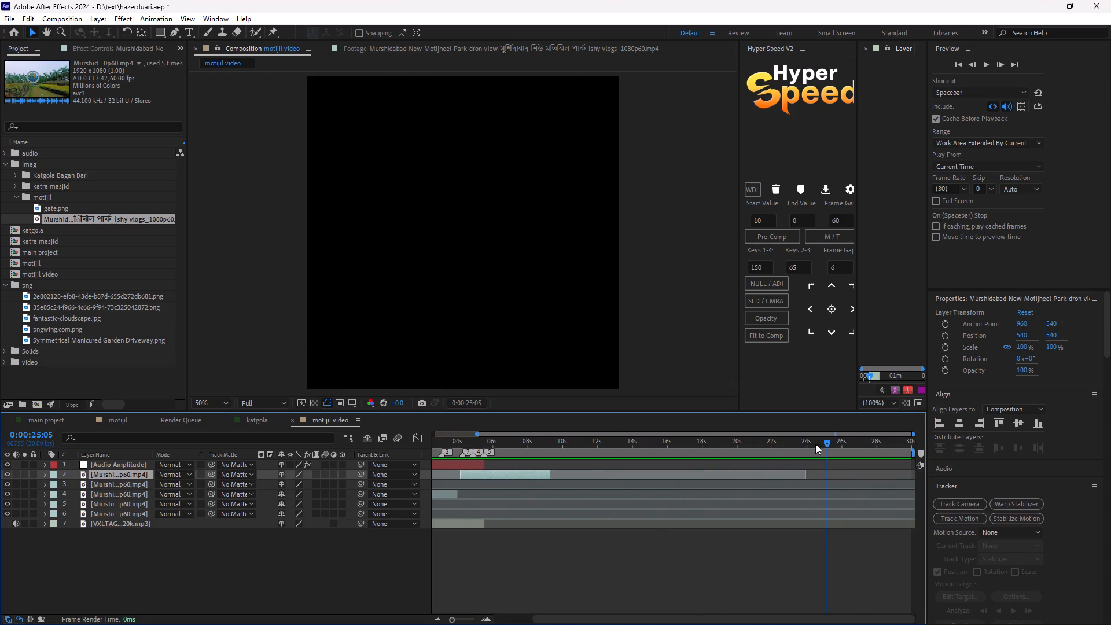
# Split the last footage shot at 0:00:05:14 and delete the part after the split.
pyautogui.moveTo(820, 447); pyautogui.dragTo(465, 510)
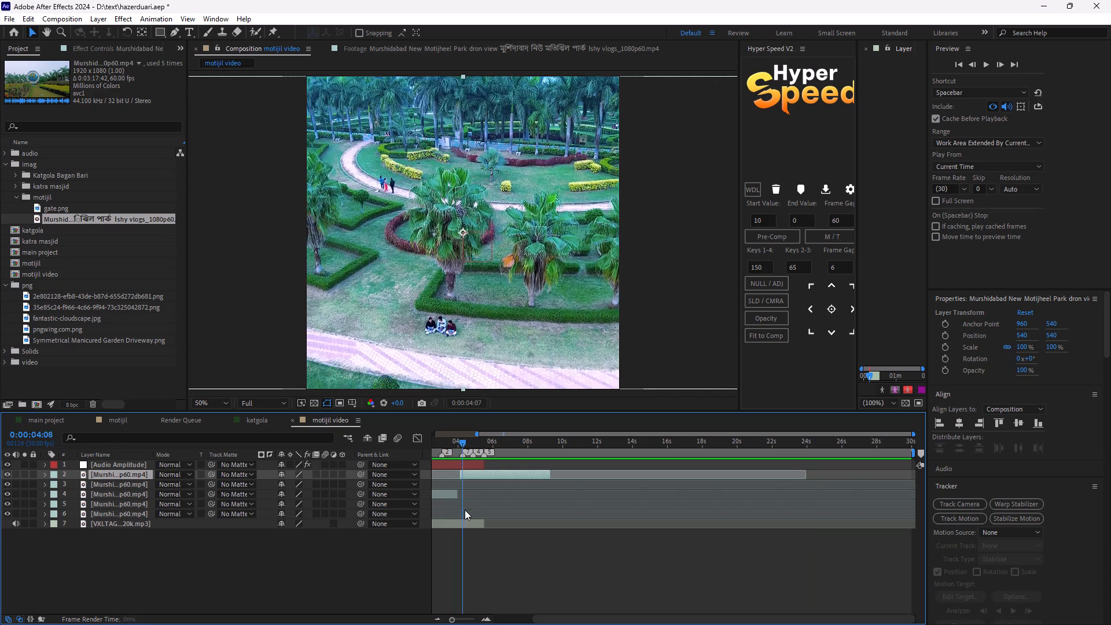
pyautogui.moveTo(465, 510); pyautogui.dragTo(483, 530)
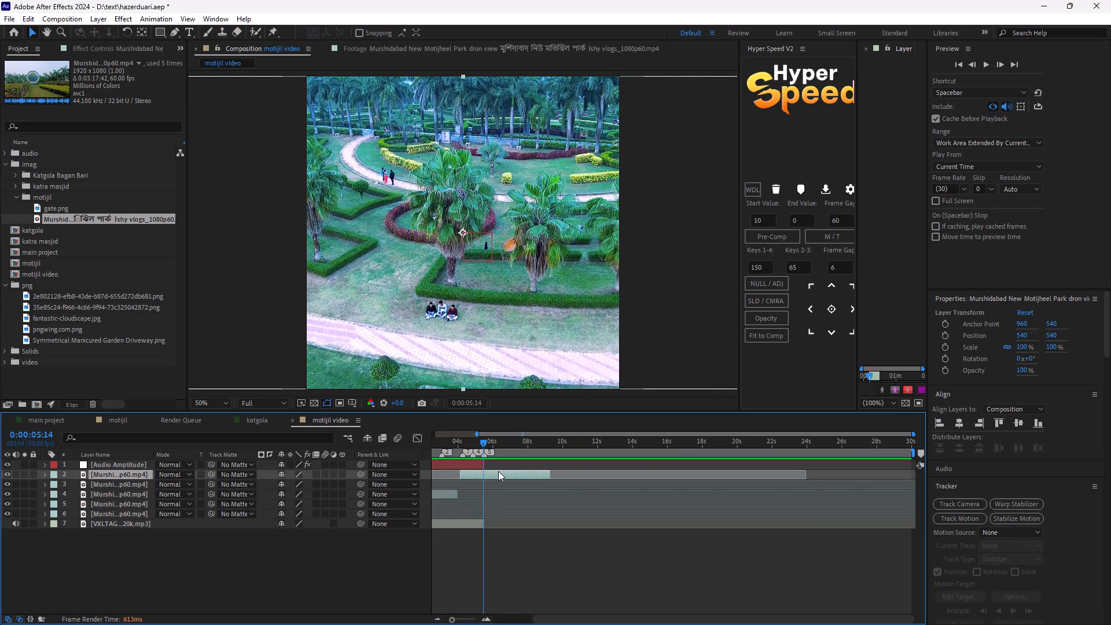
pyautogui.hotkey('ctrl', 'shift', 'd')
pyautogui.press('Delete')
# Set the motijil video composition's duration to 0:00:05:00.
pyautogui.moveTo(485, 433); pyautogui.dragTo(485, 444)
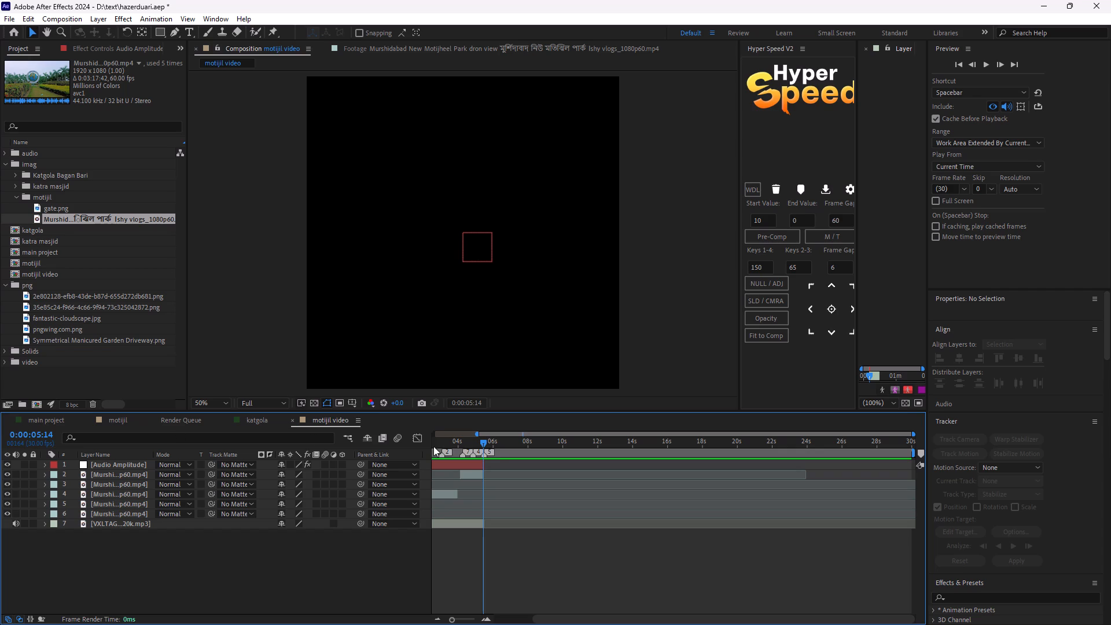
pyautogui.click(474, 433)
pyautogui.click(480, 433)
pyautogui.moveTo(477, 433); pyautogui.dragTo(280, 451)
pyautogui.moveTo(525, 440); pyautogui.dragTo(487, 451)
pyautogui.rightClick(326, 422)
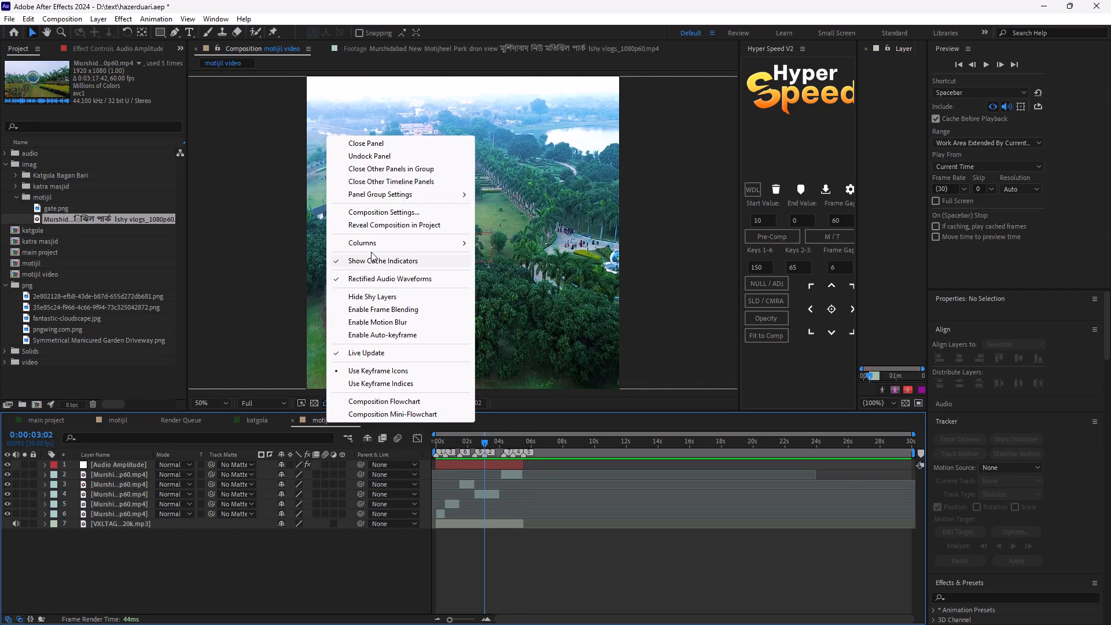
pyautogui.click(369, 213)
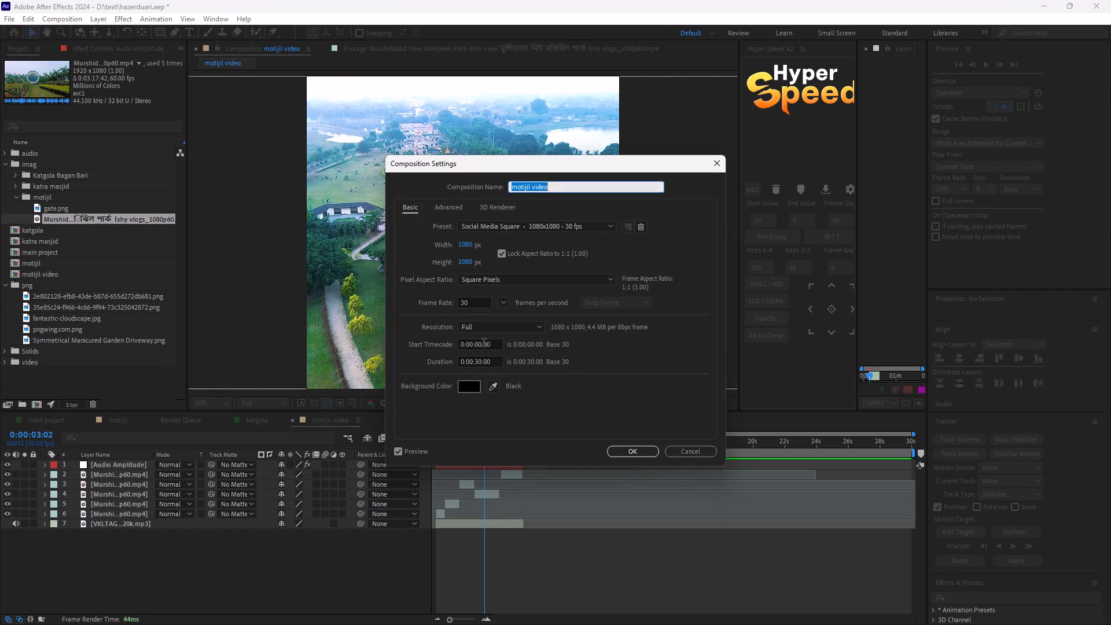
pyautogui.click(478, 361)
pyautogui.click(480, 365)
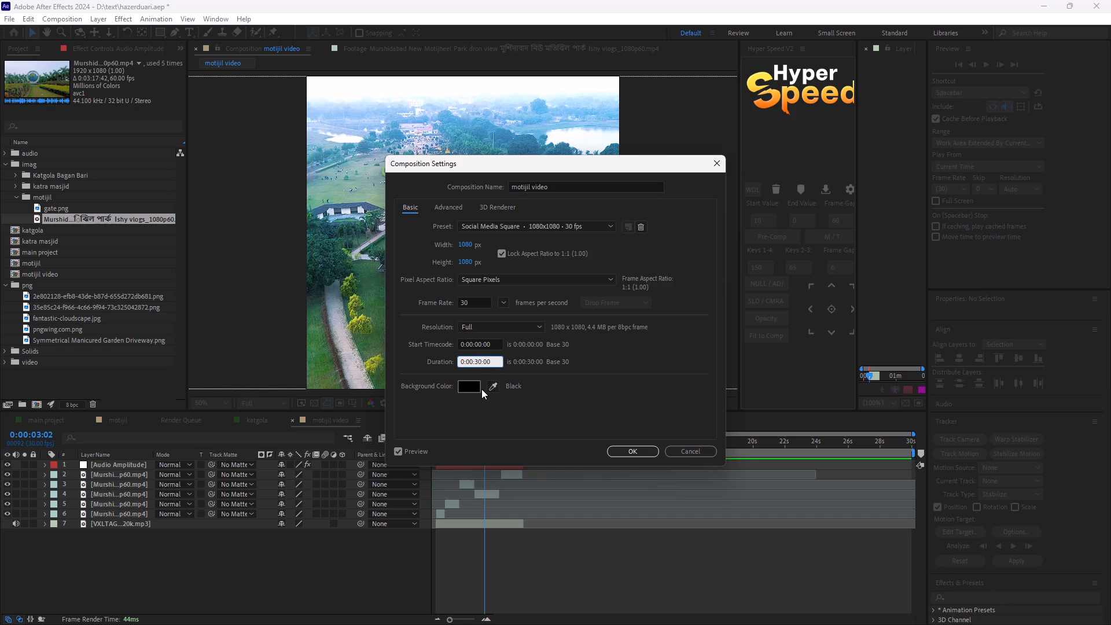
pyautogui.press('BackSpace')
pyautogui.press('BackSpace')
pyautogui.press('5')
pyautogui.click(634, 452)
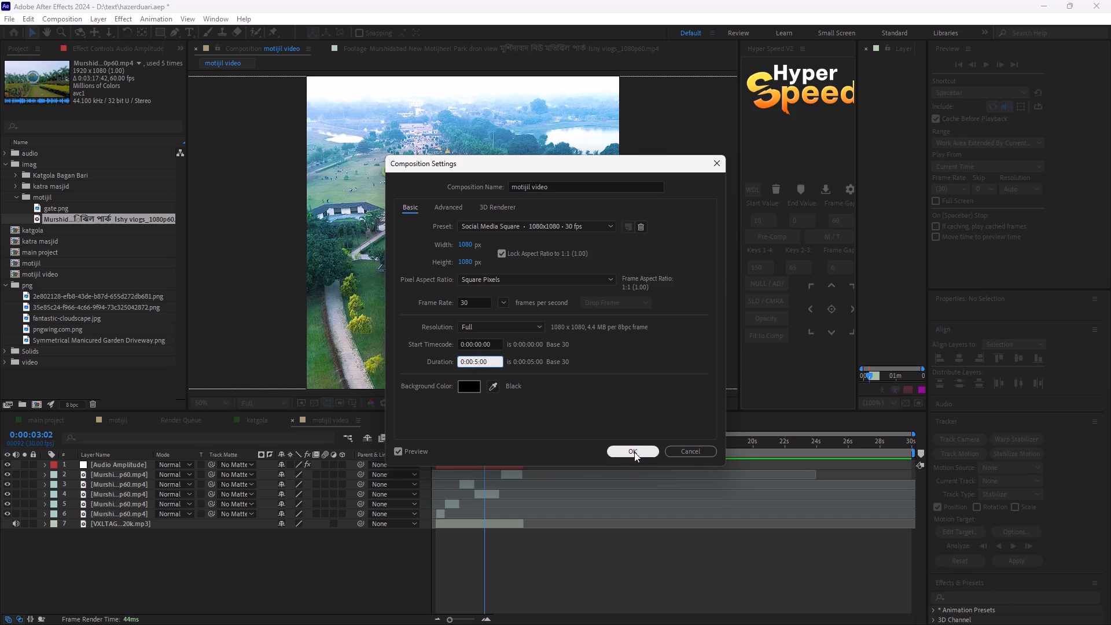
# Play the composition from the beginning to check the cuts, and extend the first shot's start to 0:00:00:00.
pyautogui.moveTo(733, 441); pyautogui.dragTo(267, 464)
pyautogui.press('space')
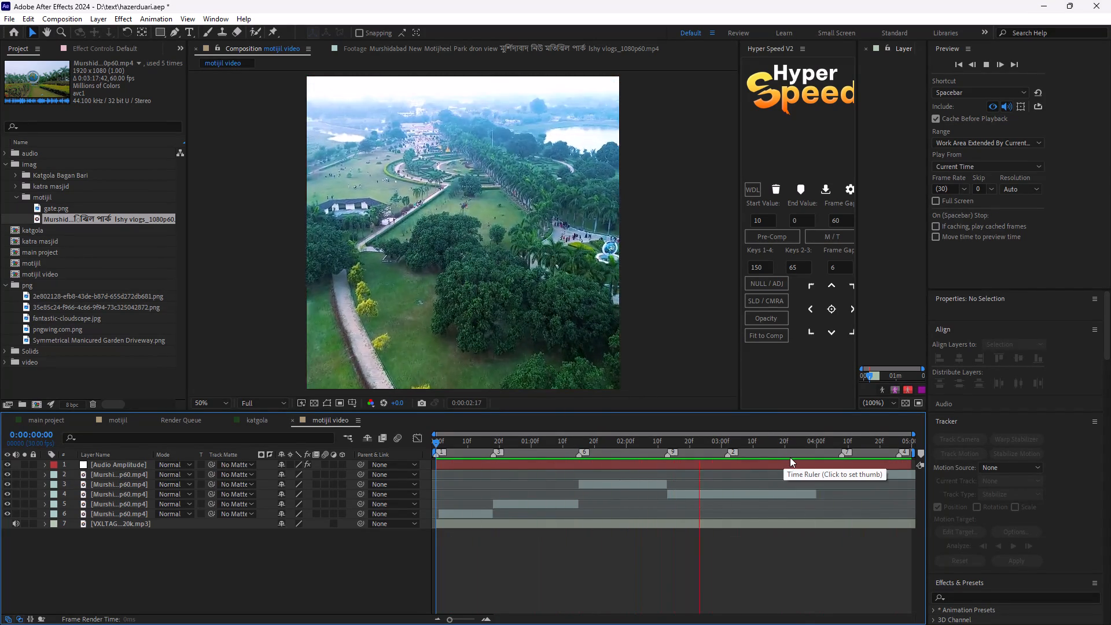
pyautogui.press('space')
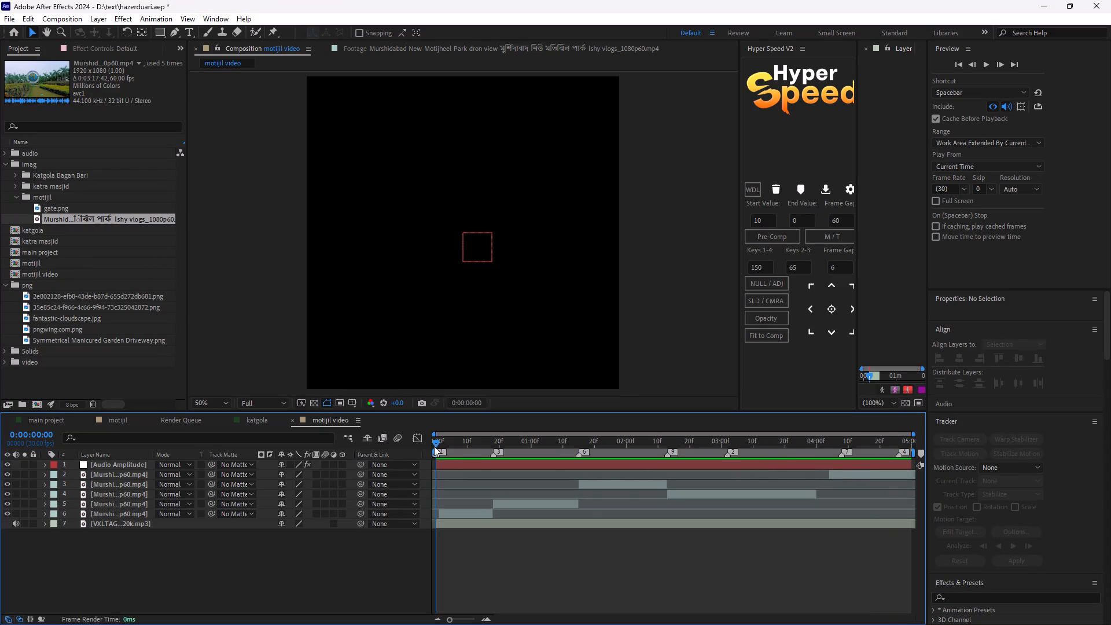
pyautogui.moveTo(437, 439); pyautogui.dragTo(735, 502)
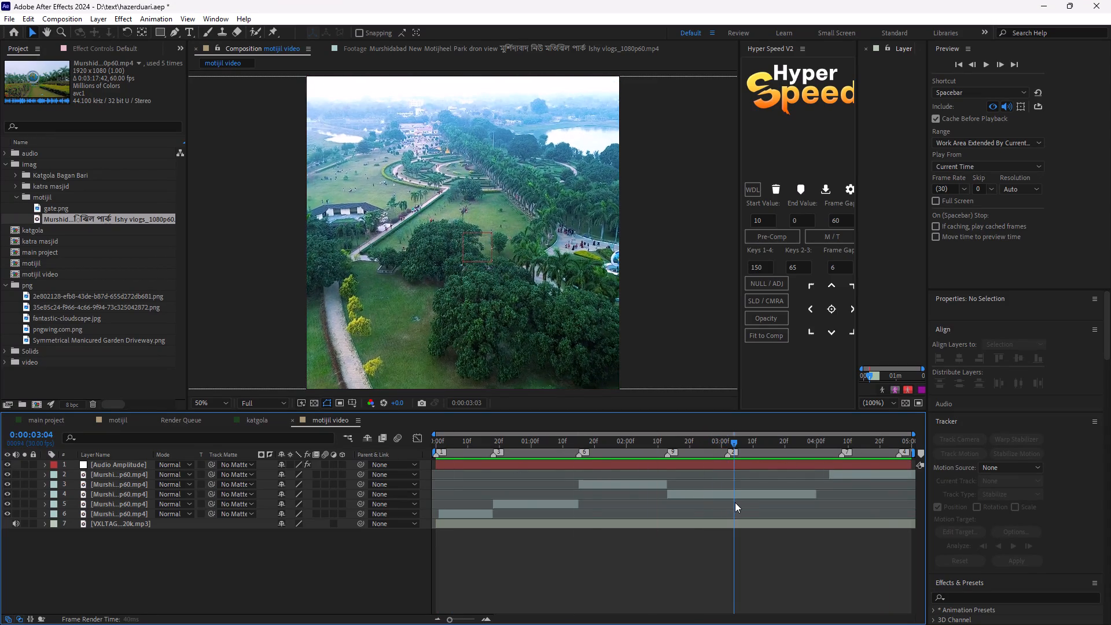
pyautogui.moveTo(735, 502); pyautogui.dragTo(398, 501)
pyautogui.press('space')
pyautogui.press('space')
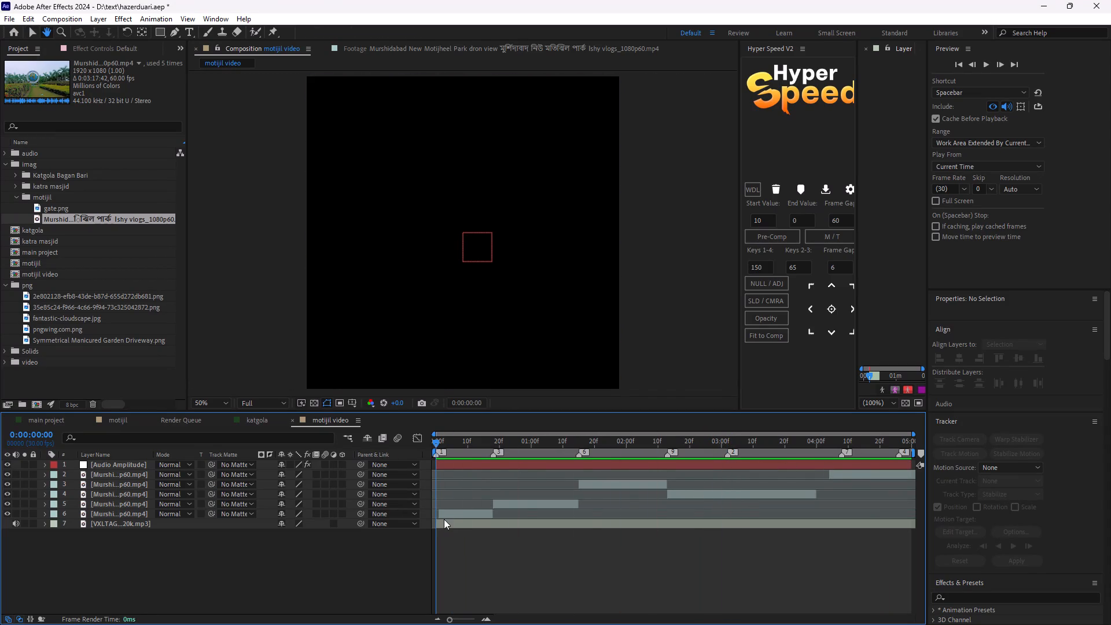
pyautogui.click(439, 514)
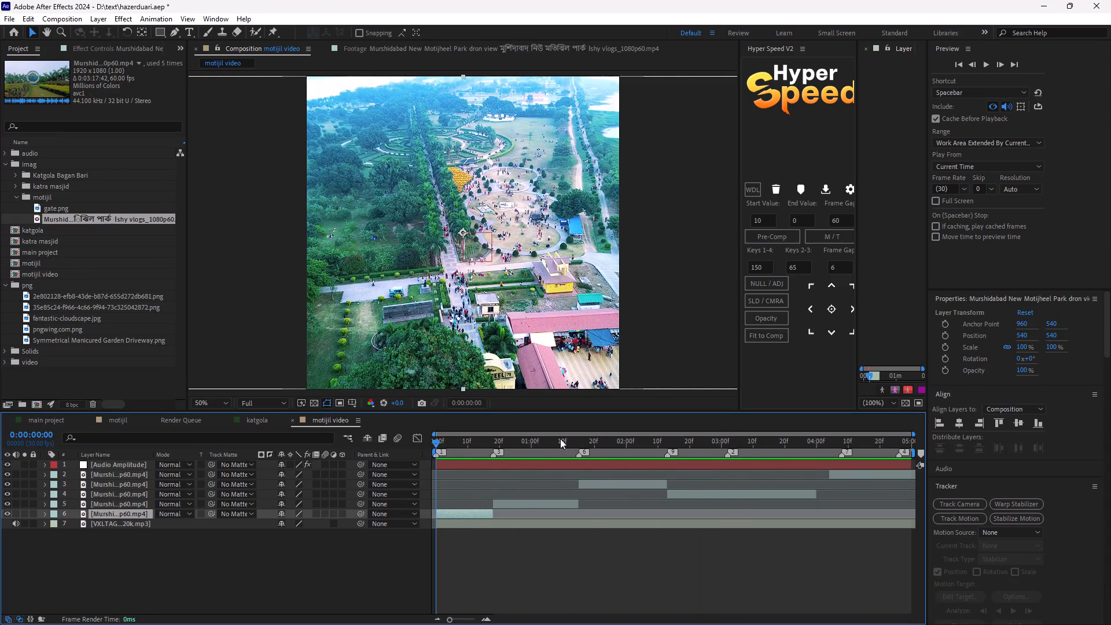
# Replay the opening cuts, then split the fourth shot at the 0:00:03:02 marker and delete the part after it.
pyautogui.press('space')
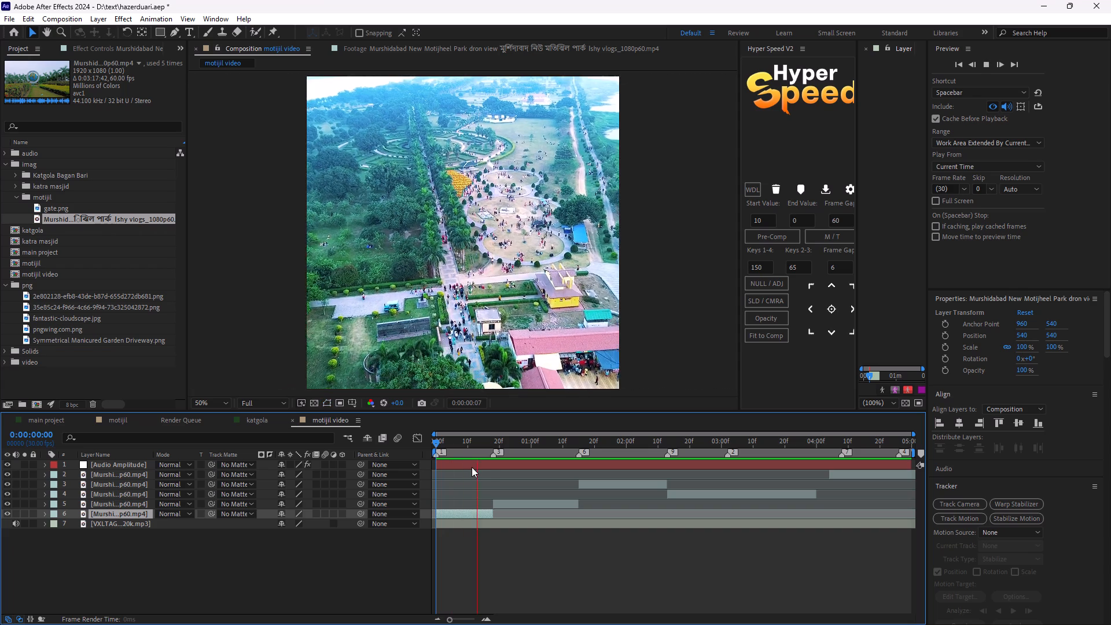
pyautogui.press('space')
pyautogui.moveTo(447, 437); pyautogui.dragTo(458, 446)
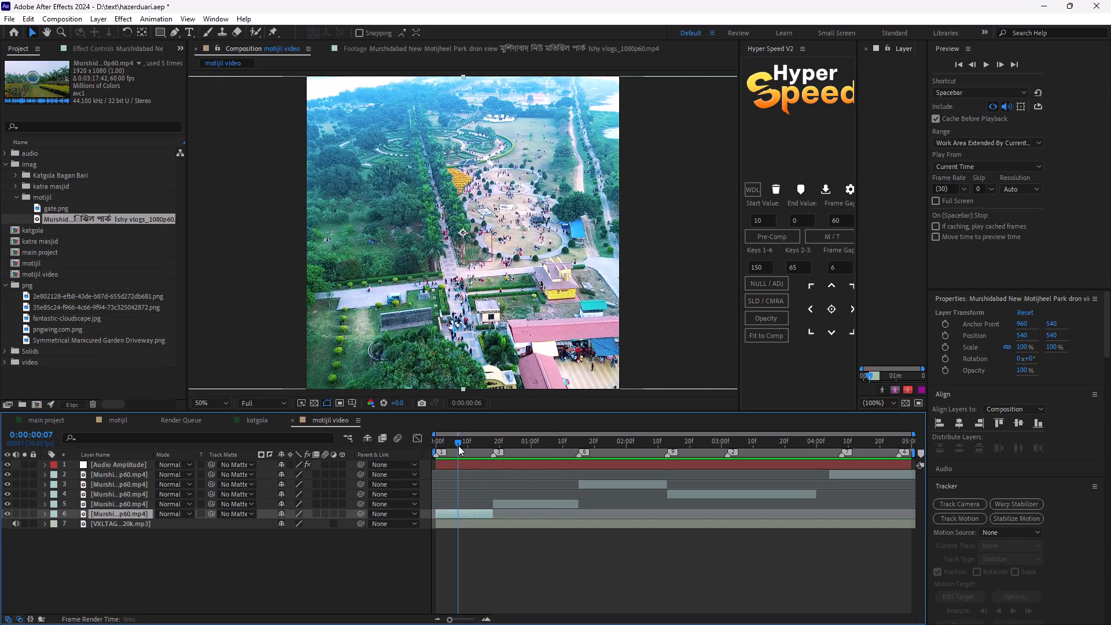
pyautogui.moveTo(458, 446); pyautogui.dragTo(477, 502)
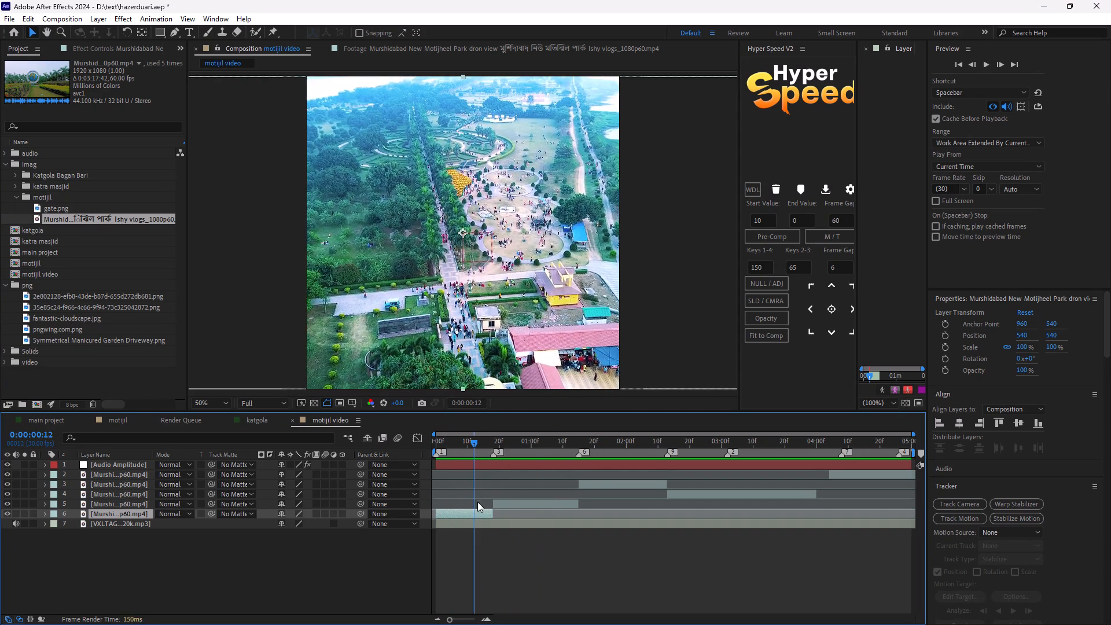
pyautogui.moveTo(477, 502); pyautogui.dragTo(426, 502)
pyautogui.press('space')
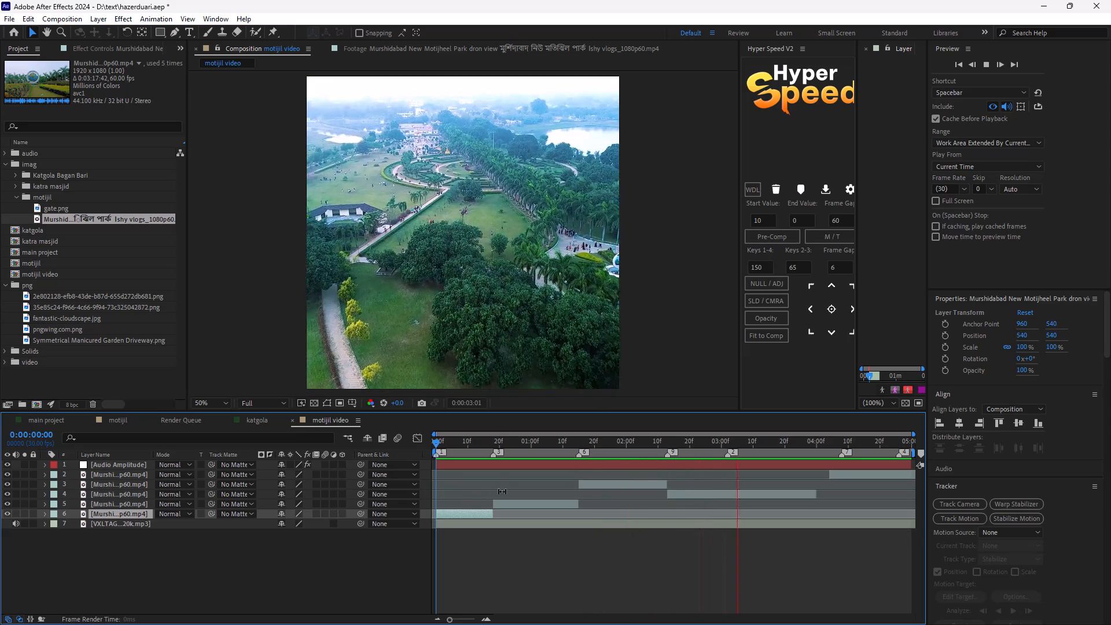
pyautogui.press('space')
pyautogui.moveTo(445, 440); pyautogui.dragTo(535, 458)
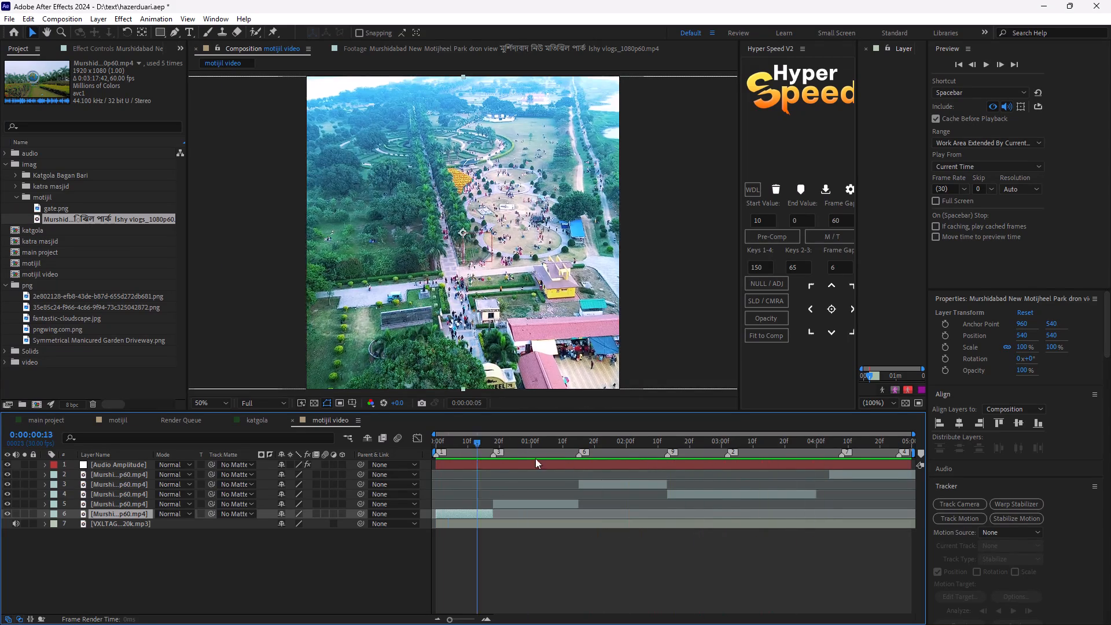
pyautogui.moveTo(535, 458); pyautogui.dragTo(727, 517)
pyautogui.keyDown('ctrl'); pyautogui.click(735, 495); pyautogui.keyUp('ctrl')
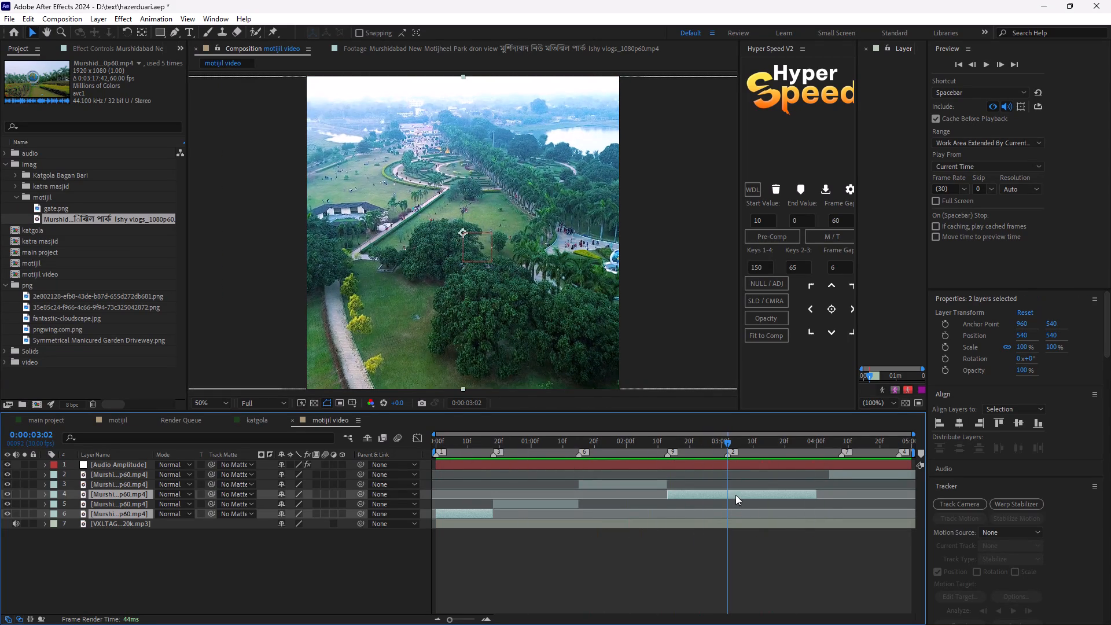
pyautogui.hotkey('ctrl', 'shift', 'd')
pyautogui.press('Delete')
pyautogui.press('Delete')
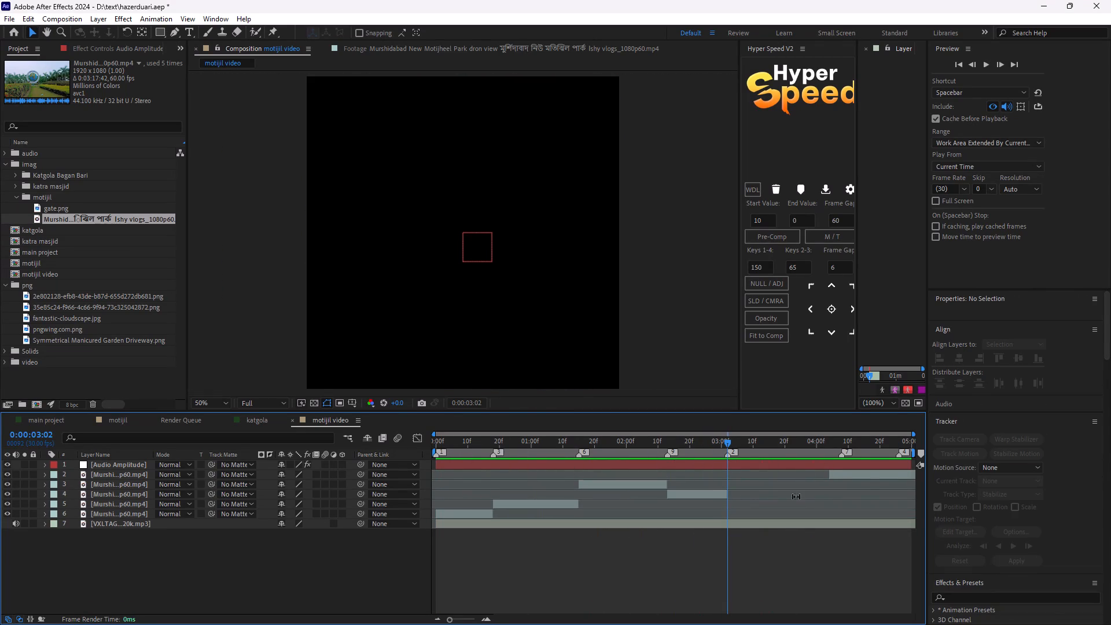
# Move the last shot to start at 0:00:03:02, trim its end to the next beat marker near 0:00:04:08, and preview it.
pyautogui.moveTo(862, 476); pyautogui.dragTo(760, 492)
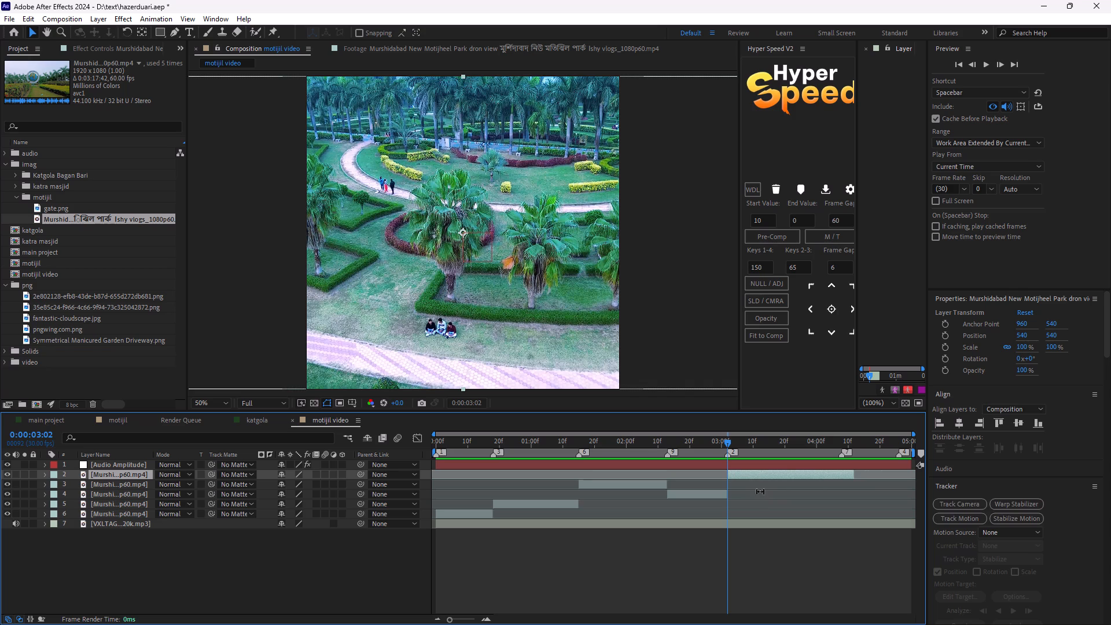
pyautogui.press('space')
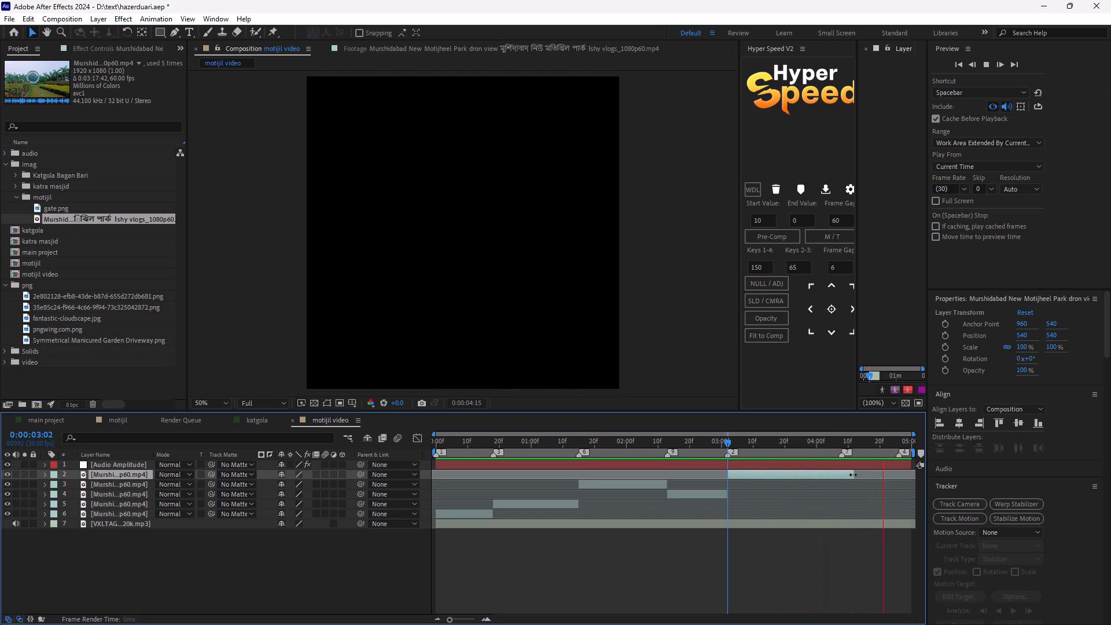
pyautogui.moveTo(853, 475); pyautogui.dragTo(844, 477)
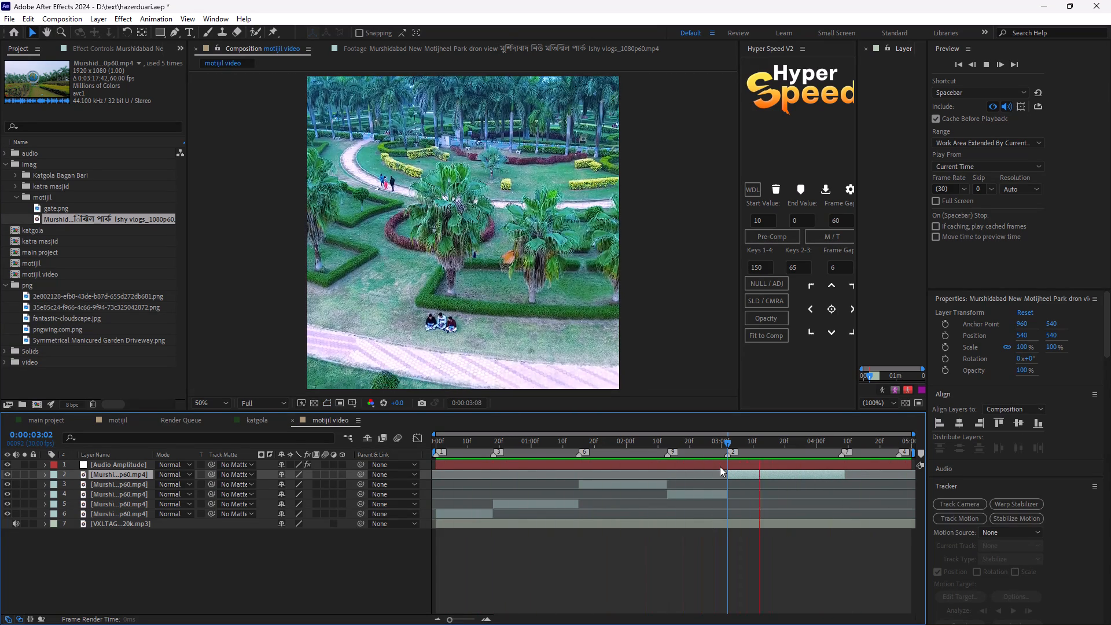
pyautogui.press('space')
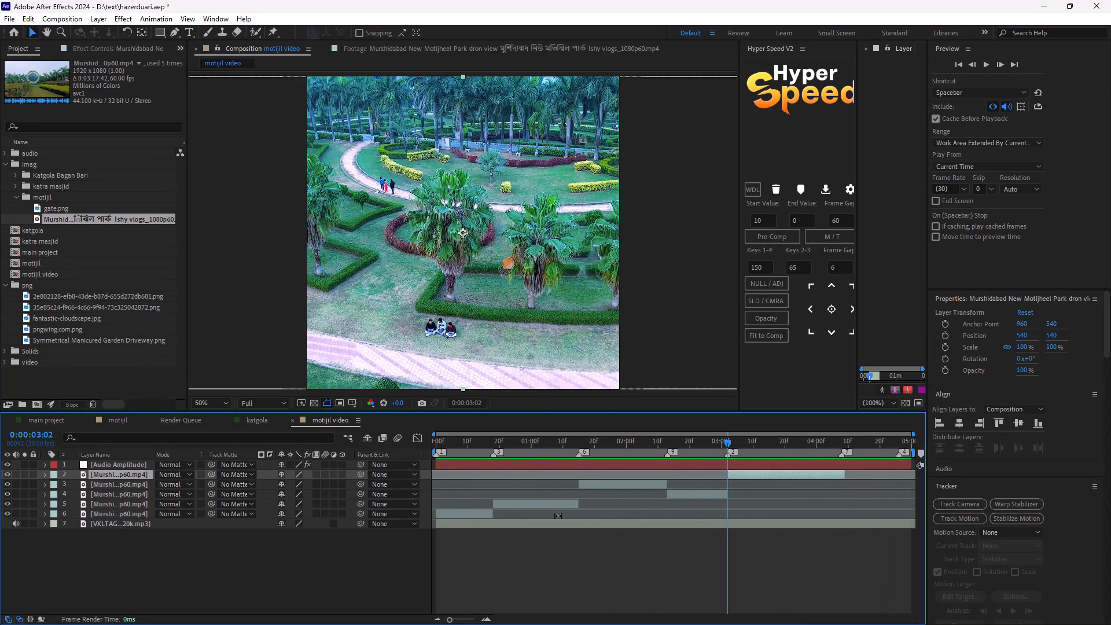
pyautogui.press('space')
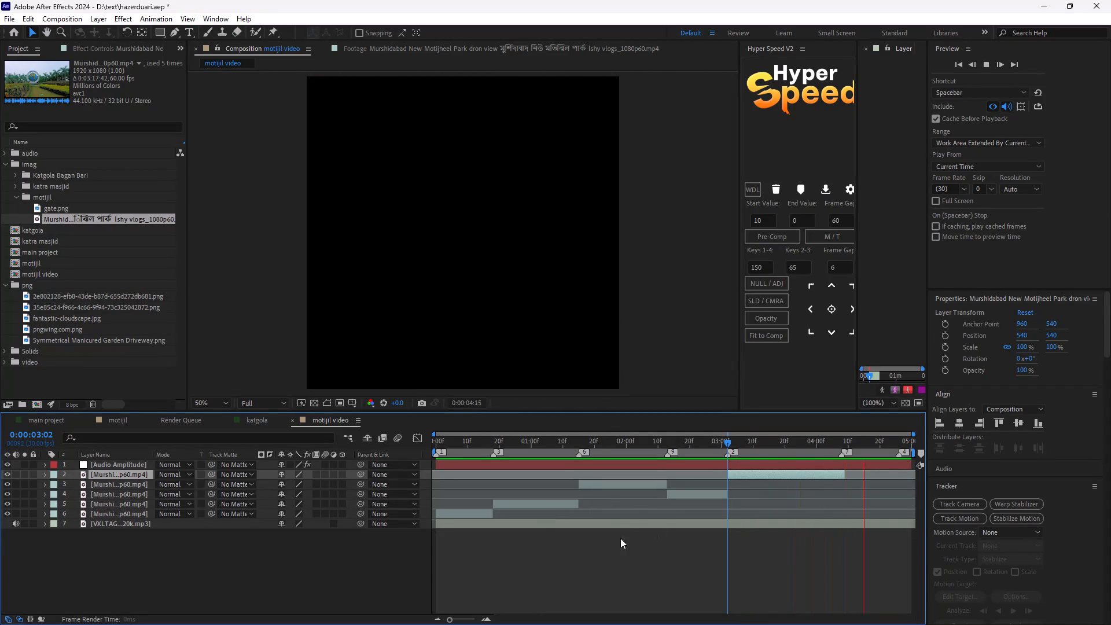
pyautogui.press('space')
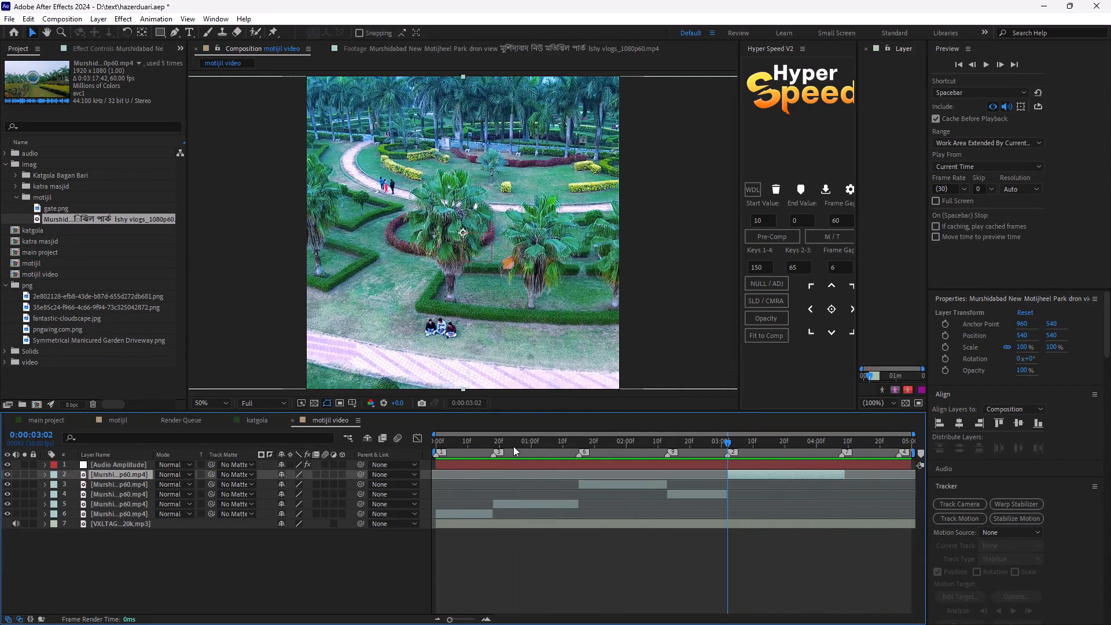
# Return to 0:00:00:00 and briefly preview the motijil video composition from its beginning.
pyautogui.press('space')
pyautogui.moveTo(724, 444); pyautogui.dragTo(314, 498)
pyautogui.press('space')
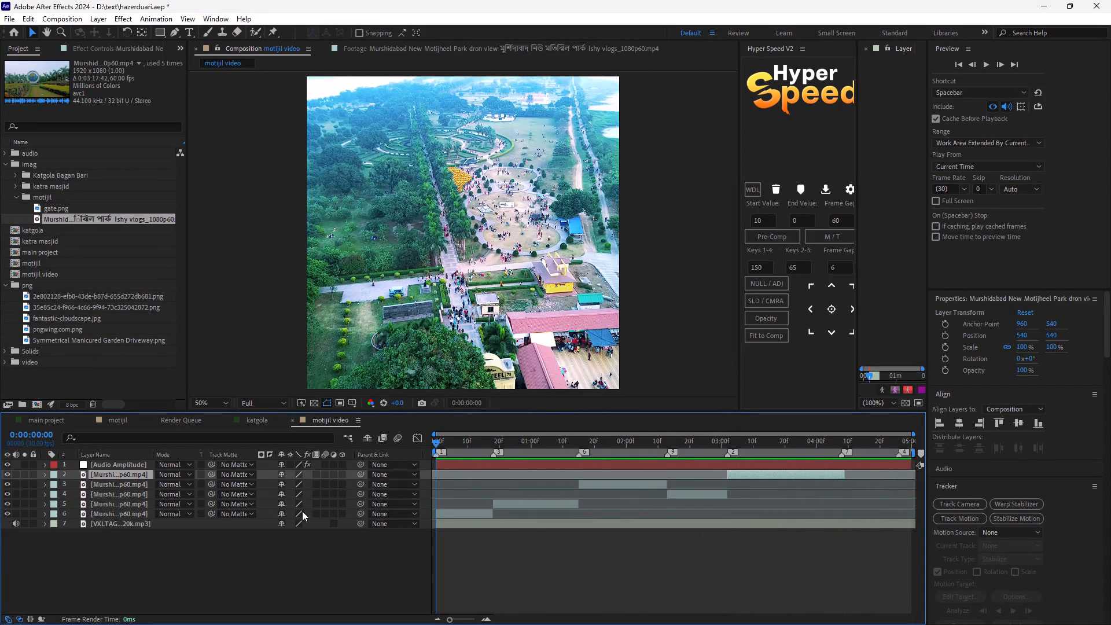
pyautogui.press('space')
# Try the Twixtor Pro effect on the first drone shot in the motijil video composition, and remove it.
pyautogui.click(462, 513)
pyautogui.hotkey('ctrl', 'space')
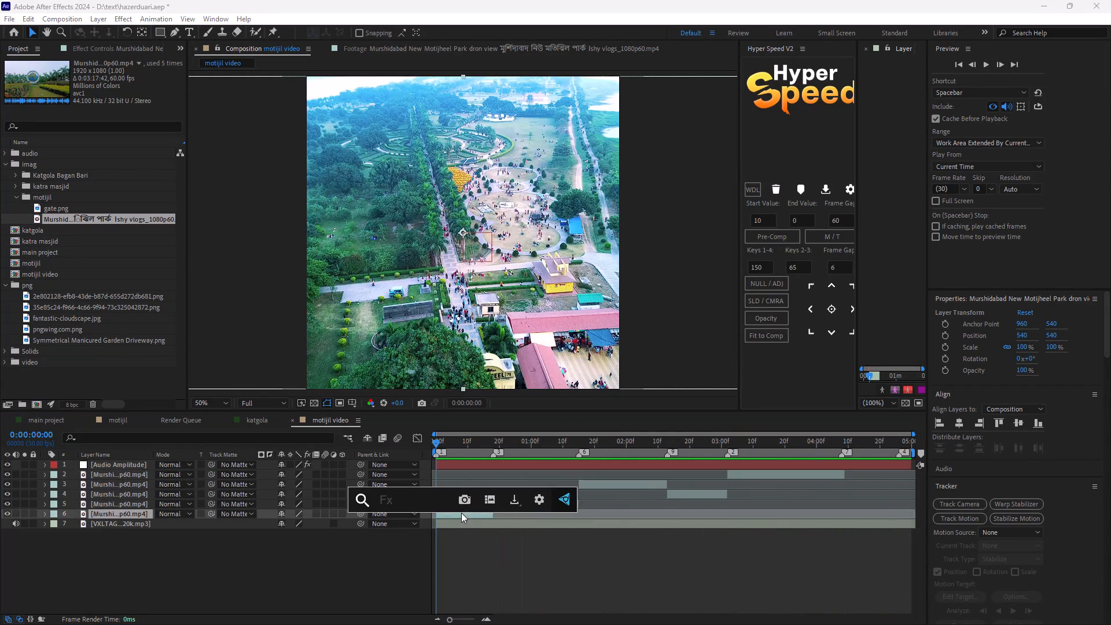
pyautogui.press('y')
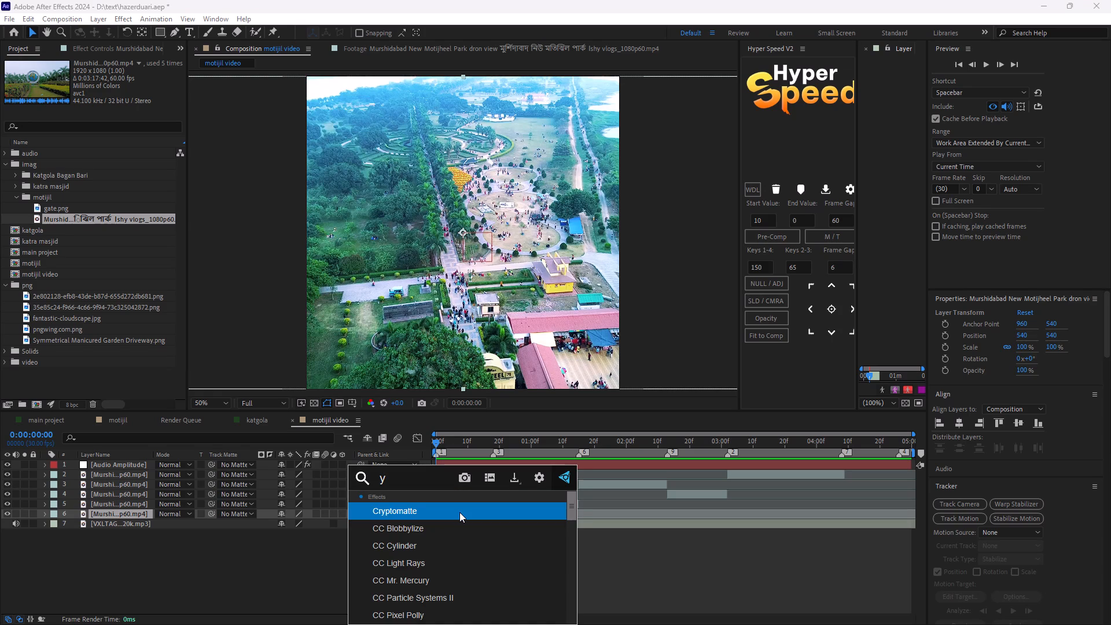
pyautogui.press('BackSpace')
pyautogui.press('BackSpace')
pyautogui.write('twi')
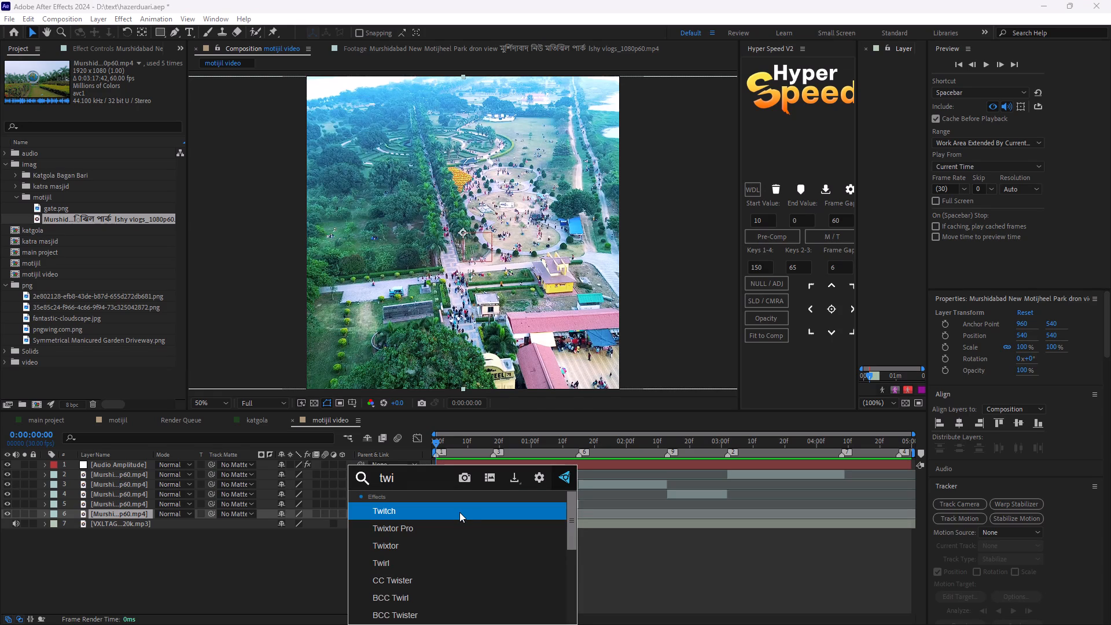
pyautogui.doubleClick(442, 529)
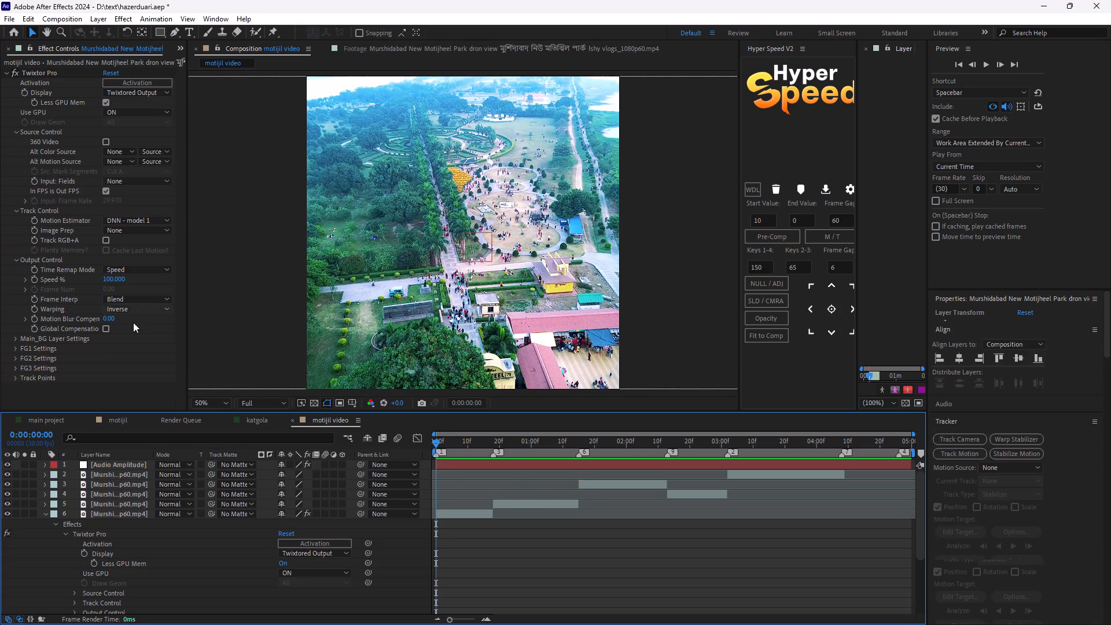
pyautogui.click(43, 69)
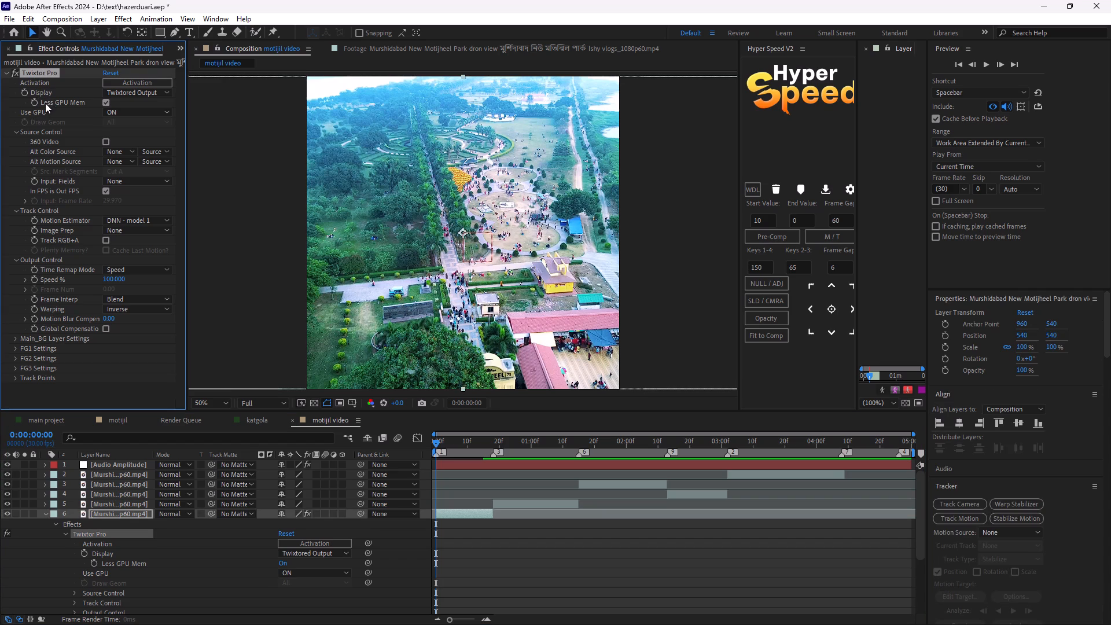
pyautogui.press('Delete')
# Apply the standard Twixtor effect to the first drone shot at the start of the composition.
pyautogui.hotkey('ctrl', 'space')
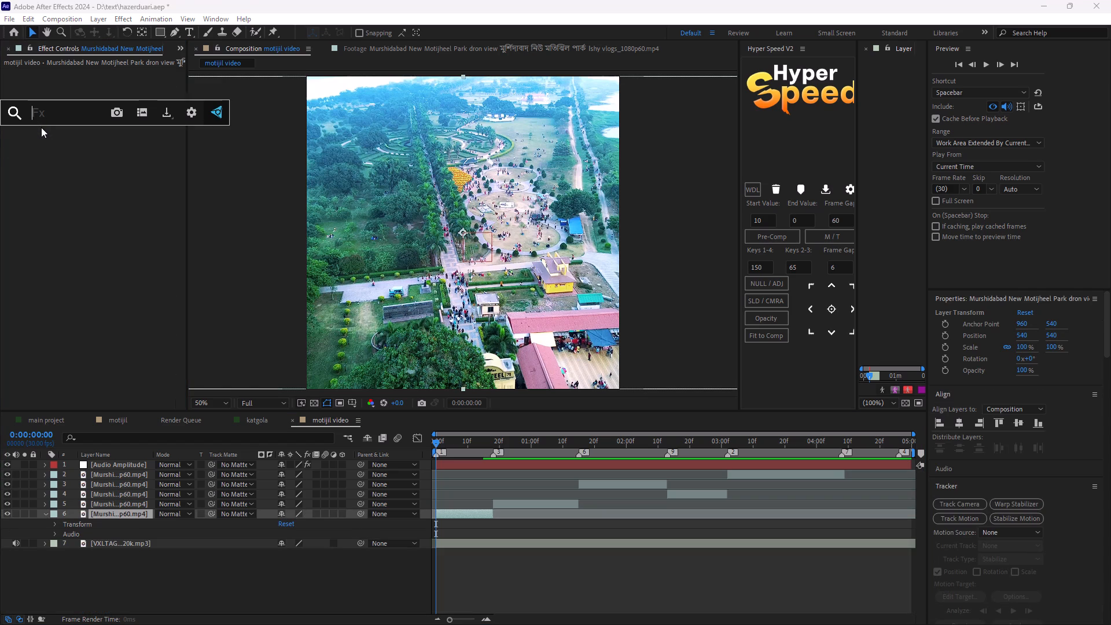
pyautogui.write('twis')
pyautogui.press('BackSpace')
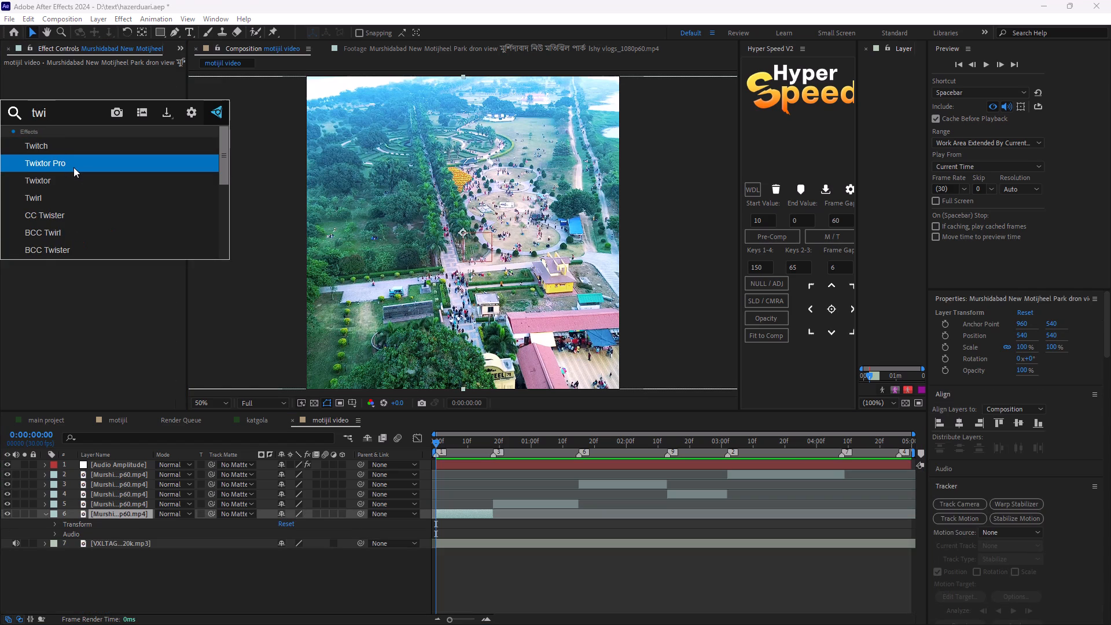
pyautogui.click(73, 176)
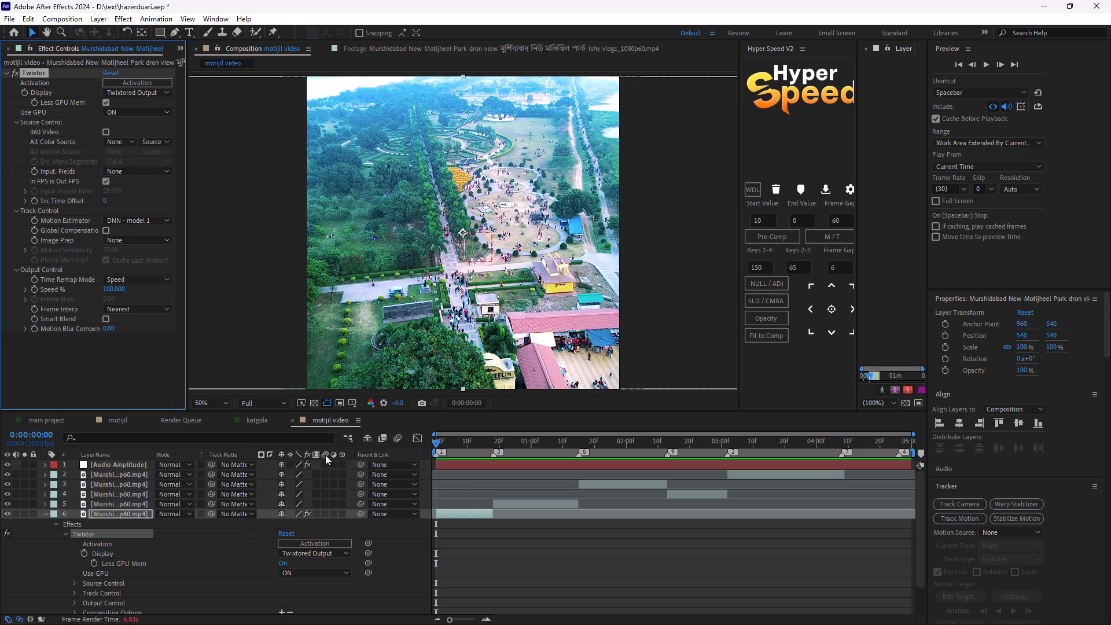
# Locate the Motijheel Park drone video through Chrome's download history, examine its frame rate in the file properties, and return to After Effects.
pyautogui.click(57, 421)
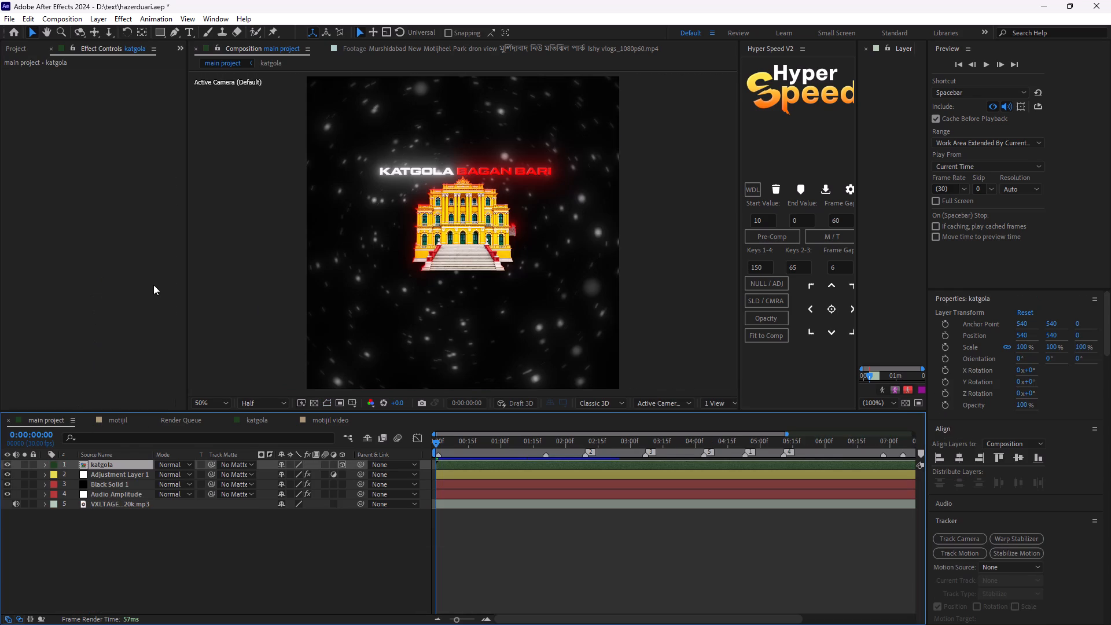
pyautogui.click(125, 425)
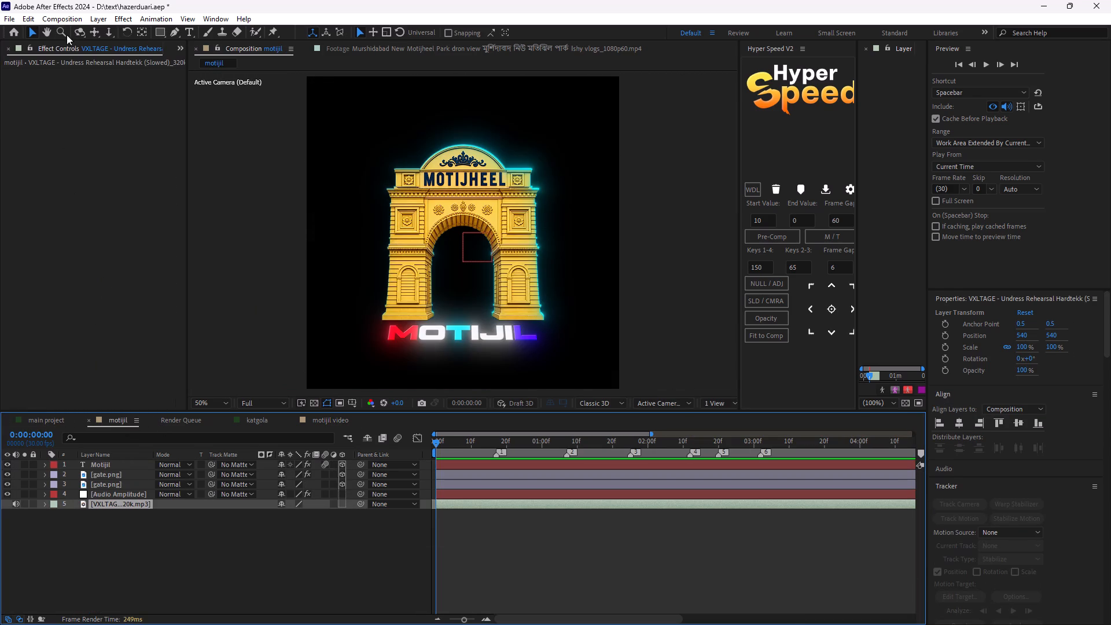
pyautogui.scroll(3, 45, 46)
pyautogui.rightClick(56, 219)
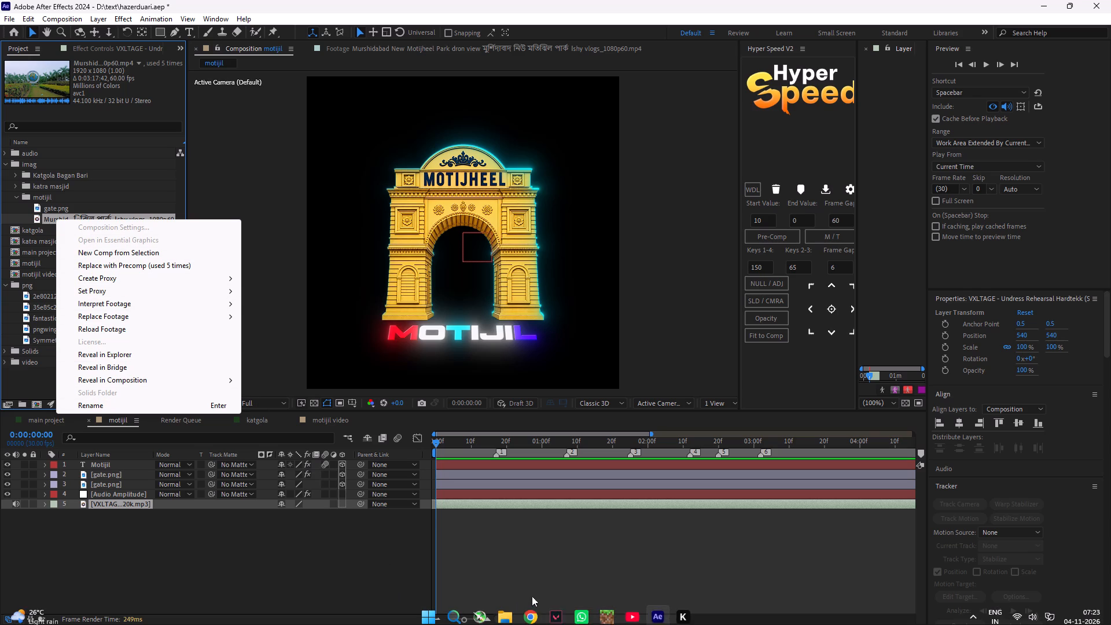
pyautogui.click(533, 611)
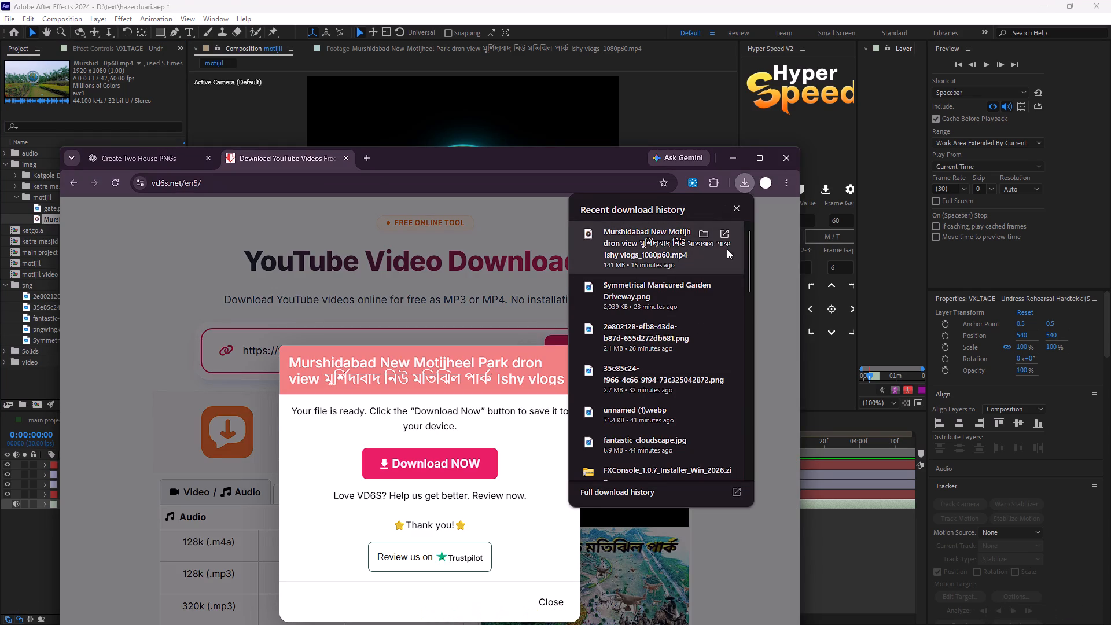
pyautogui.click(711, 236)
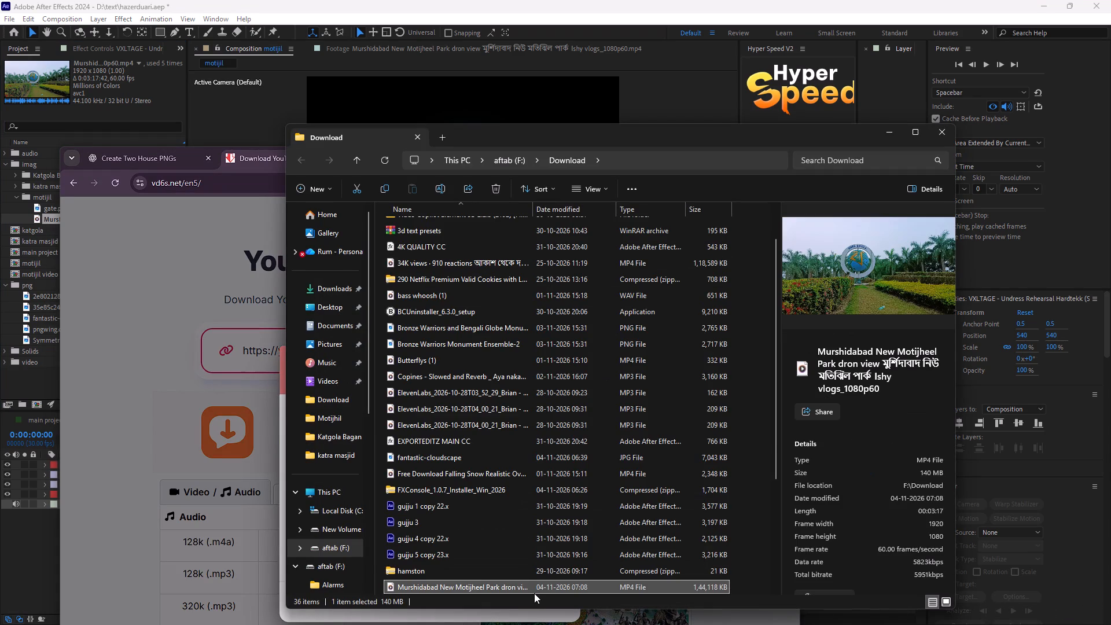
pyautogui.rightClick(536, 591)
pyautogui.click(600, 548)
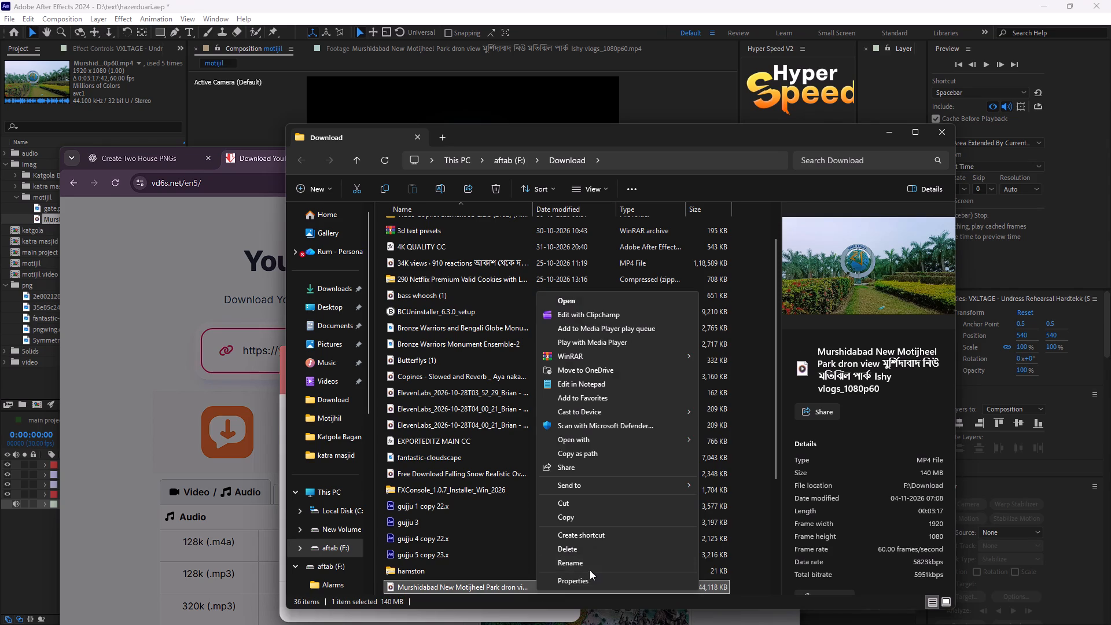
pyautogui.click(590, 576)
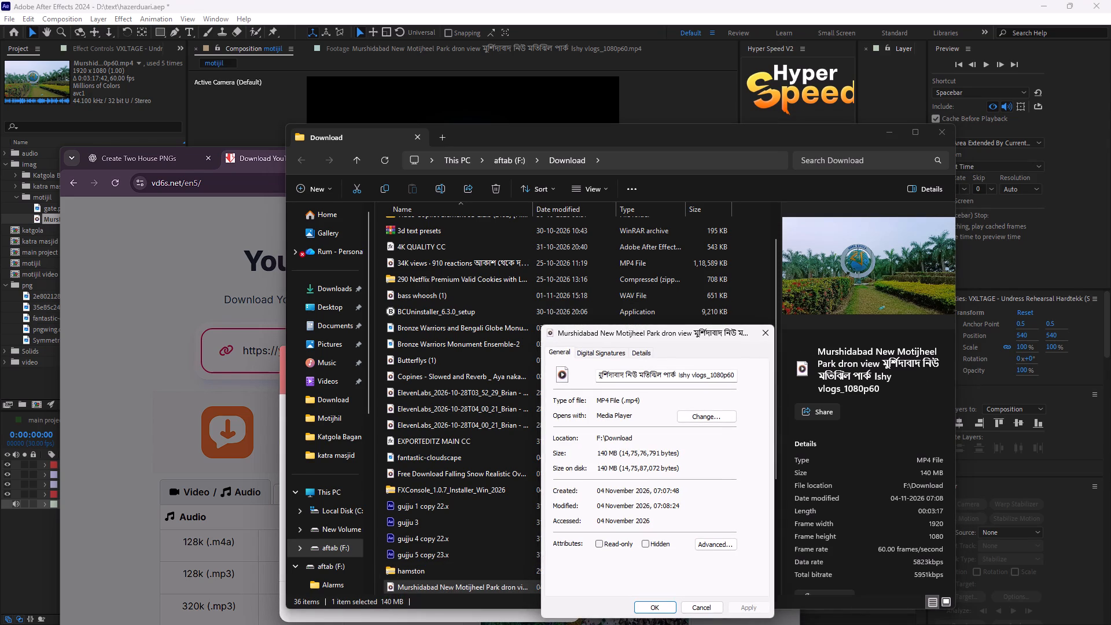
pyautogui.click(641, 358)
pyautogui.click(645, 355)
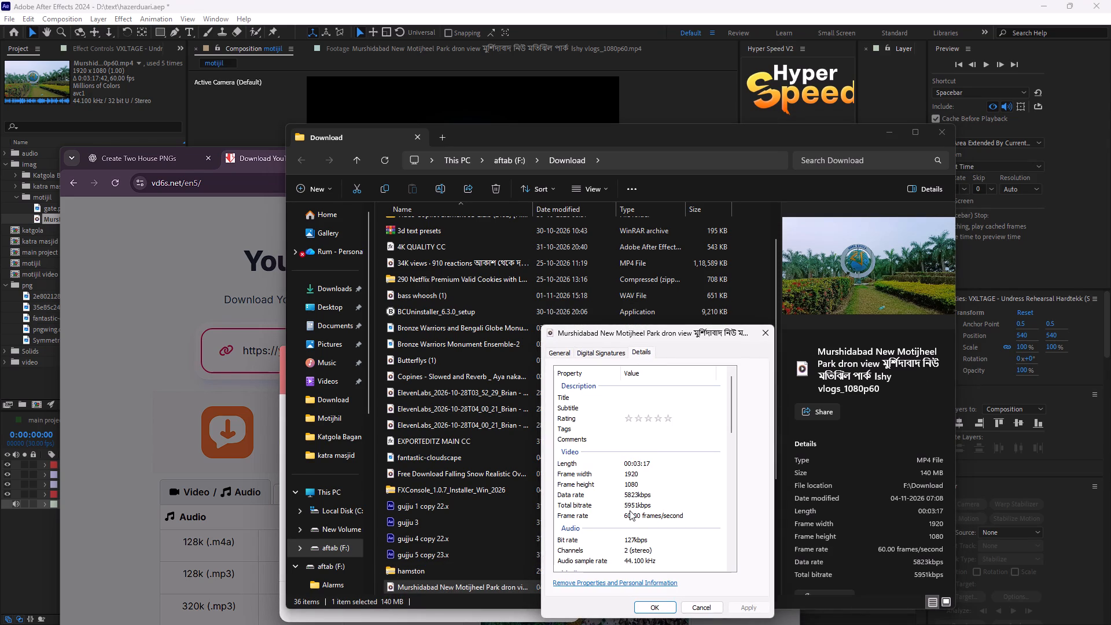
pyautogui.moveTo(624, 516); pyautogui.dragTo(633, 516)
pyautogui.hotkey('ctrl', 'c')
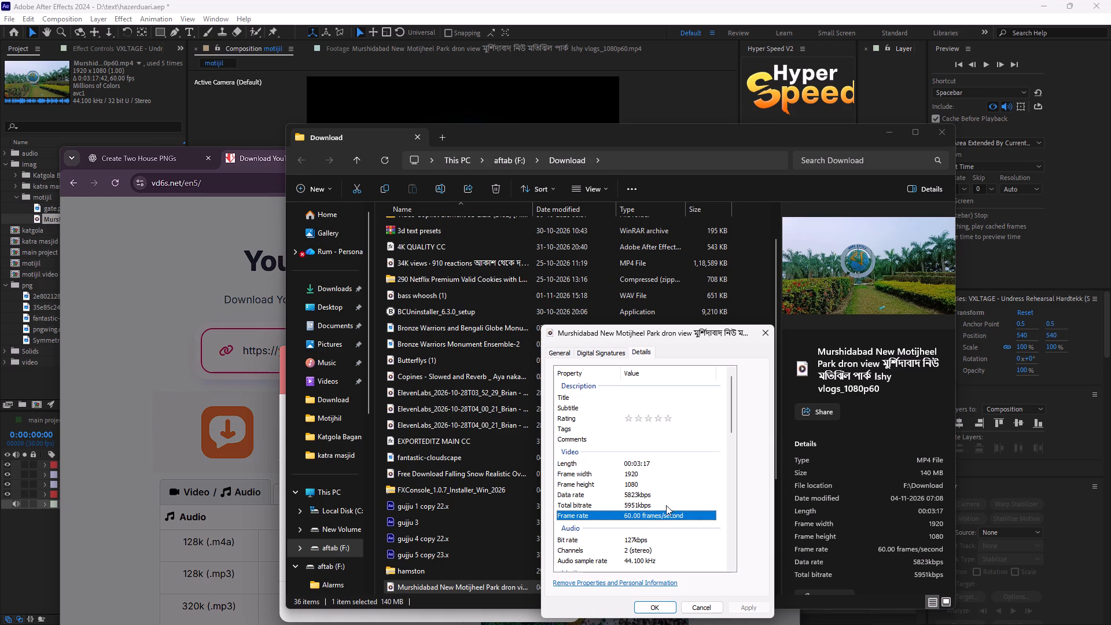
pyautogui.click(761, 330)
pyautogui.click(947, 133)
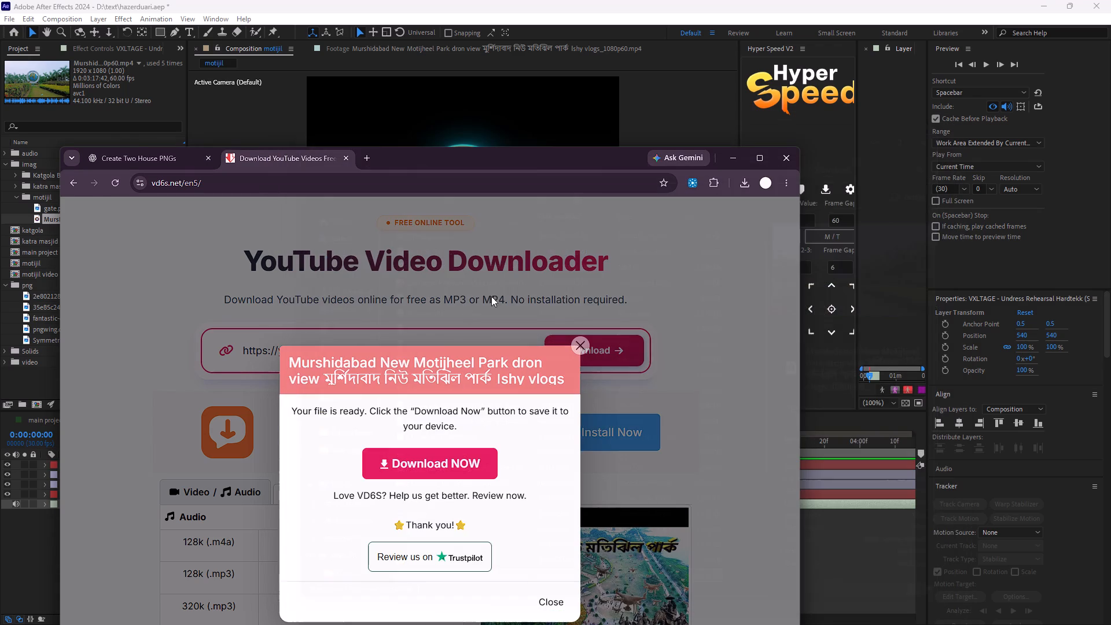
pyautogui.click(736, 162)
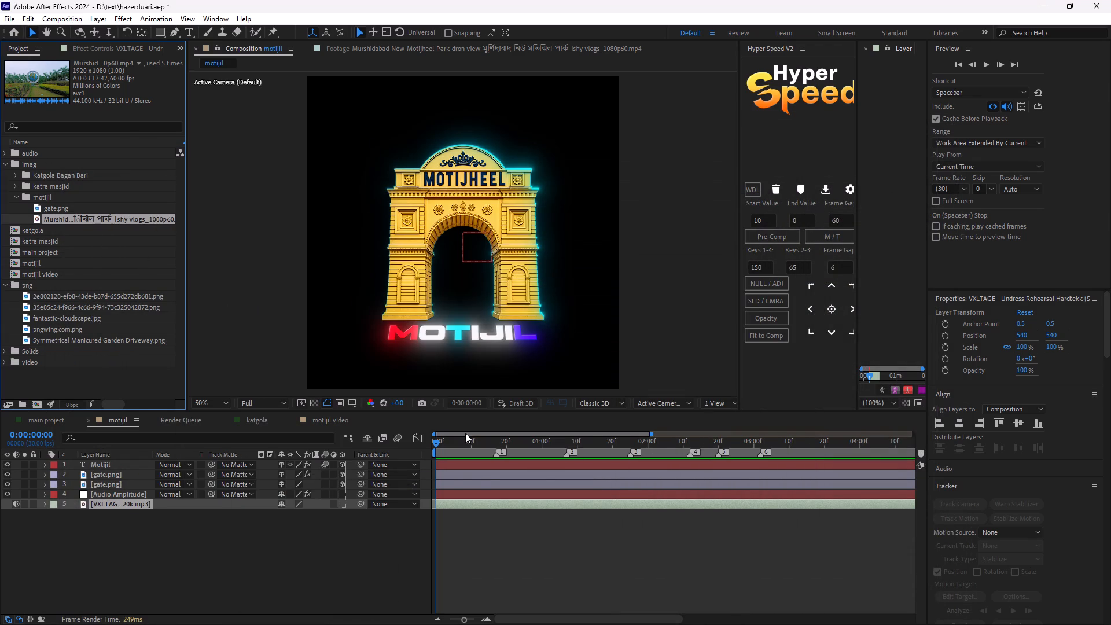
# In the first shot's Twixtor effect, turn off In FPS is Out FPS and set the input frame rate to 60.
pyautogui.click(340, 421)
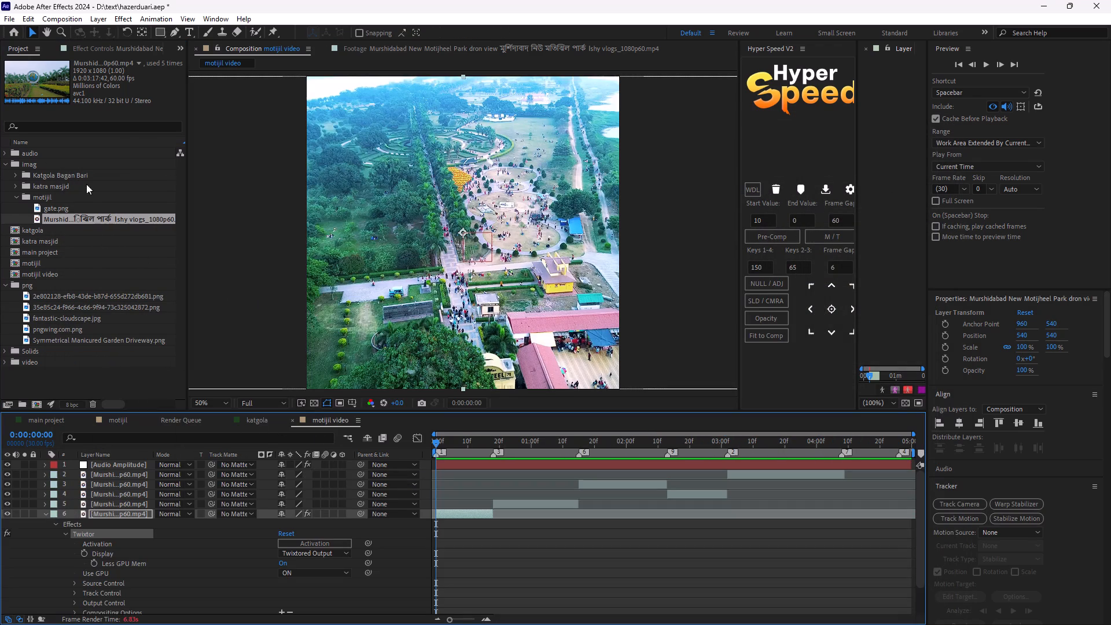
pyautogui.click(113, 49)
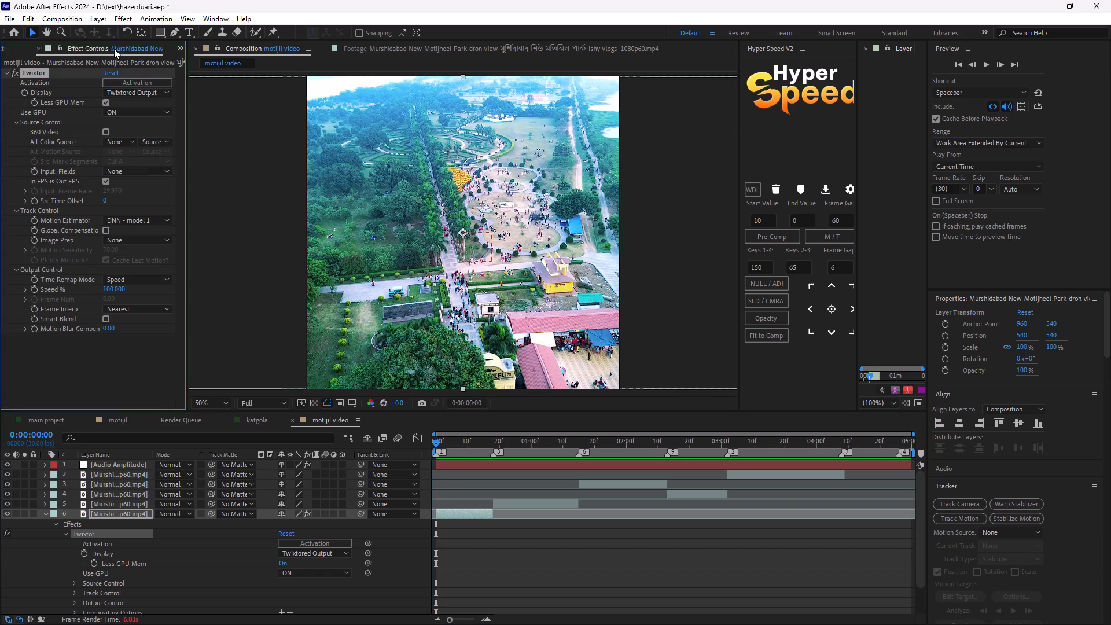
pyautogui.click(103, 174)
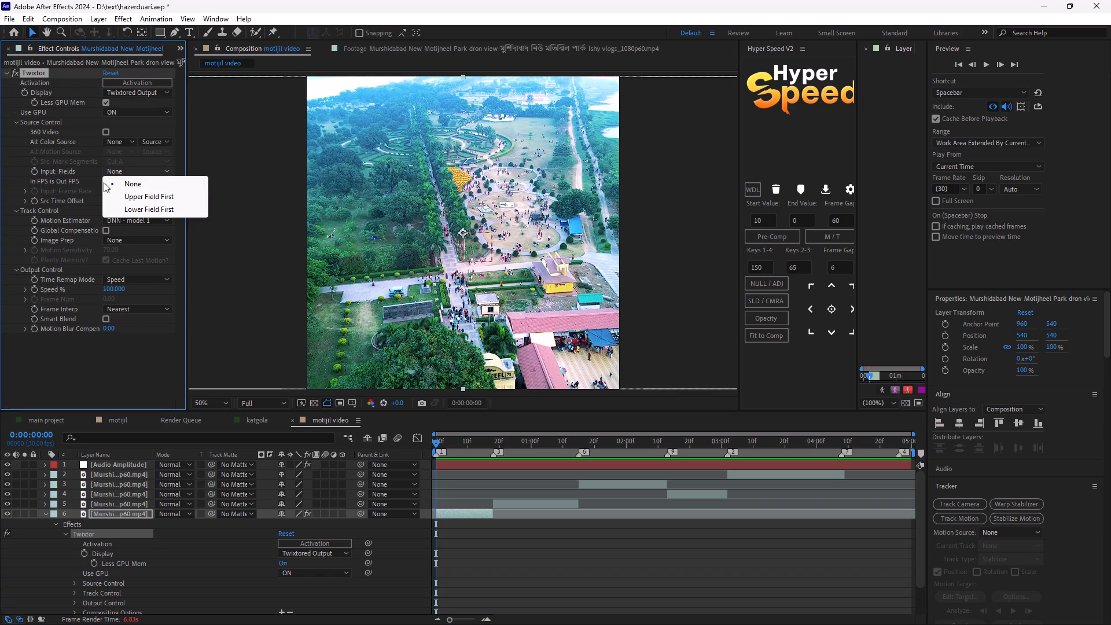
pyautogui.click(96, 177)
pyautogui.click(105, 181)
pyautogui.click(110, 185)
pyautogui.keyDown('ctrl'); pyautogui.click(112, 190); pyautogui.keyUp('ctrl')
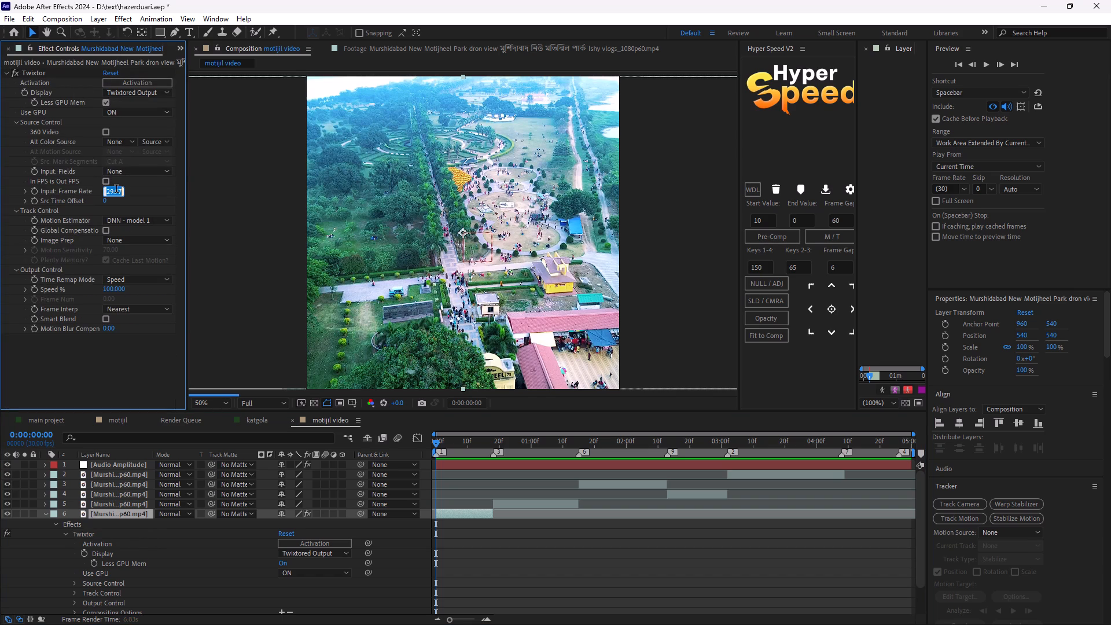
pyautogui.hotkey('ctrl', 'v')
pyautogui.moveTo(119, 192); pyautogui.dragTo(43, 199)
pyautogui.moveTo(43, 199); pyautogui.dragTo(43, 199)
pyautogui.press('BackSpace')
pyautogui.click(112, 189)
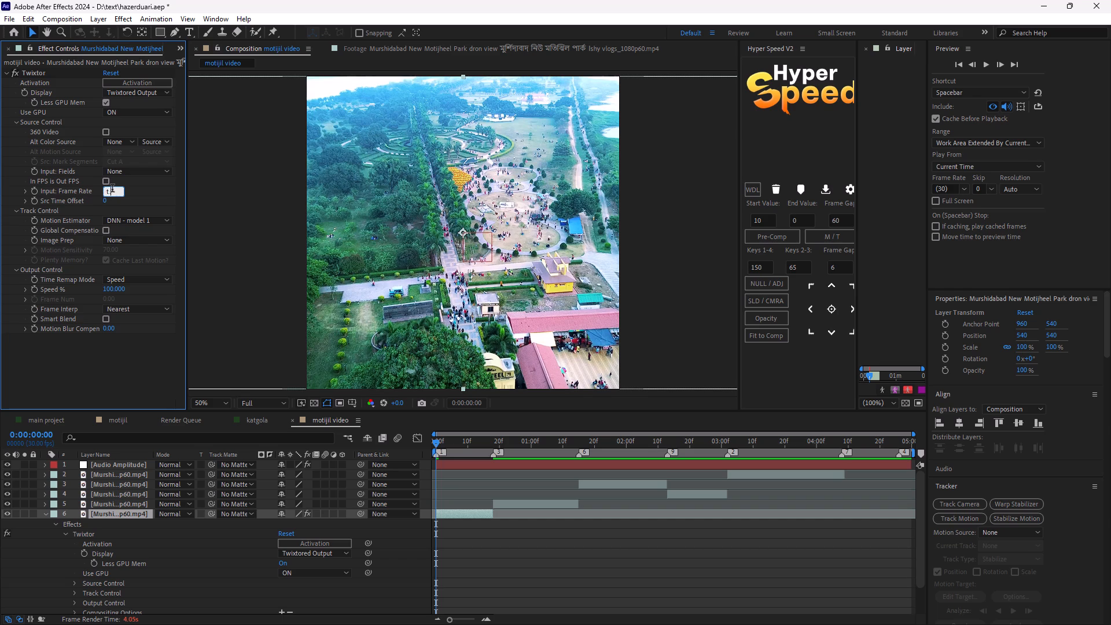
pyautogui.press('BackSpace')
pyautogui.press('BackSpace')
pyautogui.write('60')
pyautogui.press('Return')
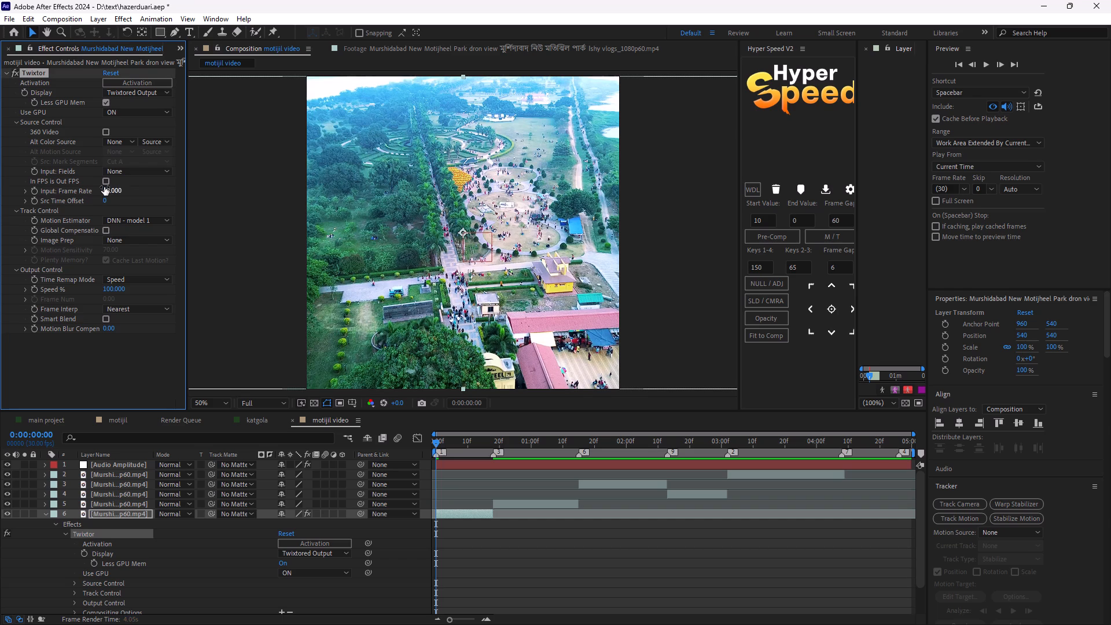
pyautogui.click(121, 376)
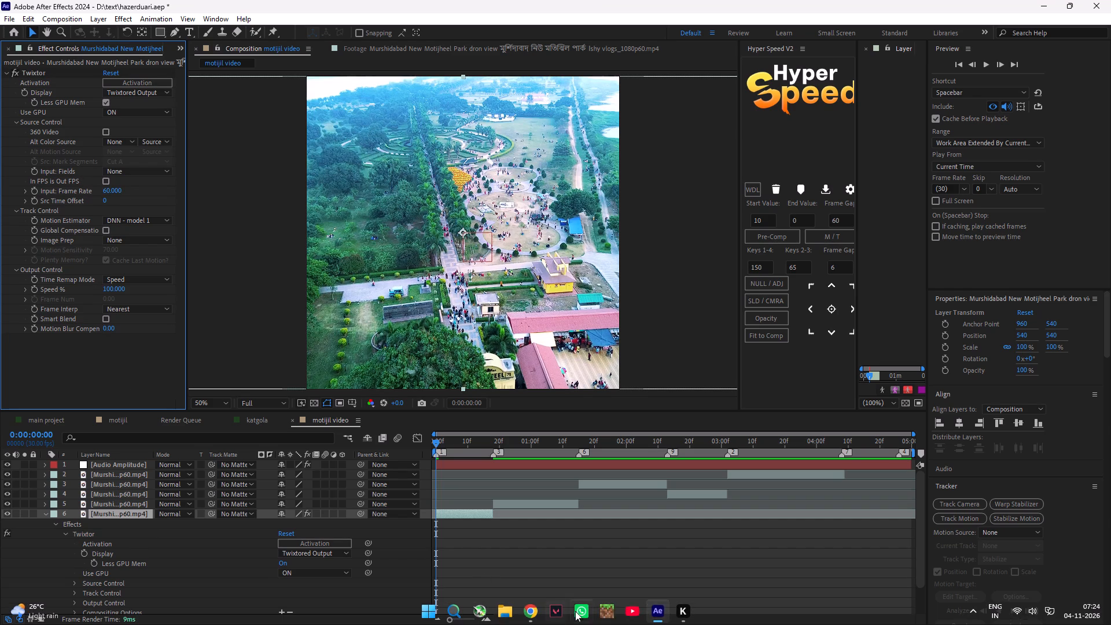
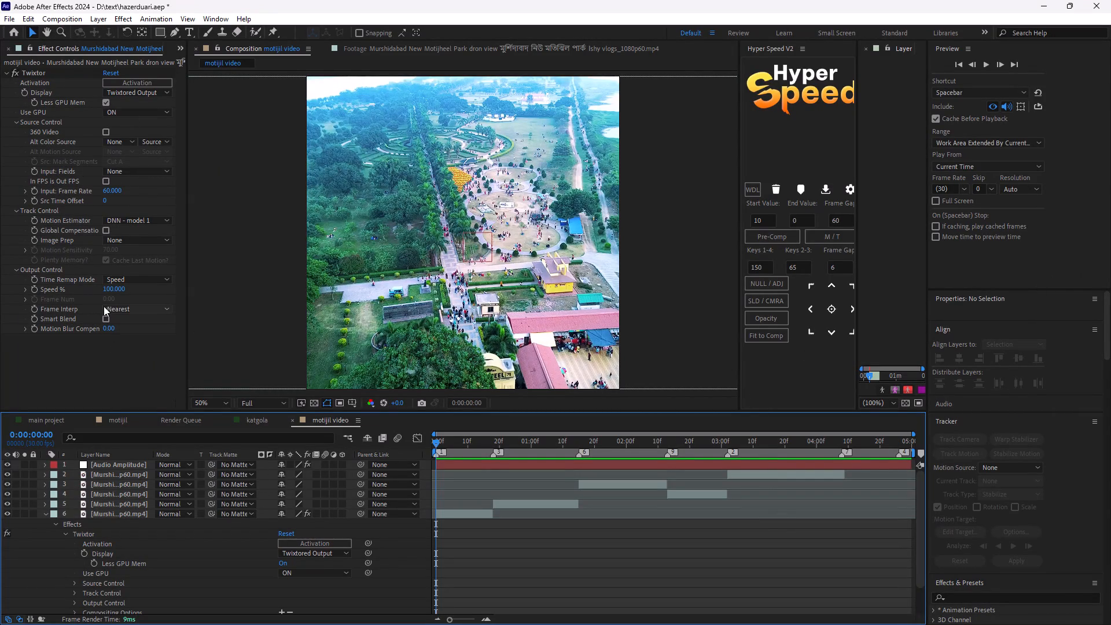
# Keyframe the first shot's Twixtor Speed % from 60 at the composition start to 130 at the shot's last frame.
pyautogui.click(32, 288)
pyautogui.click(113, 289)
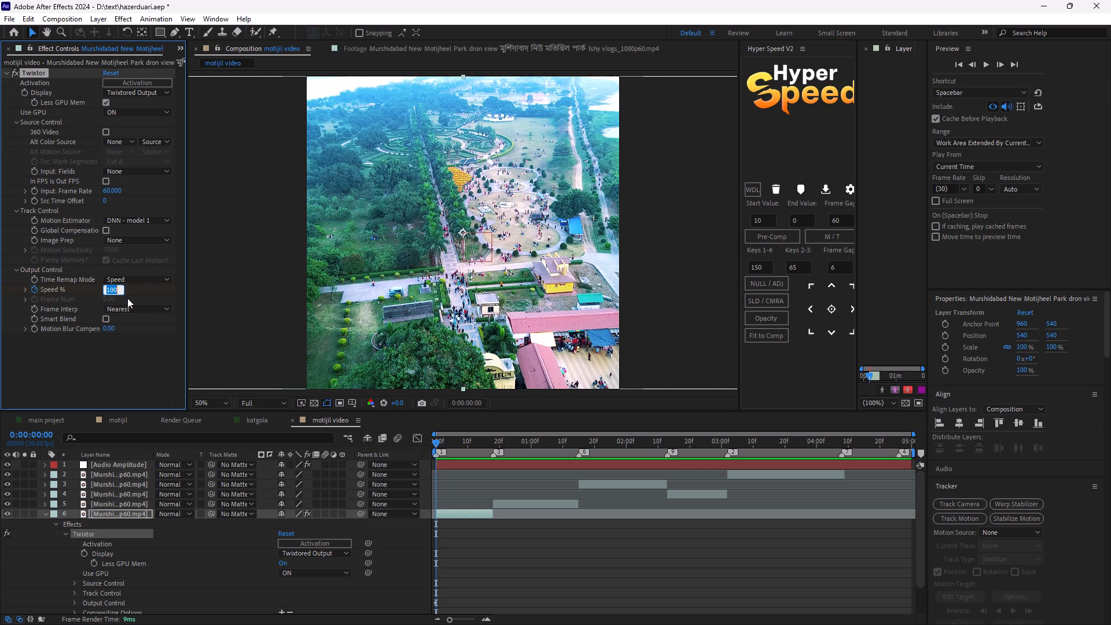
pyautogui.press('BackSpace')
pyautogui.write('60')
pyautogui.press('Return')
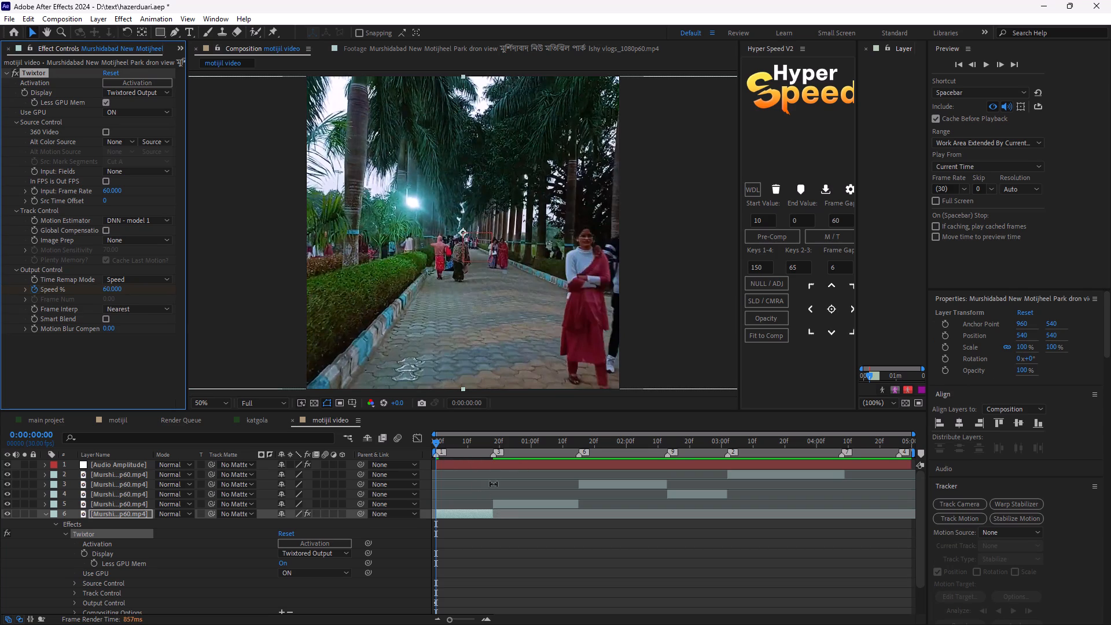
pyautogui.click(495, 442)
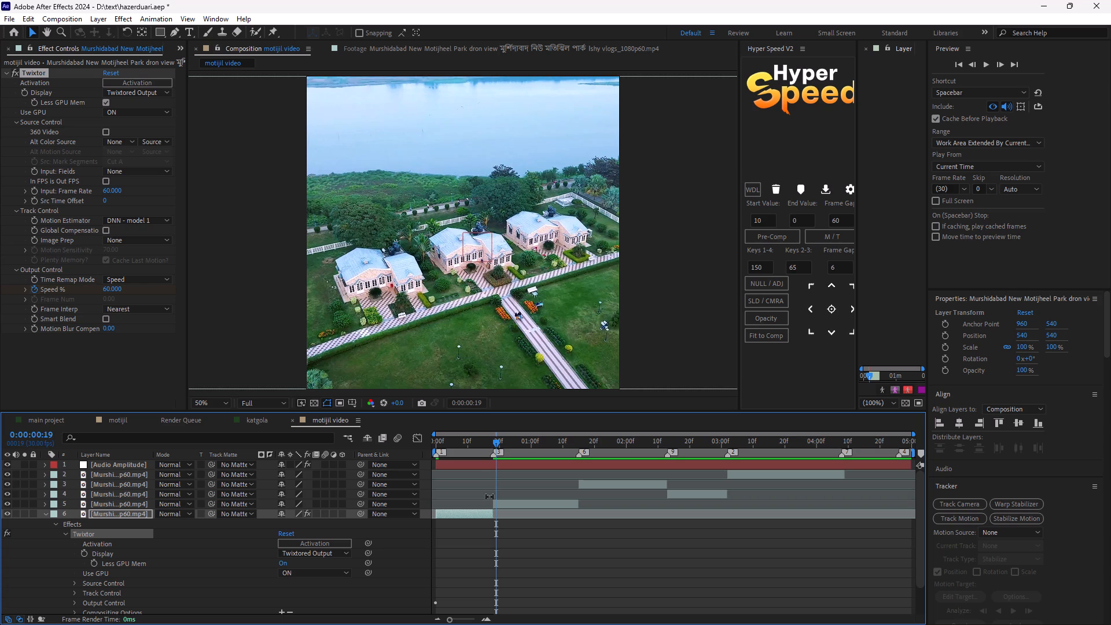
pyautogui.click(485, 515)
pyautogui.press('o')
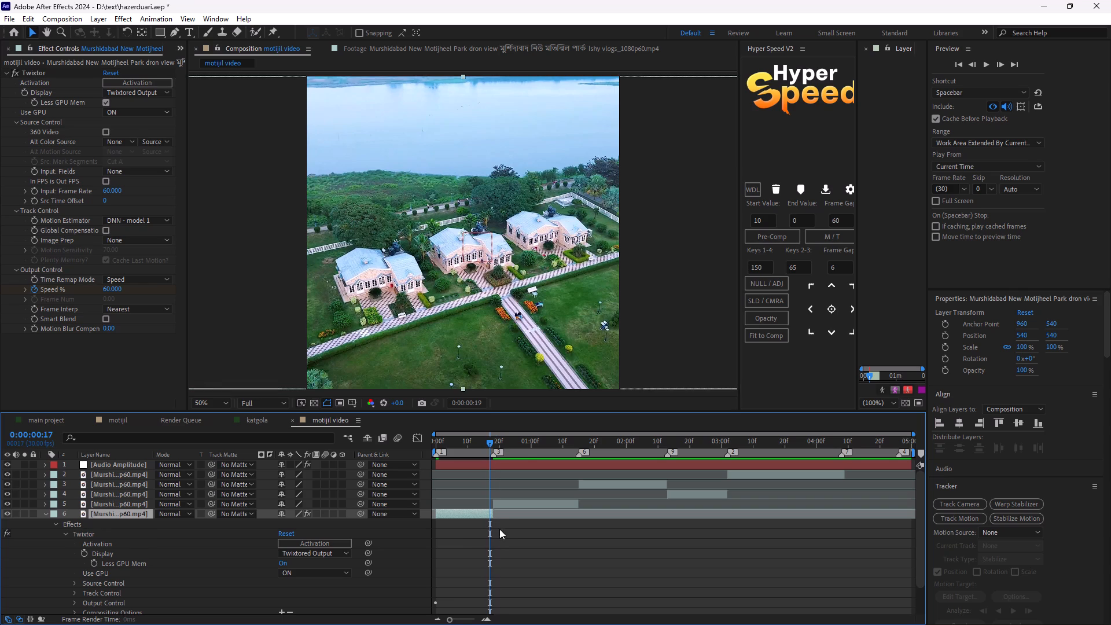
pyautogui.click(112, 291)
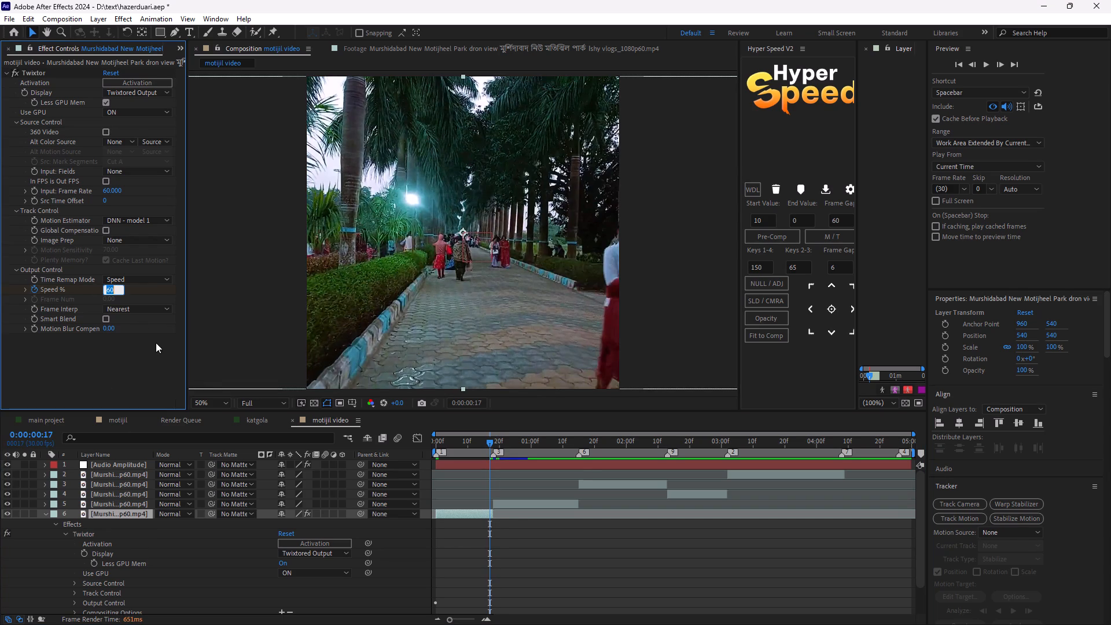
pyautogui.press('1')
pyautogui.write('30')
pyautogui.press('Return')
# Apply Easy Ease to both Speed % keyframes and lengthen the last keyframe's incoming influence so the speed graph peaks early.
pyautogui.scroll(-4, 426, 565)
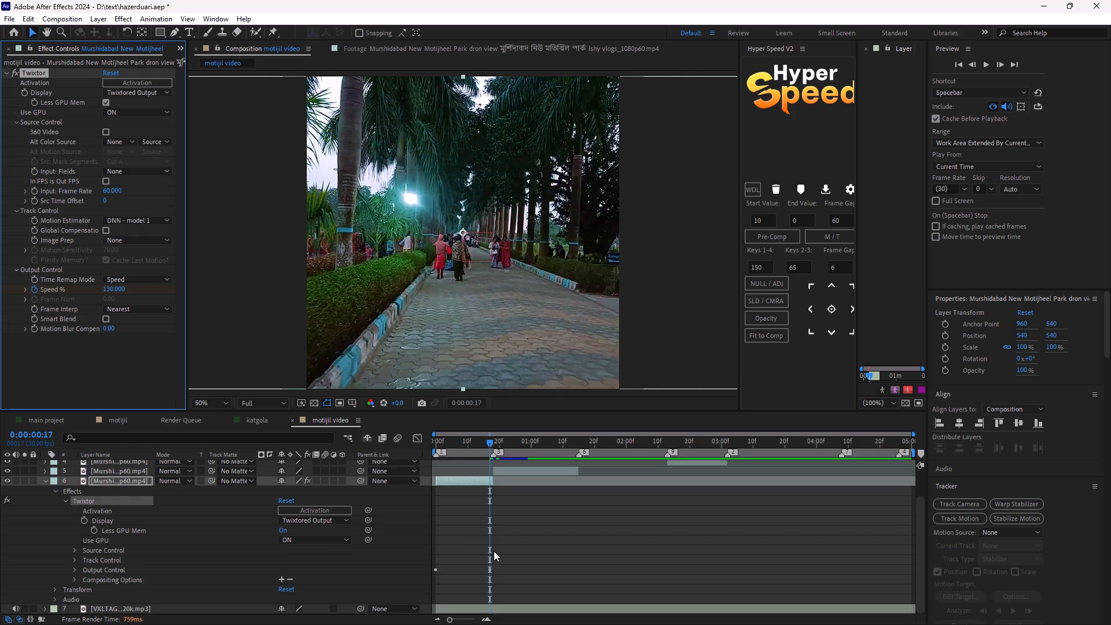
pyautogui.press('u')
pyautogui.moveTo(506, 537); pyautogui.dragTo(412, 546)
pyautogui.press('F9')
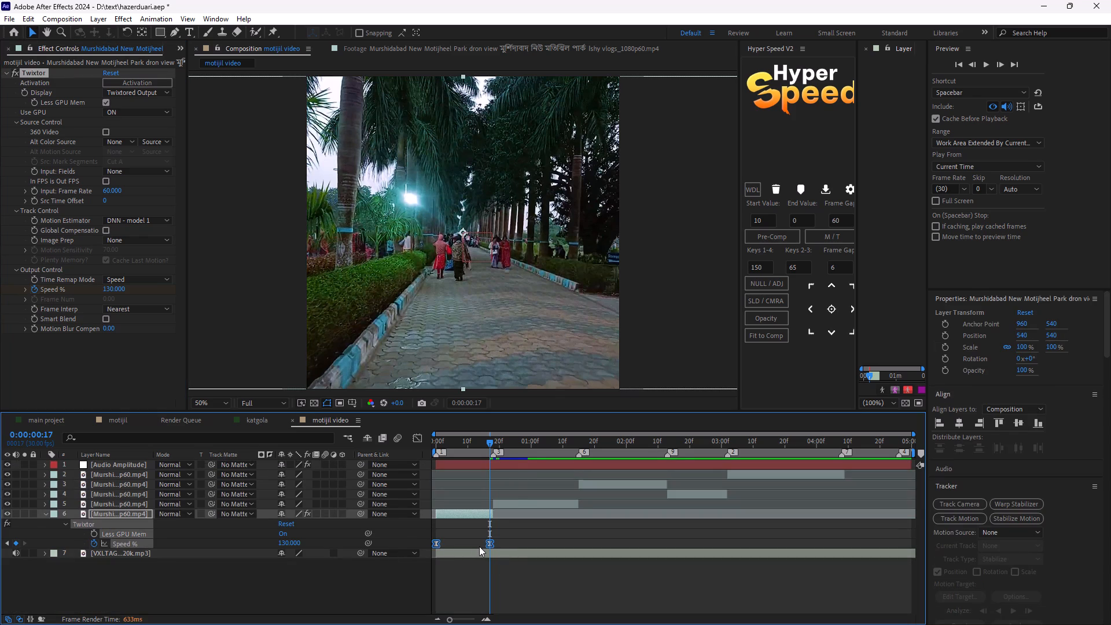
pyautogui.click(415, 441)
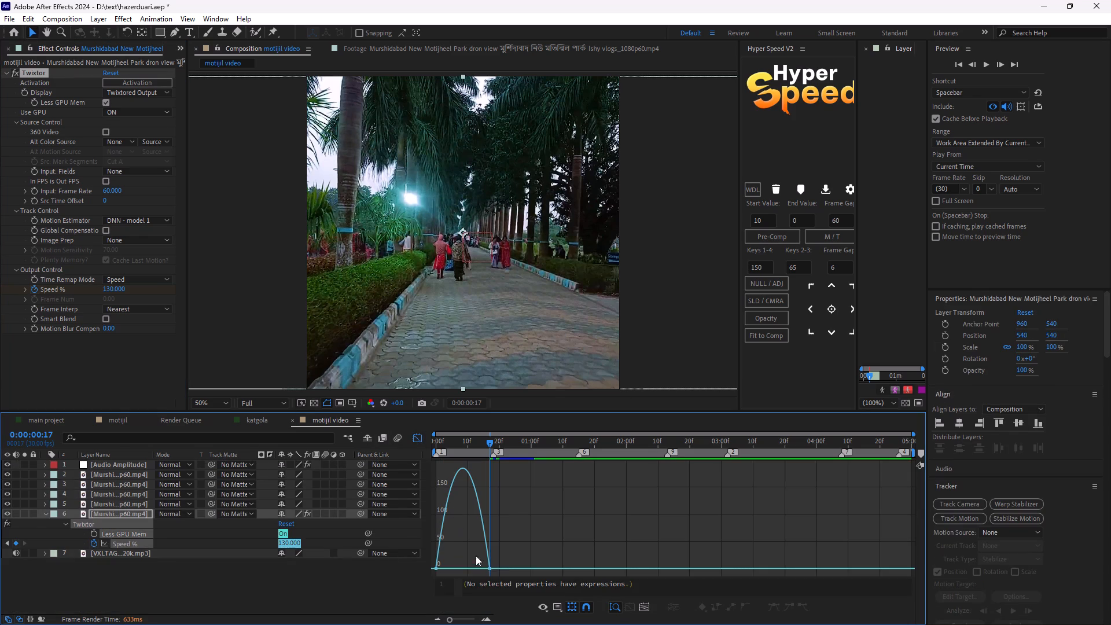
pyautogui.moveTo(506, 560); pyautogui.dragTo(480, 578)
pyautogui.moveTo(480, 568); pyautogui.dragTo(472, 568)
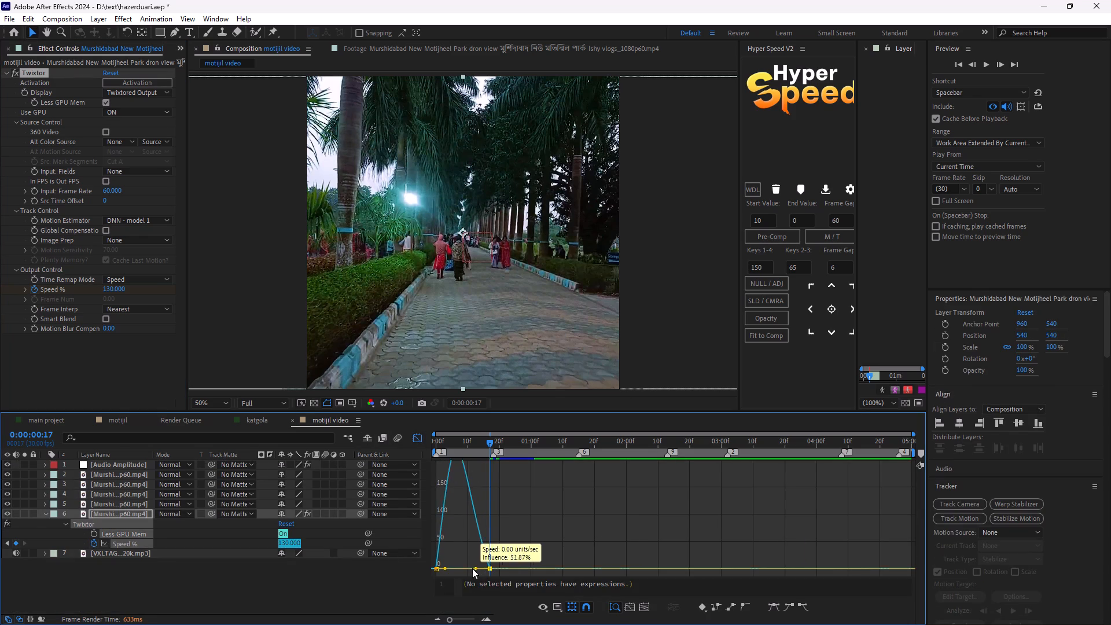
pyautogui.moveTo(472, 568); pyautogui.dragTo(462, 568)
# Preview the eased Twixtor speed ramp on the first shot from the composition start, with the graph editor closed.
pyautogui.moveTo(492, 443); pyautogui.dragTo(424, 462)
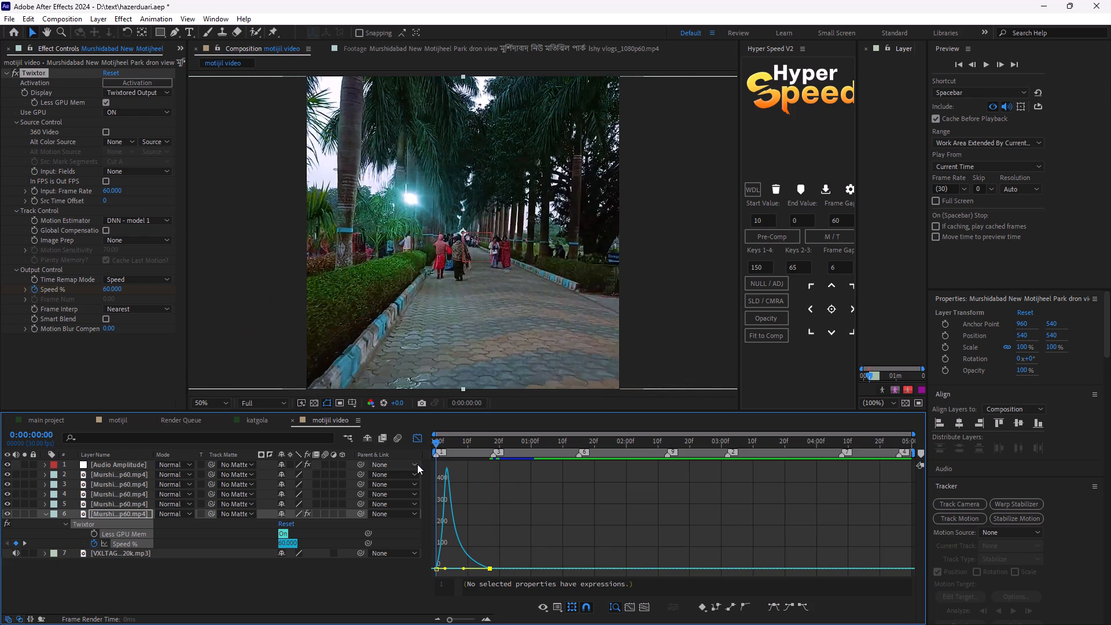
pyautogui.press('space')
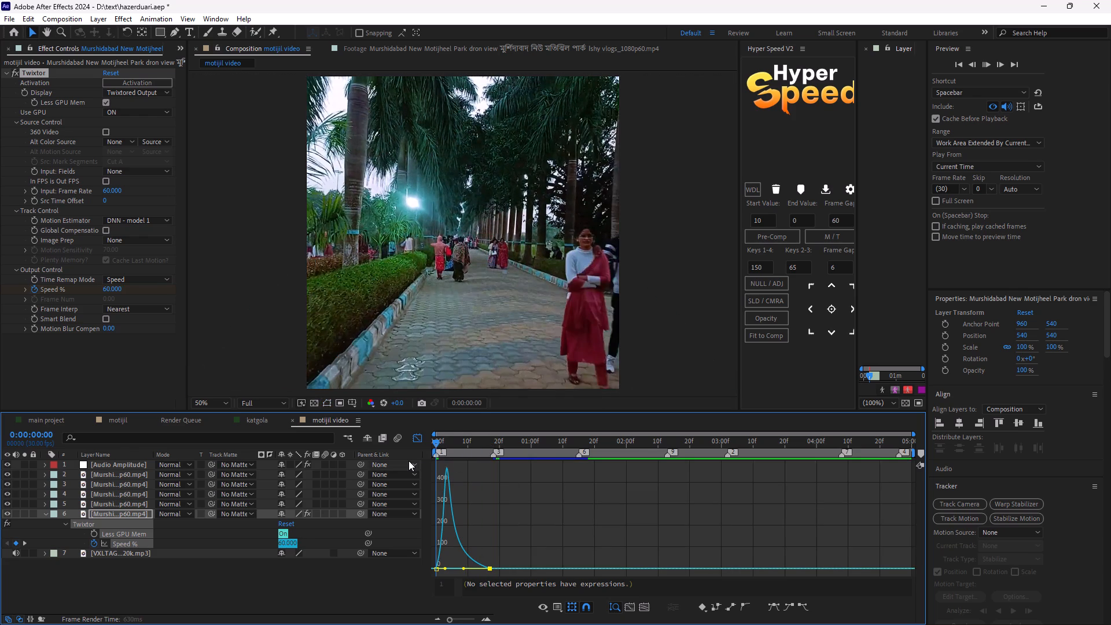
pyautogui.click(410, 435)
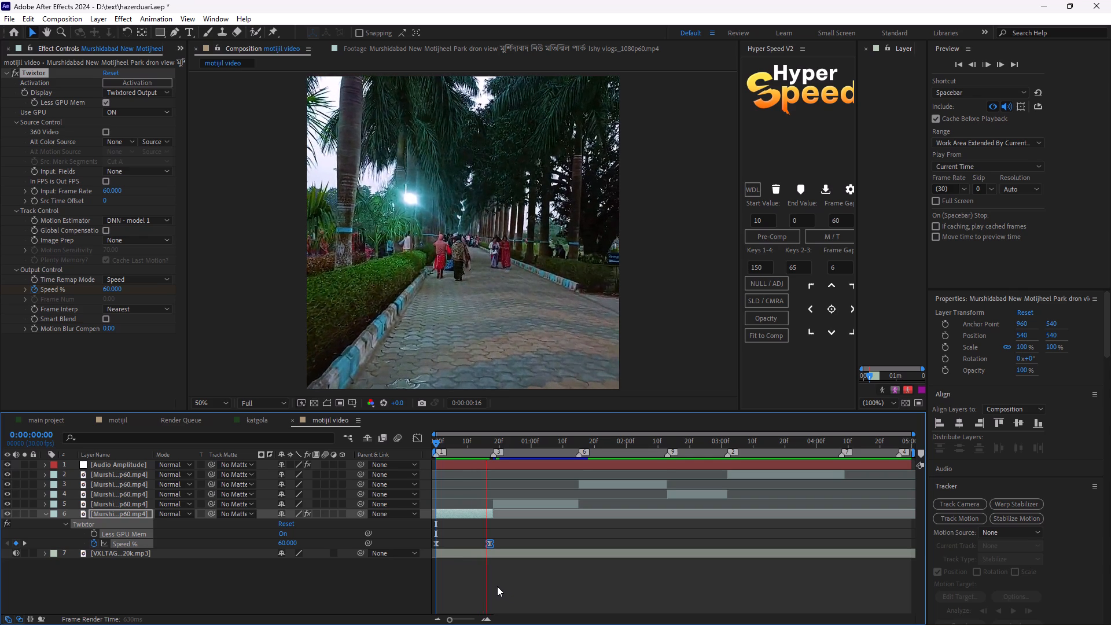
pyautogui.click(497, 586)
pyautogui.press('space')
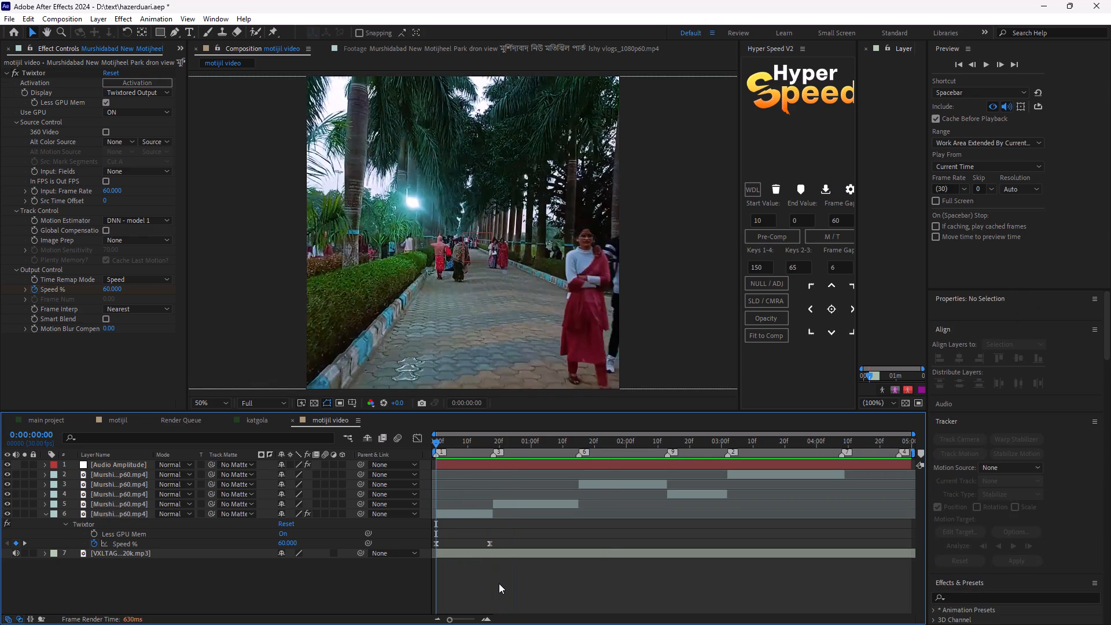
pyautogui.press('space')
pyautogui.press('space')
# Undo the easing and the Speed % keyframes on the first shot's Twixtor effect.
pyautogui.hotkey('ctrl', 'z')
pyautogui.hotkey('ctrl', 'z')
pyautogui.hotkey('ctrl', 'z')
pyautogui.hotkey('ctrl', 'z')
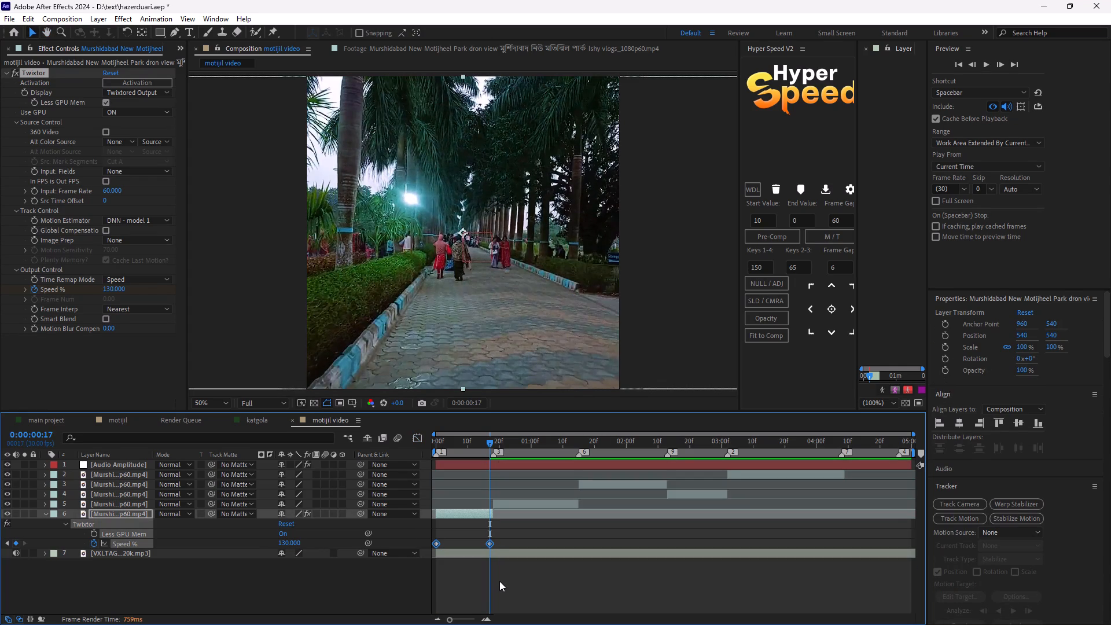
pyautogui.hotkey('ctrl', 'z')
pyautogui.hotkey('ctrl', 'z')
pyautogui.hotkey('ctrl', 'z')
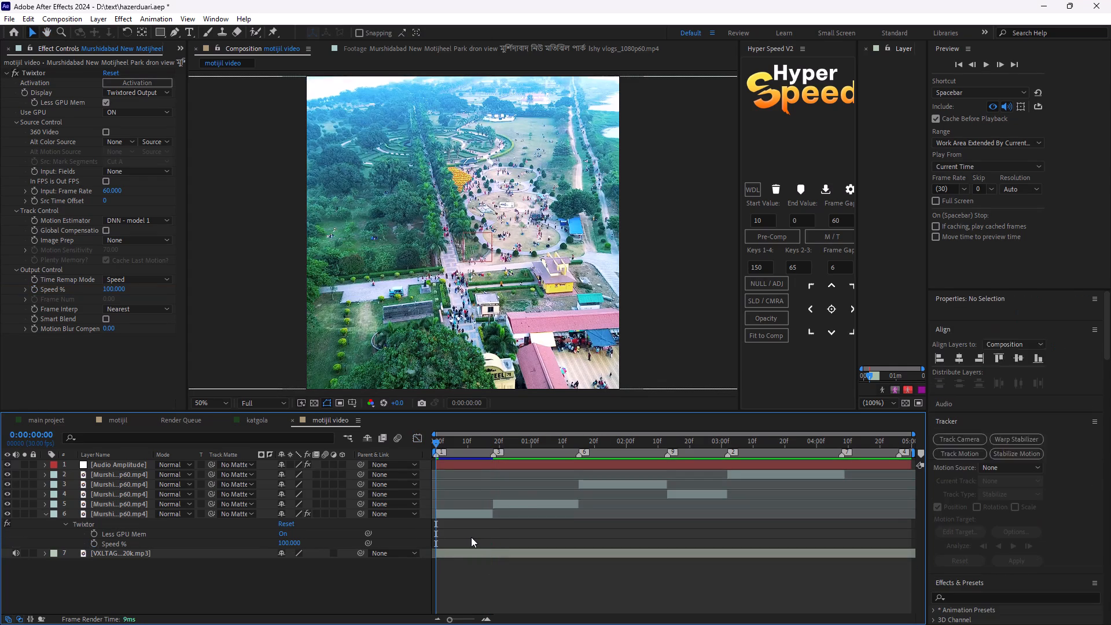
# Pre-compose the first drone shot, moving all attributes into the new composition and adjusting its duration to the layer's time span.
pyautogui.click(455, 511)
pyautogui.rightClick(455, 511)
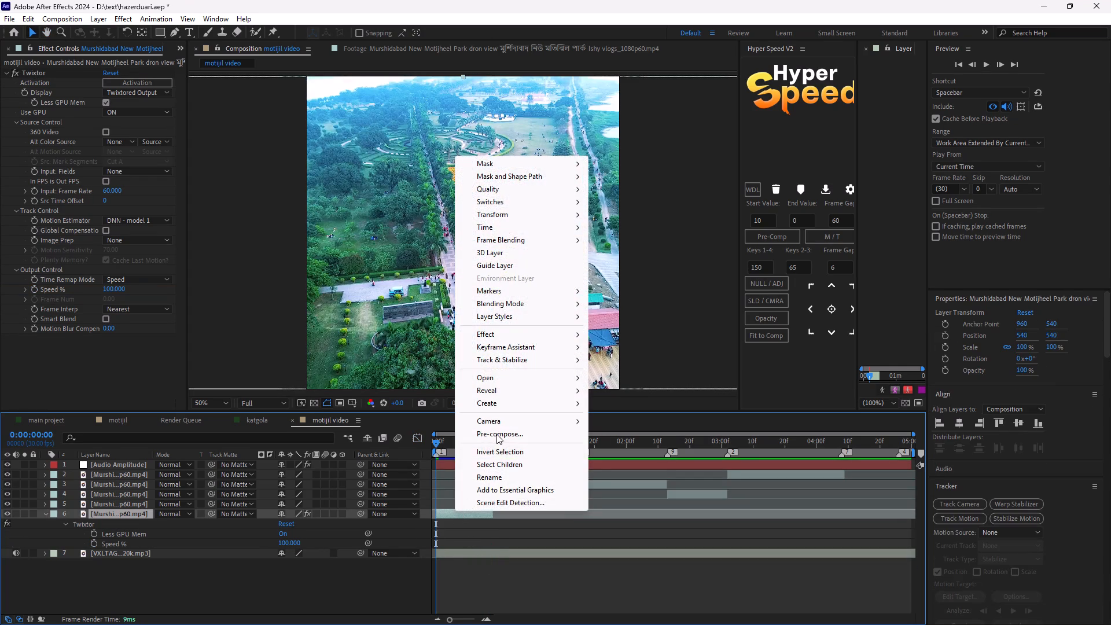
pyautogui.click(496, 434)
pyautogui.click(531, 330)
pyautogui.click(525, 320)
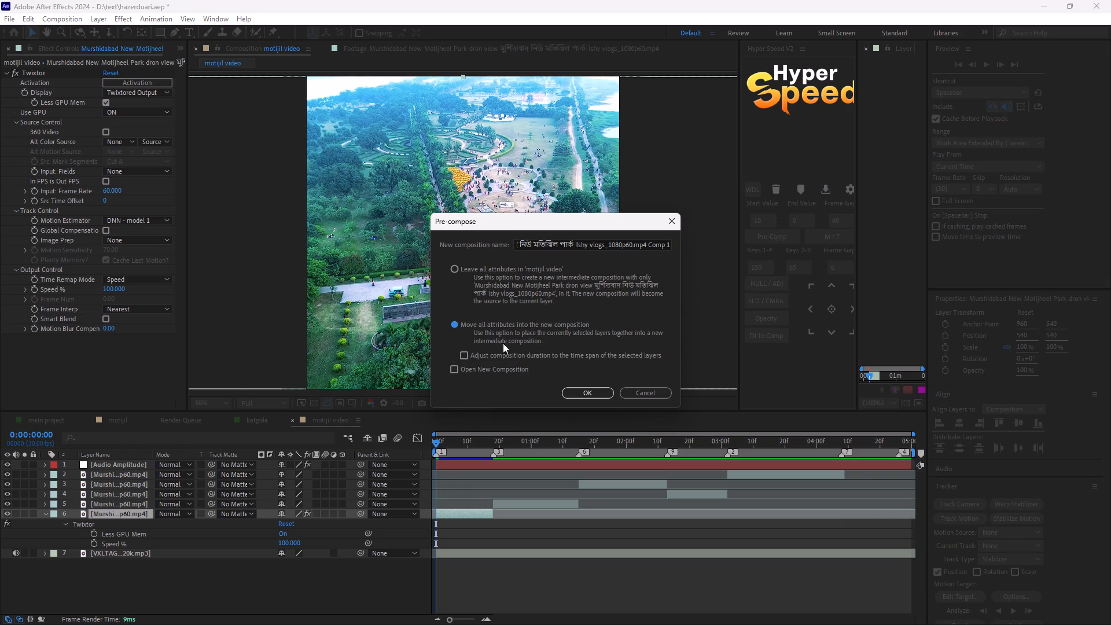
pyautogui.click(493, 354)
pyautogui.click(584, 397)
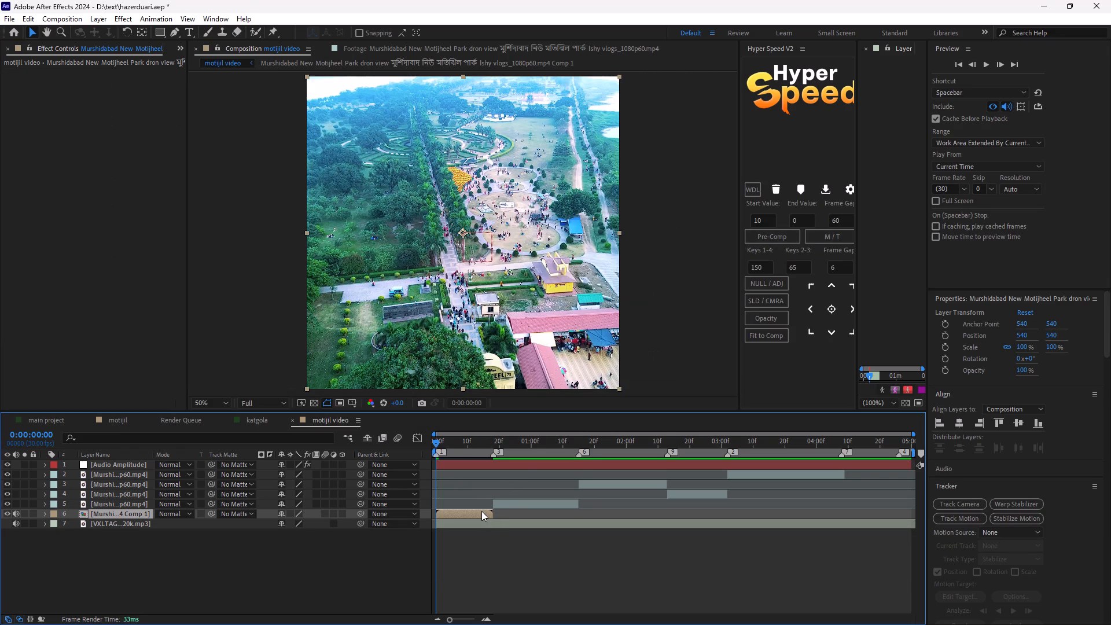
# Apply the standard Twixtor effect to the pre-composed first shot.
pyautogui.hotkey('ctrl', 'space')
pyautogui.write('tws')
pyautogui.press('BackSpace')
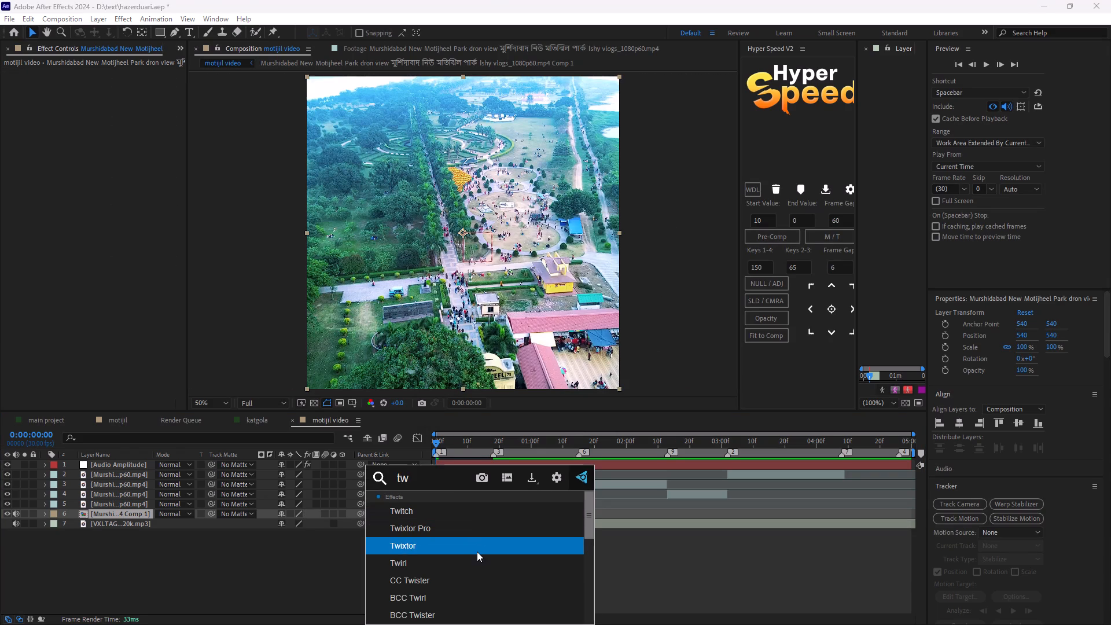
pyautogui.click(474, 548)
pyautogui.scroll(-2, 405, 517)
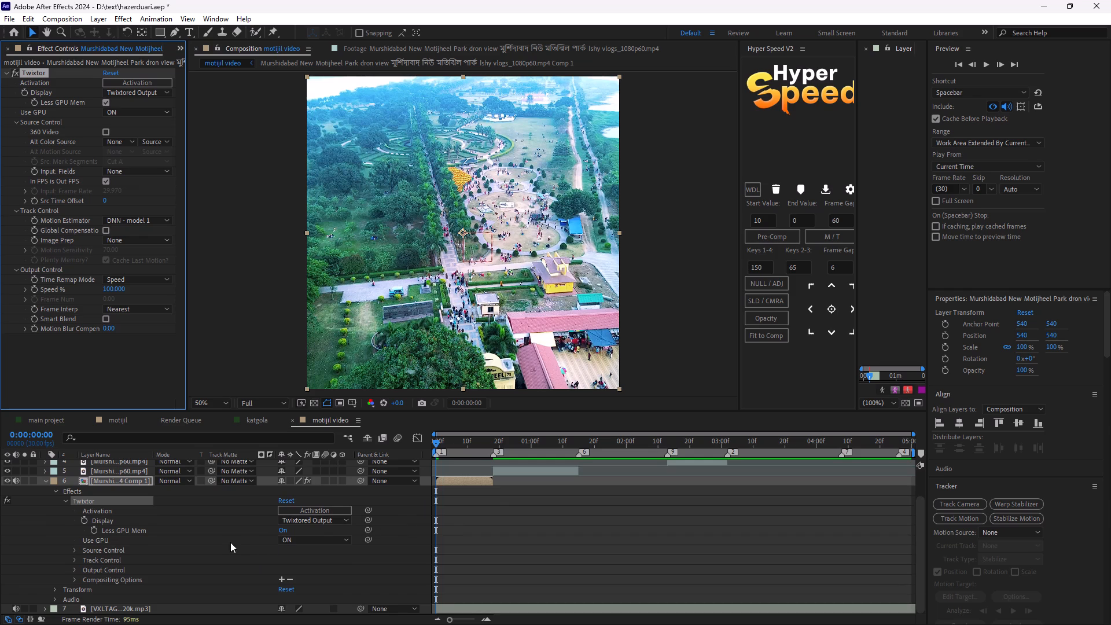
# In the precomp's Twixtor effect, turn off In FPS is Out FPS and set the input frame rate to 60.
pyautogui.click(106, 185)
pyautogui.click(109, 179)
pyautogui.click(109, 187)
pyautogui.press('BackSpace')
pyautogui.write('60')
pyautogui.press('Return')
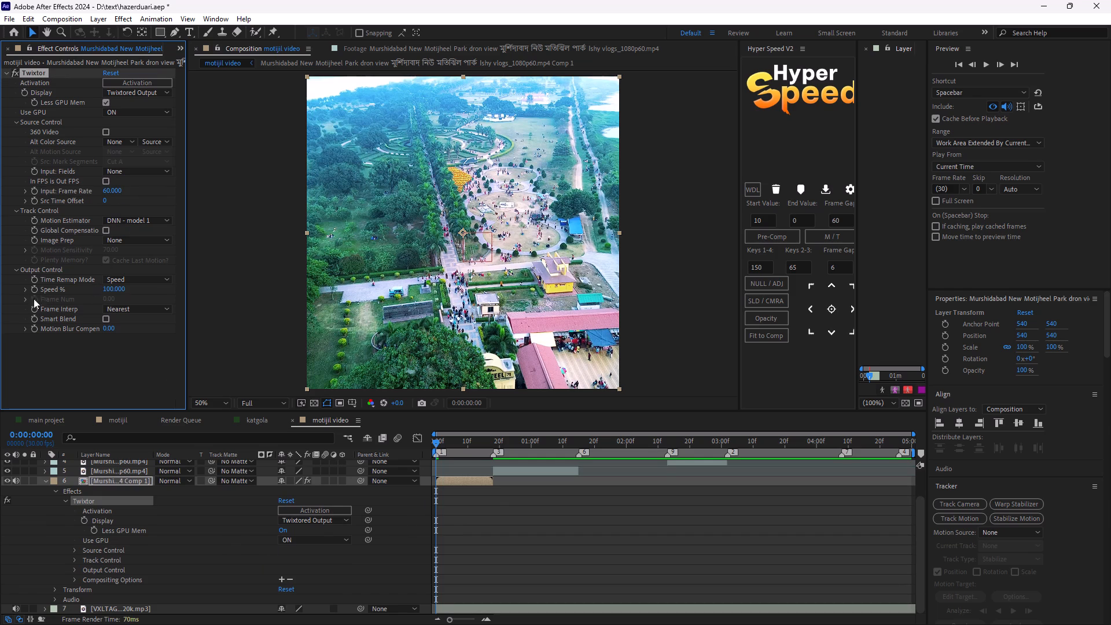
# Keyframe the precomp's Twixtor Speed % from 60 at the composition start to 150 at the layer's last frame.
pyautogui.click(35, 290)
pyautogui.click(122, 288)
pyautogui.press('BackSpace')
pyautogui.write('60')
pyautogui.press('Return')
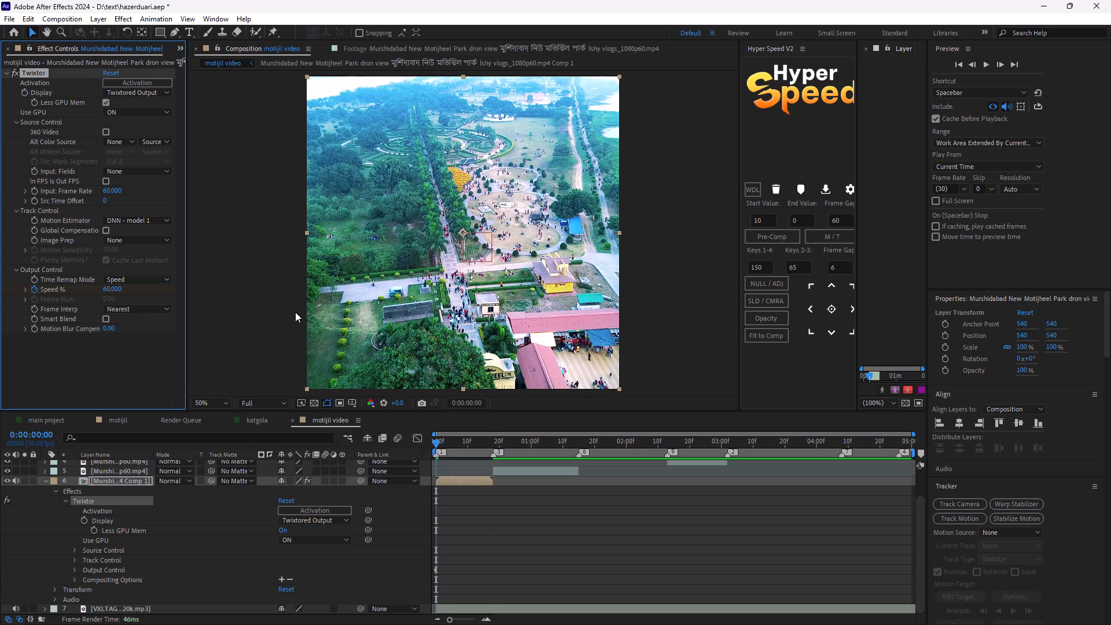
pyautogui.press('o')
pyautogui.click(106, 289)
pyautogui.press('BackSpace')
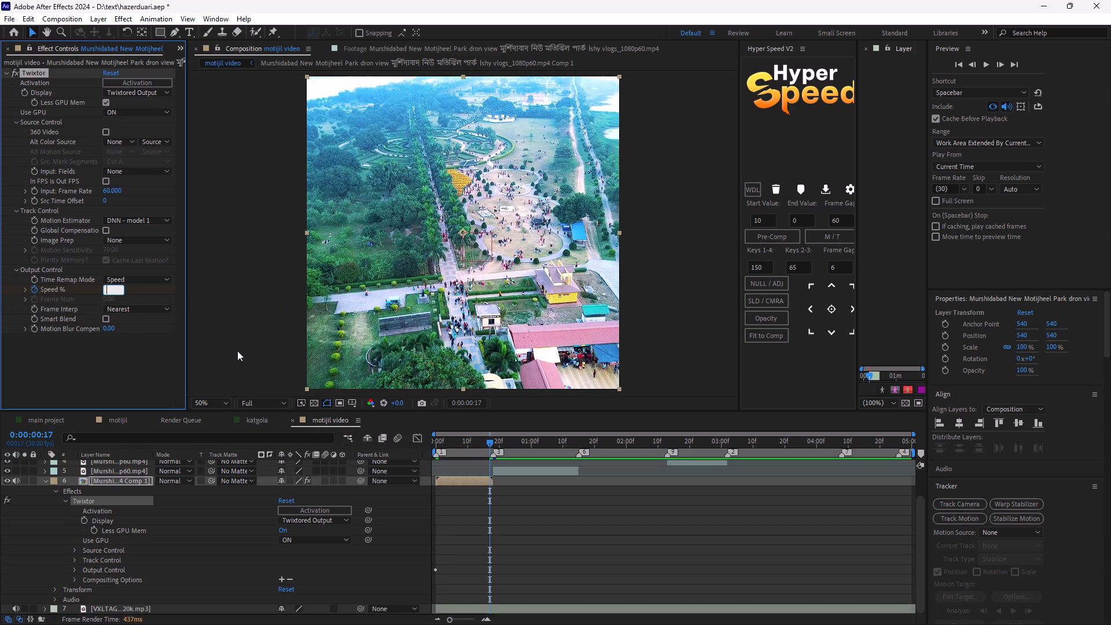
pyautogui.press('1')
pyautogui.write('50')
pyautogui.press('Return')
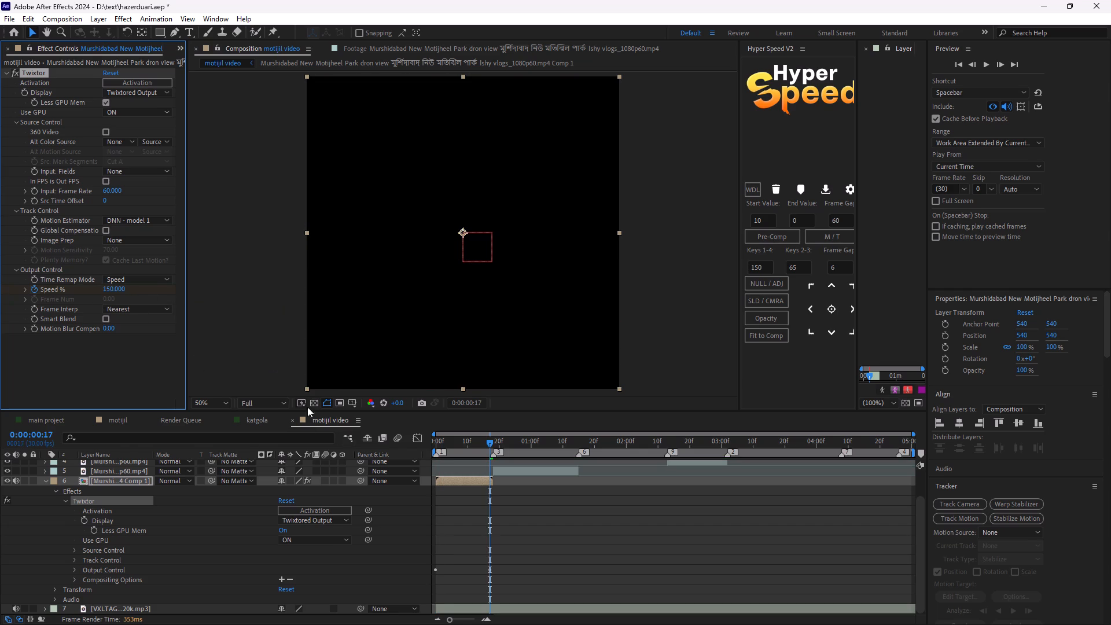
# Preview the pre-composed first shot's speed ramp repeatedly from the composition start.
pyautogui.moveTo(492, 439); pyautogui.dragTo(431, 463)
pyautogui.press('space')
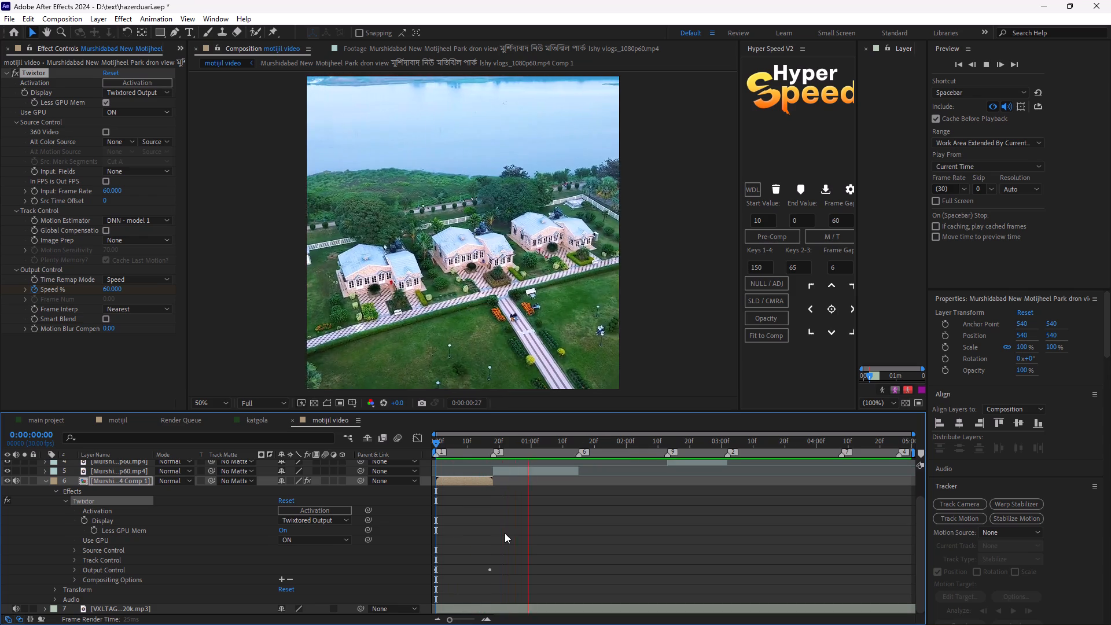
pyautogui.press('space')
pyautogui.press('space')
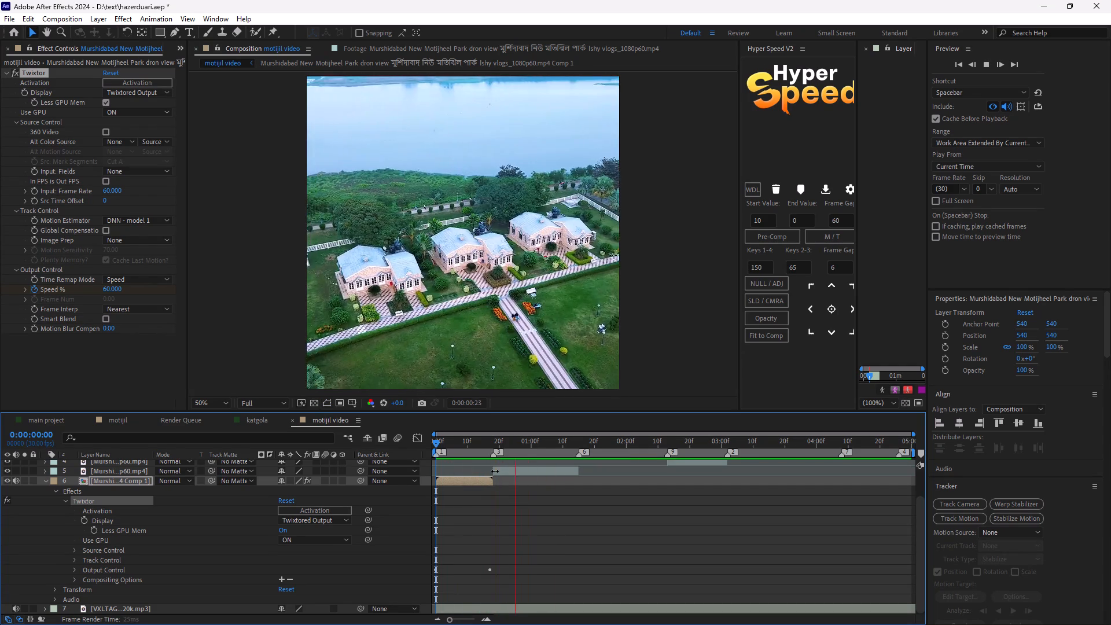
pyautogui.press('space')
pyautogui.press('space')
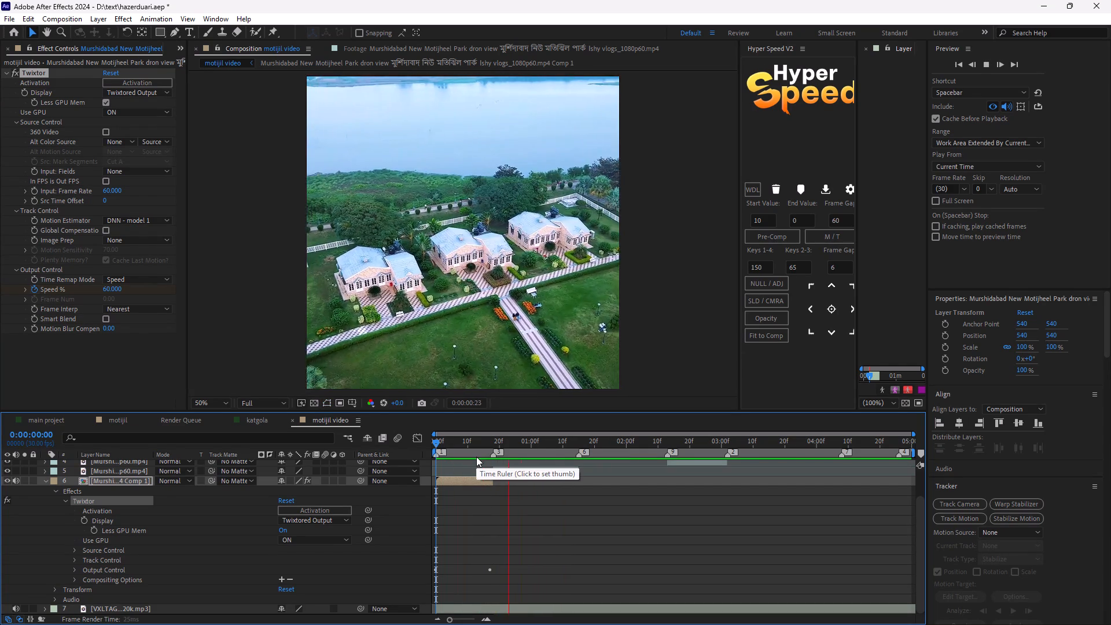
pyautogui.press('space')
# Reveal the first shot precomp's keyframes and apply Easy Ease to both Twixtor Speed % keyframes.
pyautogui.moveTo(444, 445); pyautogui.dragTo(456, 454)
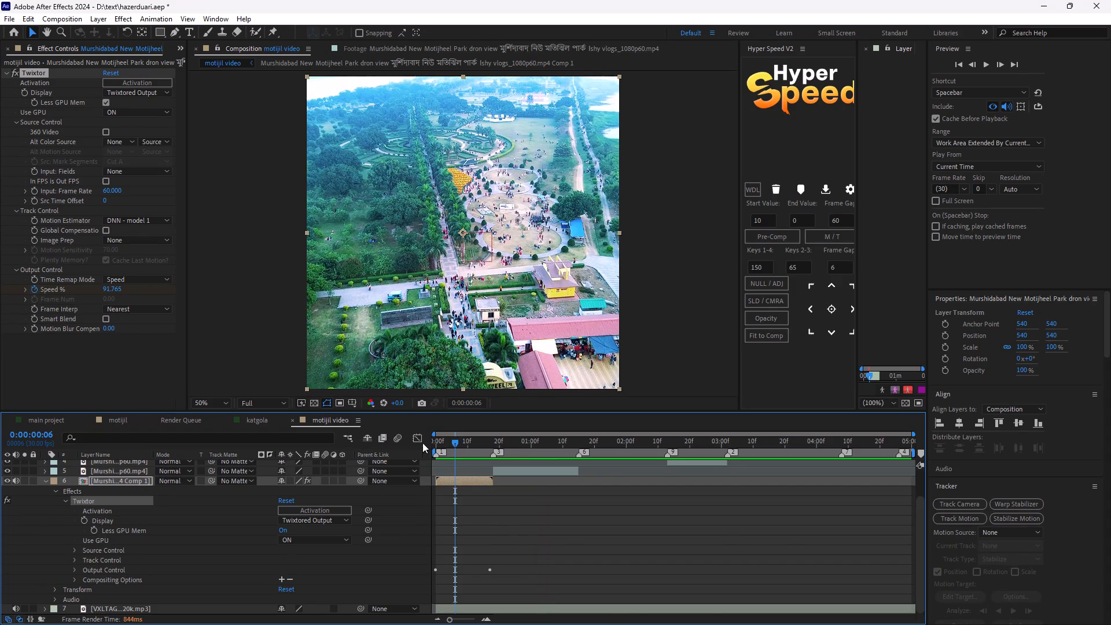
pyautogui.click(420, 436)
pyautogui.click(414, 430)
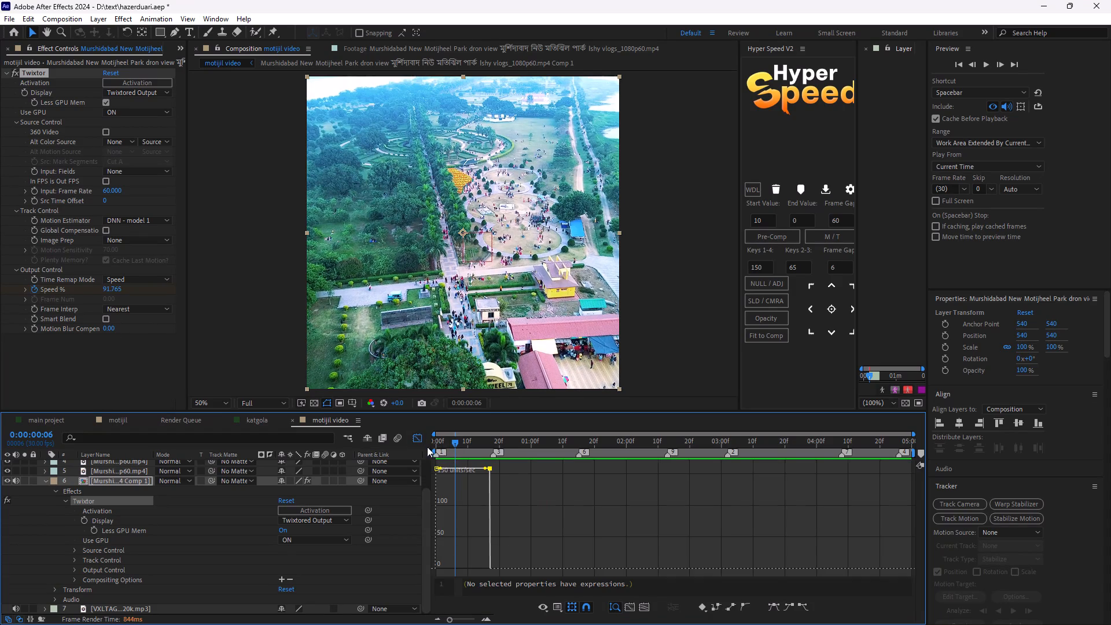
pyautogui.click(420, 437)
pyautogui.press('u')
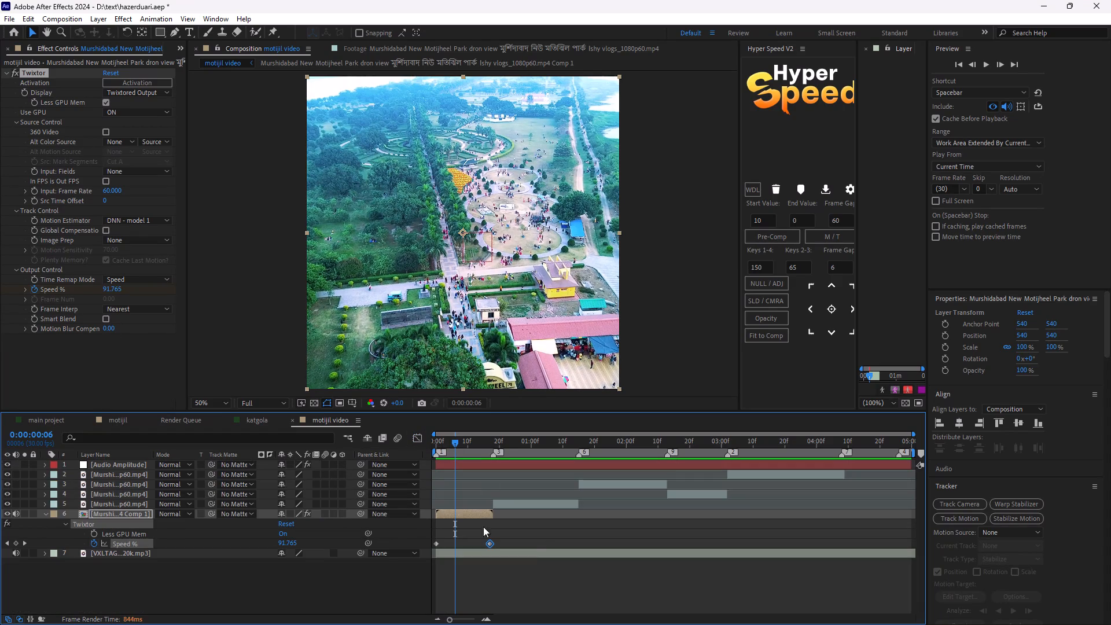
pyautogui.moveTo(543, 543); pyautogui.dragTo(395, 546)
pyautogui.press('F9')
# Reshape the Speed % speed graph with a long ease out of the first keyframe and a sharp spike into the last.
pyautogui.click(424, 434)
pyautogui.moveTo(495, 554); pyautogui.dragTo(454, 576)
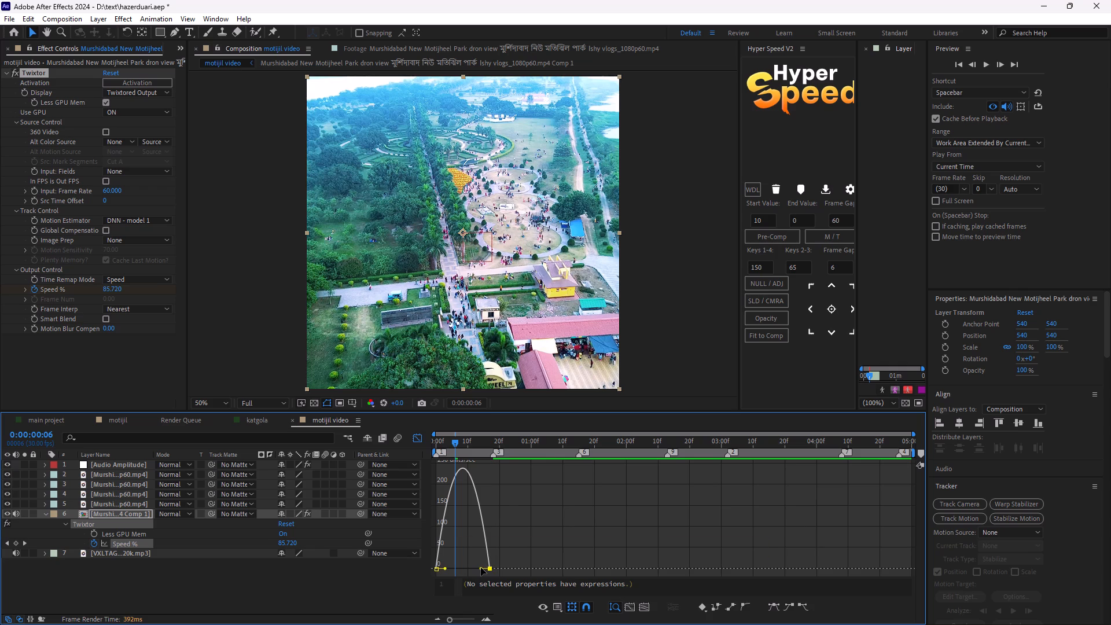
pyautogui.moveTo(481, 568); pyautogui.dragTo(493, 569)
pyautogui.moveTo(444, 567); pyautogui.dragTo(458, 568)
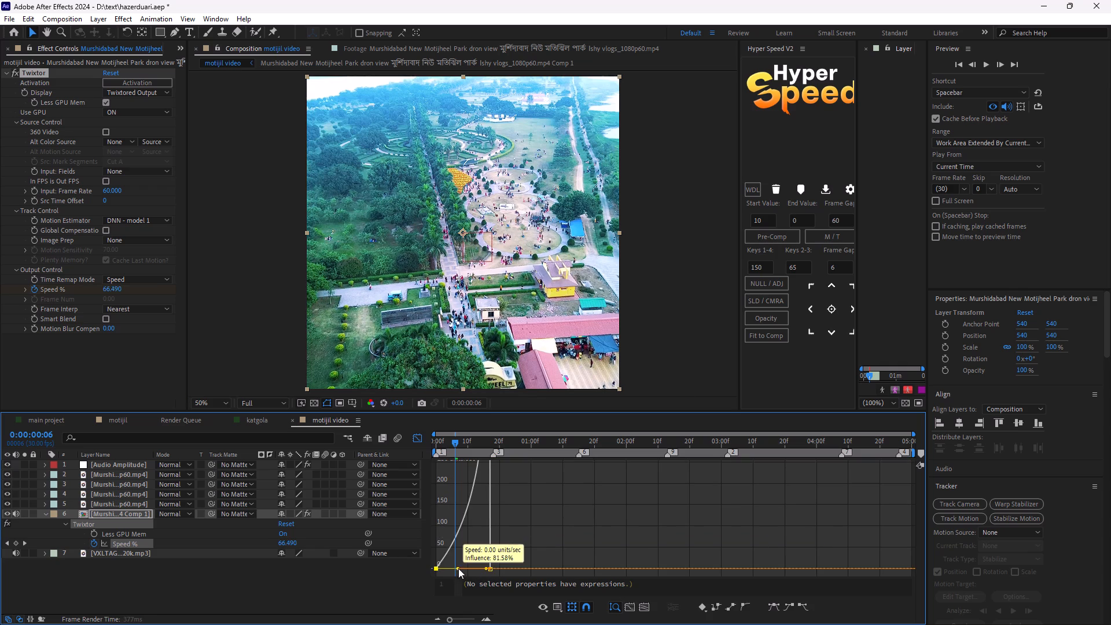
pyautogui.moveTo(458, 568); pyautogui.dragTo(461, 569)
# Preview the first shot's eased speed ramp repeatedly from the composition start.
pyautogui.moveTo(454, 447); pyautogui.dragTo(431, 473)
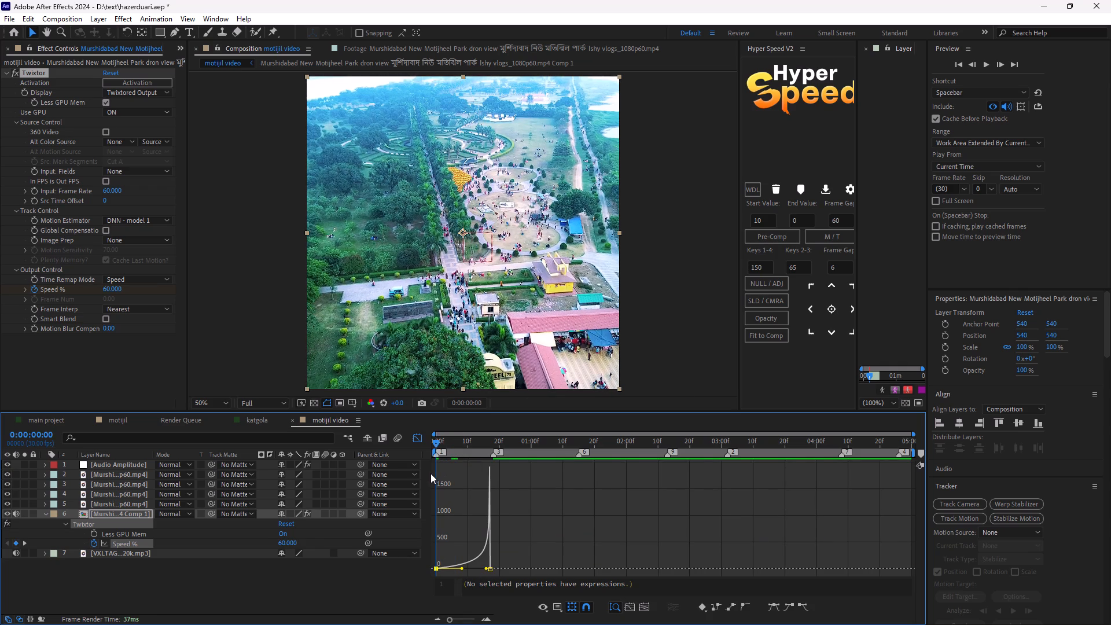
pyautogui.press('space')
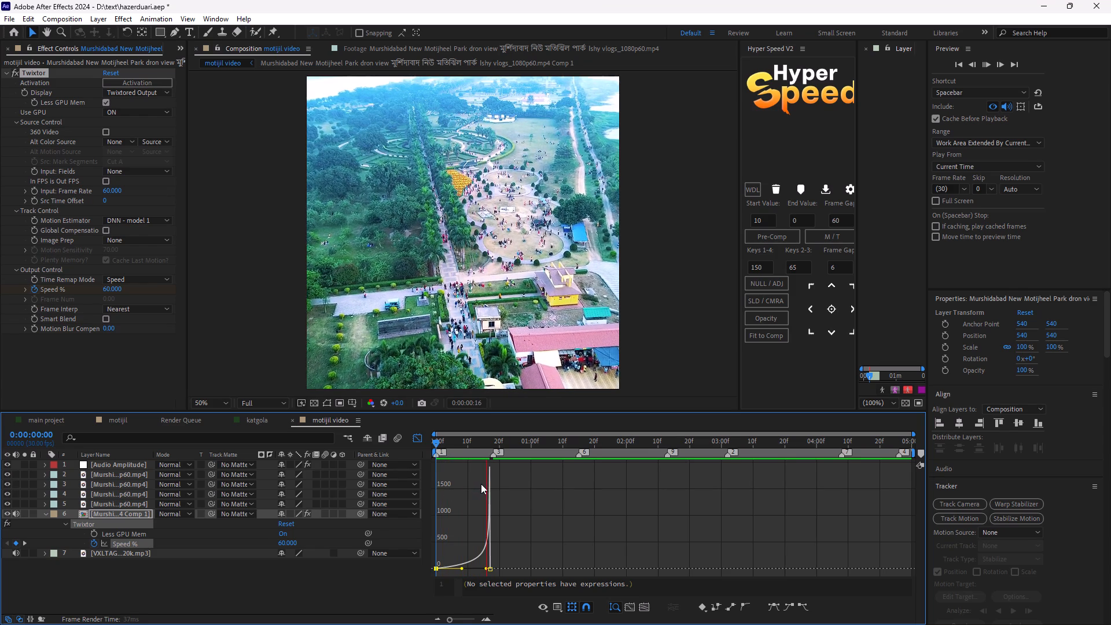
pyautogui.press('space')
pyautogui.press('space')
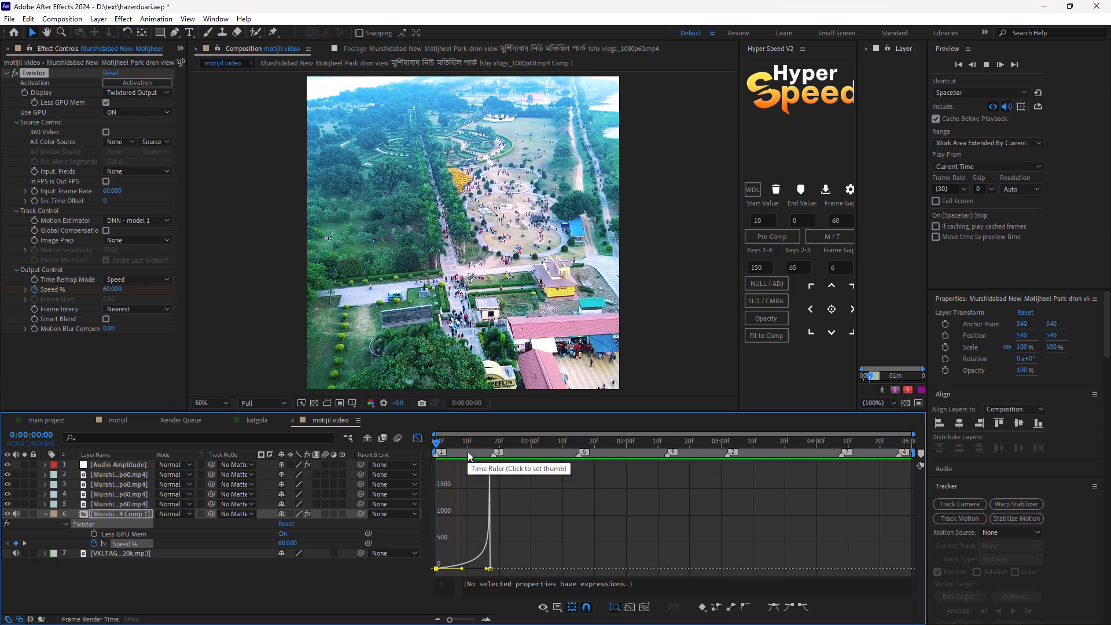
pyautogui.press('space')
pyautogui.press('space')
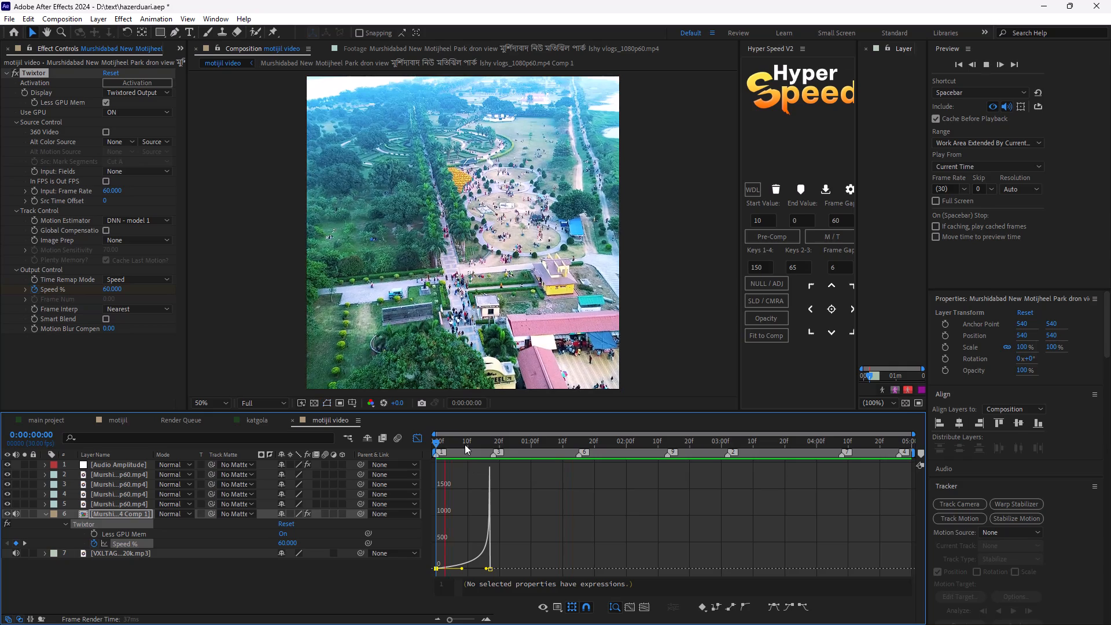
pyautogui.press('space')
pyautogui.press('space')
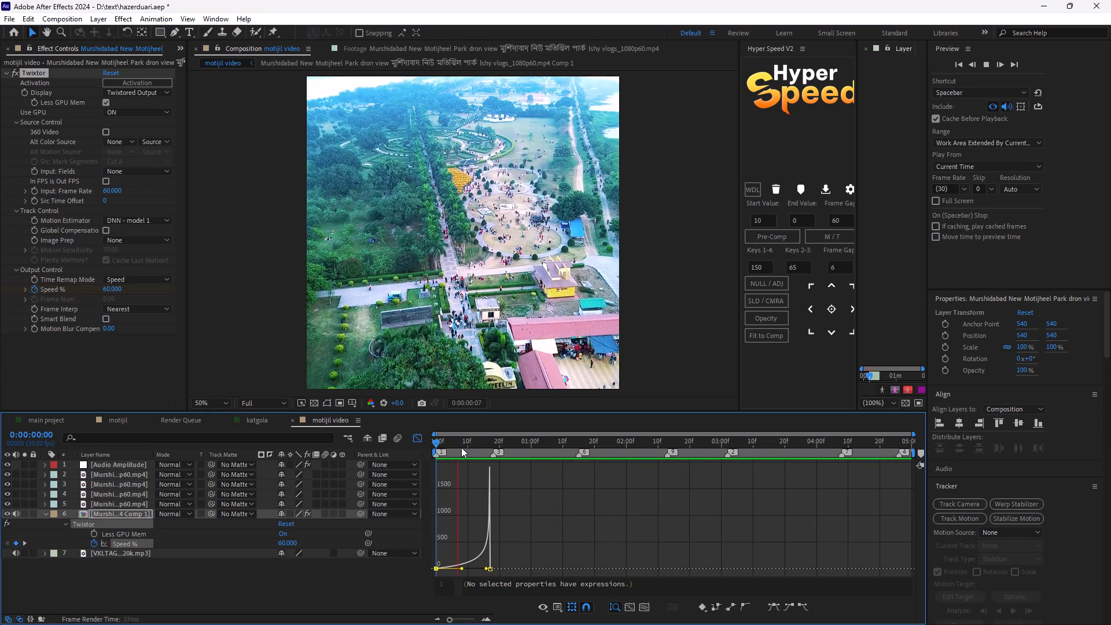
pyautogui.press('space')
pyautogui.press('space')
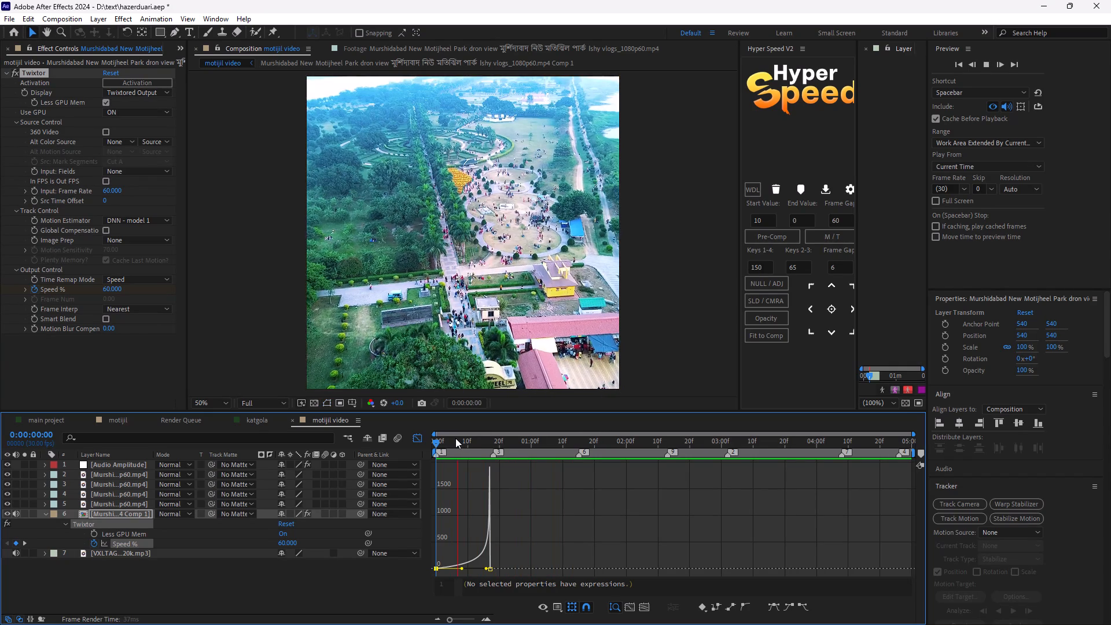
pyautogui.click(422, 431)
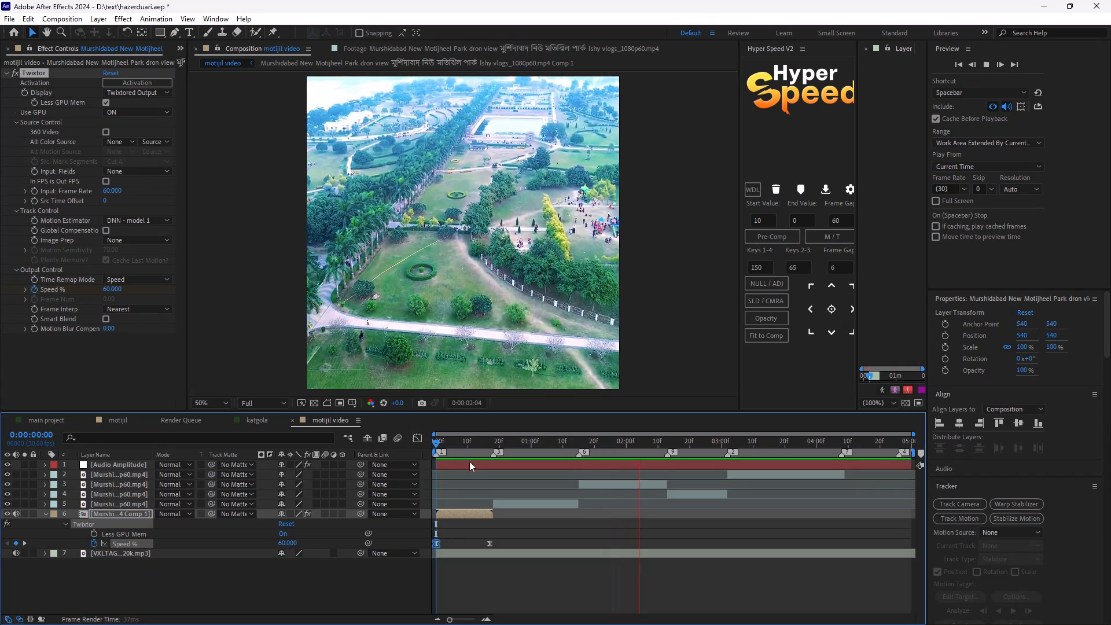
pyautogui.press('space')
# Pre-compose the four remaining drone shot layers individually using Hyper Speed's Pre-Comp.
pyautogui.moveTo(502, 532); pyautogui.dragTo(499, 539)
pyautogui.keyDown('ctrl'); pyautogui.click(513, 504); pyautogui.keyUp('ctrl')
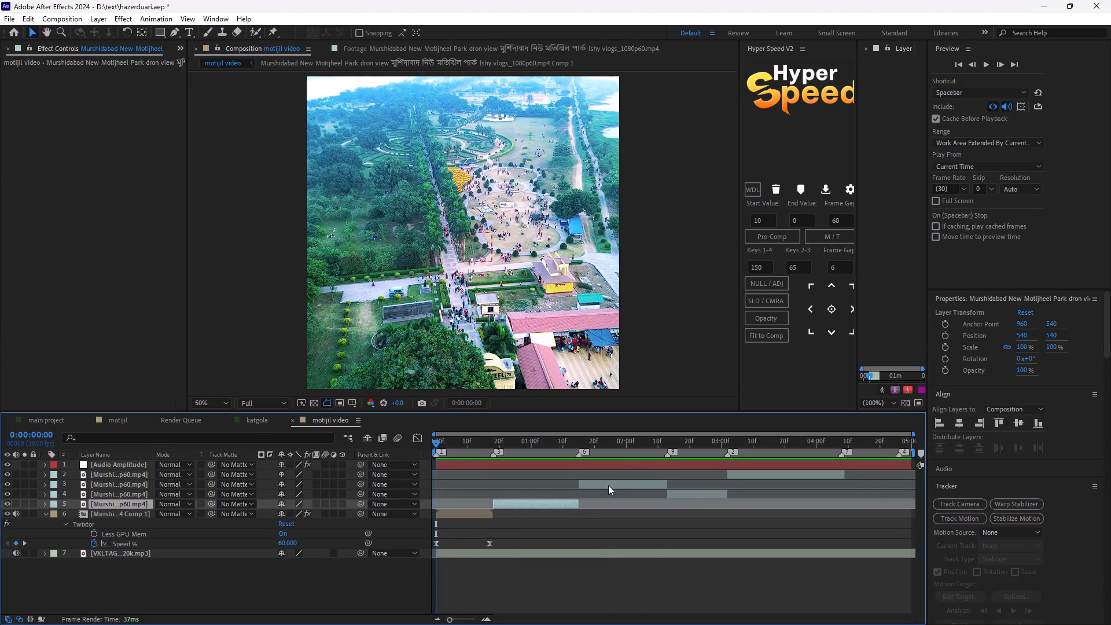
pyautogui.keyDown('ctrl'); pyautogui.click(613, 483); pyautogui.keyUp('ctrl')
pyautogui.keyDown('ctrl'); pyautogui.click(697, 491); pyautogui.keyUp('ctrl')
pyautogui.keyDown('ctrl'); pyautogui.click(744, 472); pyautogui.keyUp('ctrl')
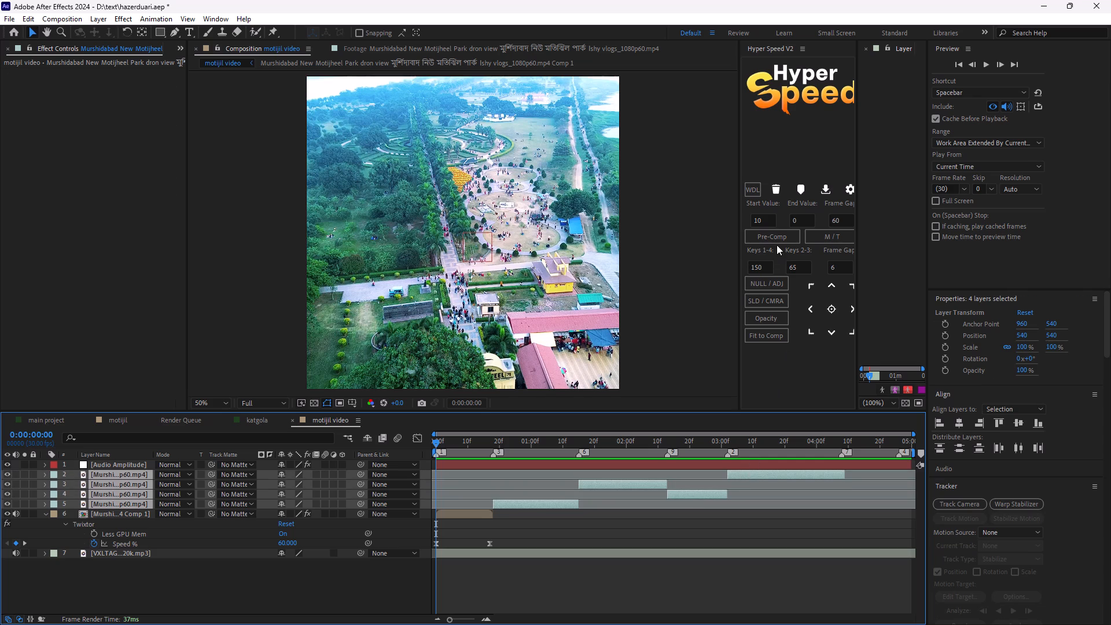
pyautogui.click(777, 245)
pyautogui.click(777, 237)
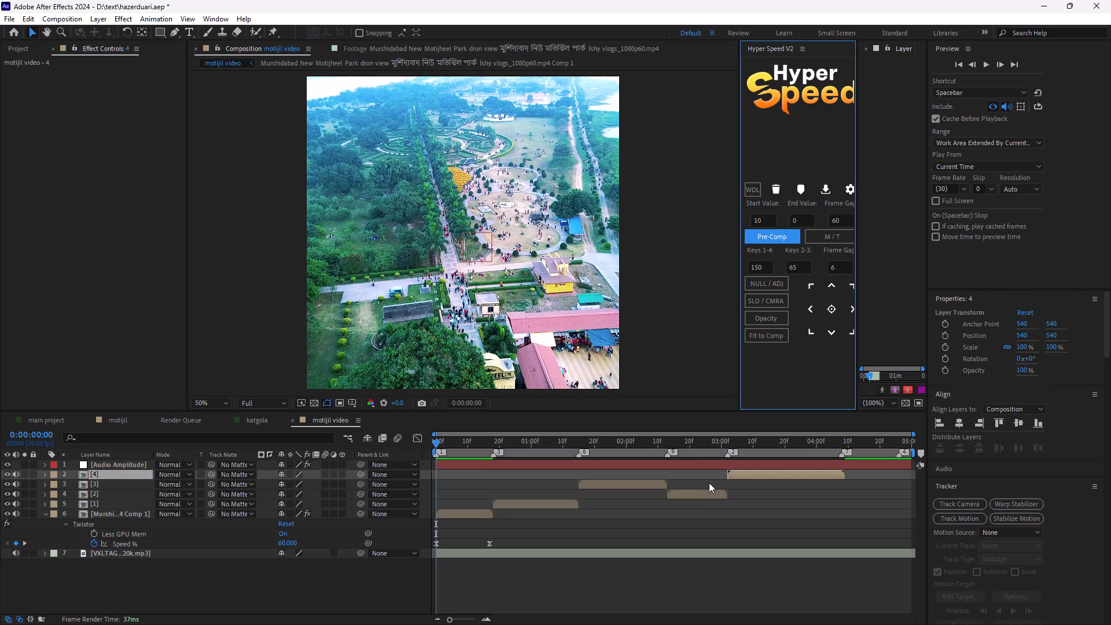
# Copy both eased Twixtor Speed % keyframes from the first shot's precomp.
pyautogui.moveTo(505, 541); pyautogui.dragTo(440, 547)
pyautogui.moveTo(512, 541); pyautogui.dragTo(509, 542)
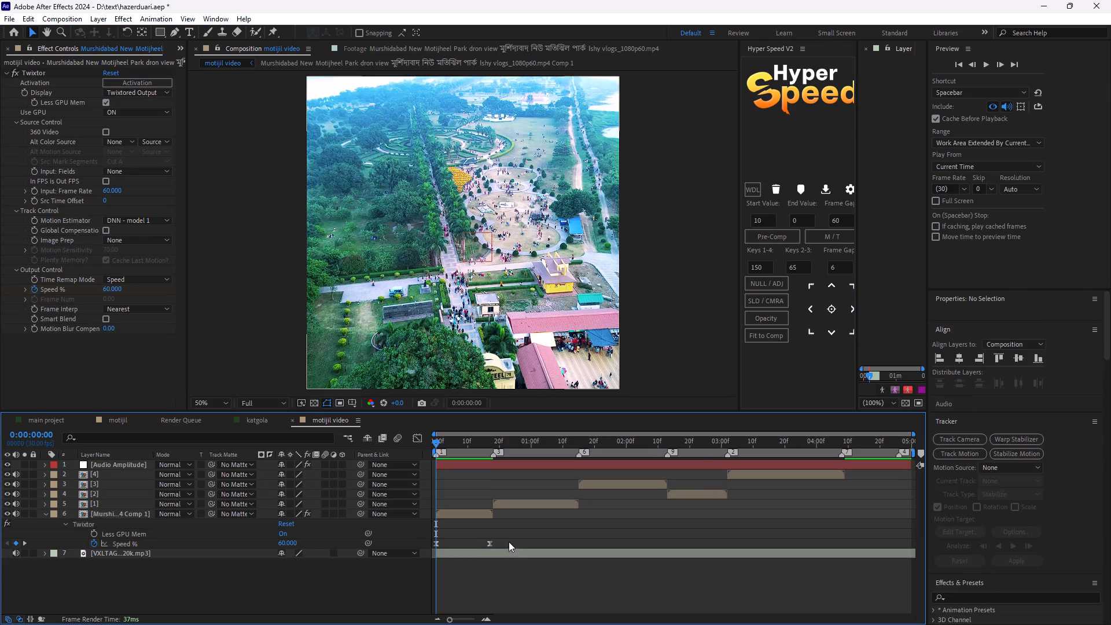
pyautogui.moveTo(509, 542); pyautogui.dragTo(403, 549)
pyautogui.hotkey('ctrl', 'c')
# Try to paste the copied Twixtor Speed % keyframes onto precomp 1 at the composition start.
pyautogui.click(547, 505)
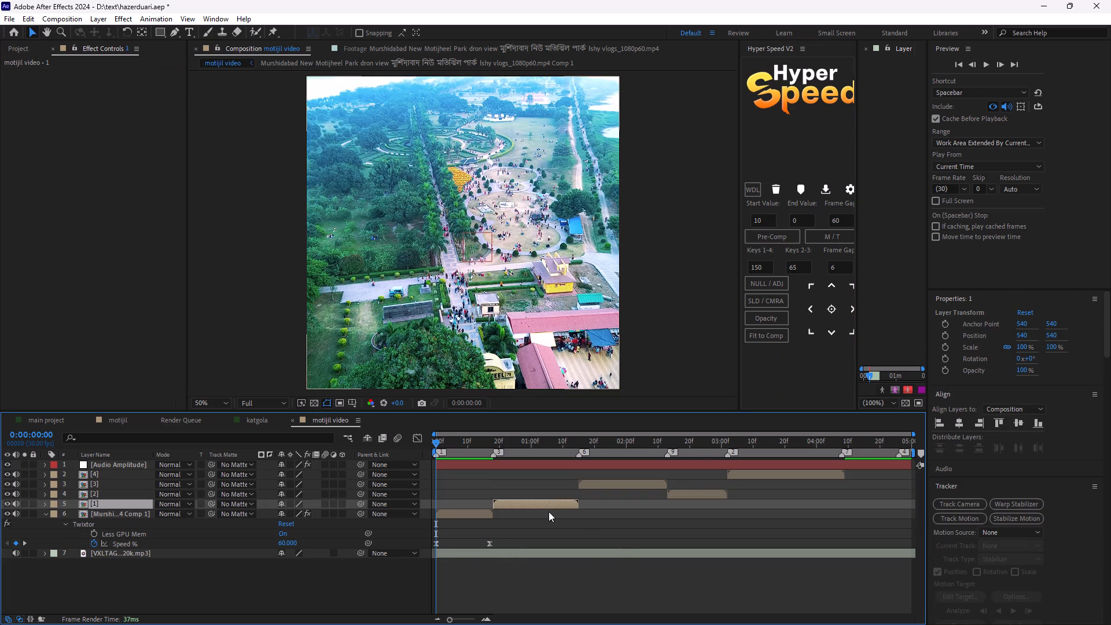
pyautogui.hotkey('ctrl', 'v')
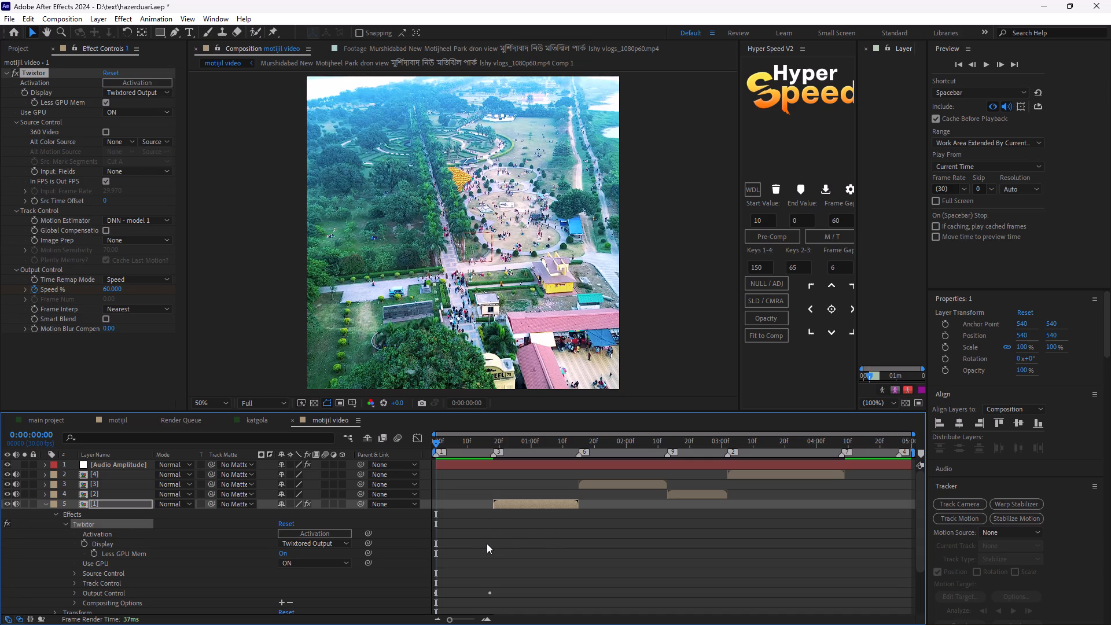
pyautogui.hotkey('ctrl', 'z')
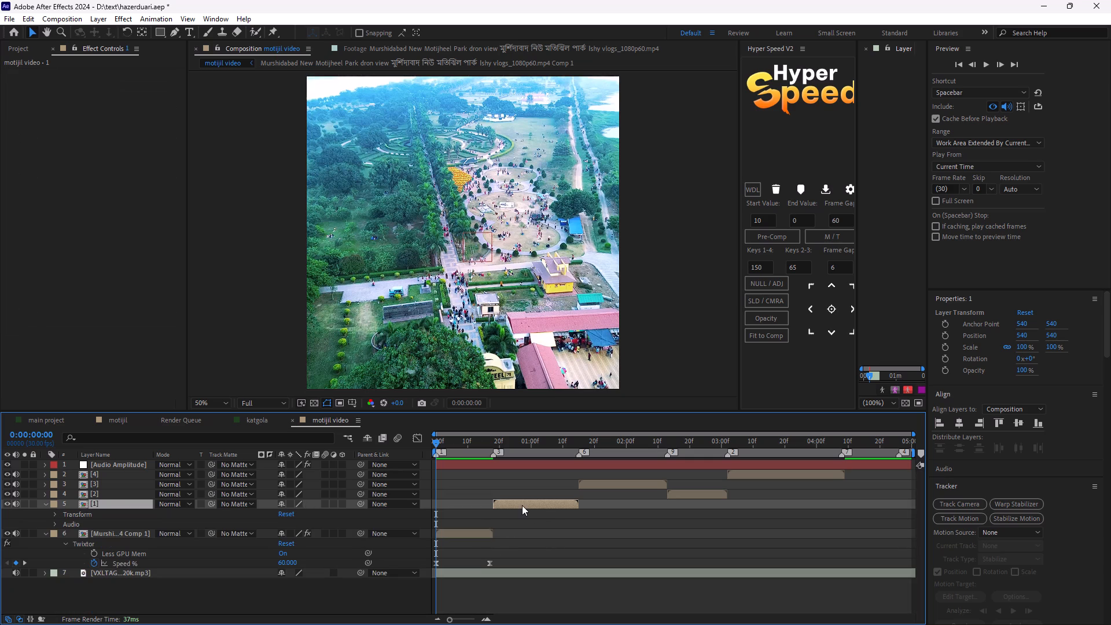
# Paste the copied Twixtor Speed % keyframes onto precomp 1 at its first frame, 0:00:00:18.
pyautogui.click(522, 505)
pyautogui.moveTo(437, 442); pyautogui.dragTo(495, 493)
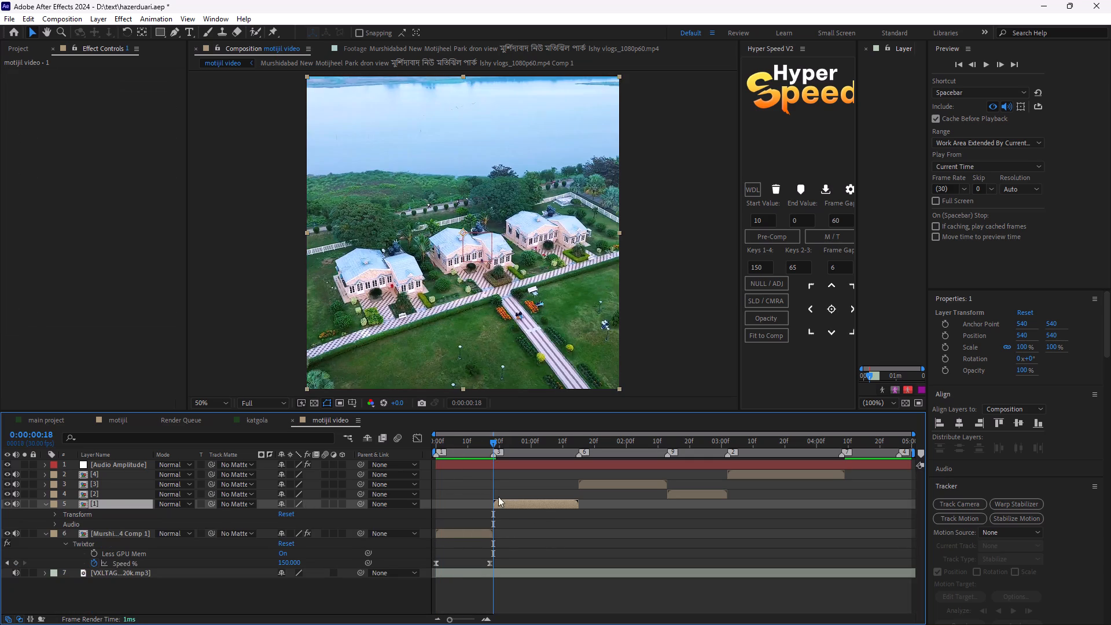
pyautogui.hotkey('ctrl', 'v')
pyautogui.scroll(-1, 514, 528)
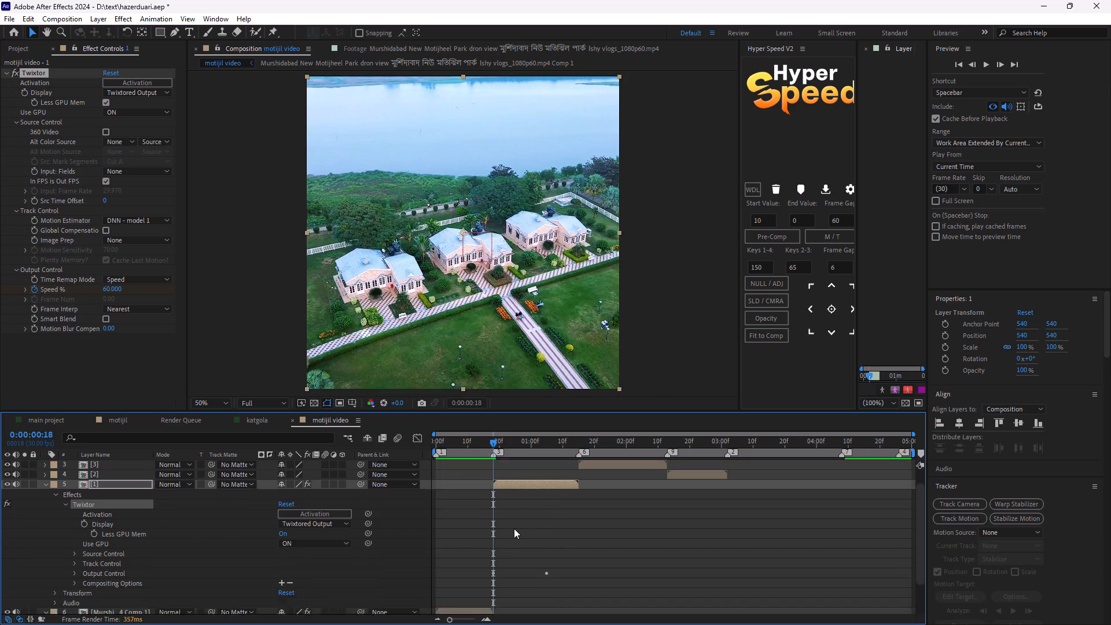
pyautogui.scroll(-2, 514, 528)
pyautogui.scroll(3, 514, 528)
# Move only precomp 1's last Speed % keyframe to the layer's last frame, 0:00:01:14.
pyautogui.press('u')
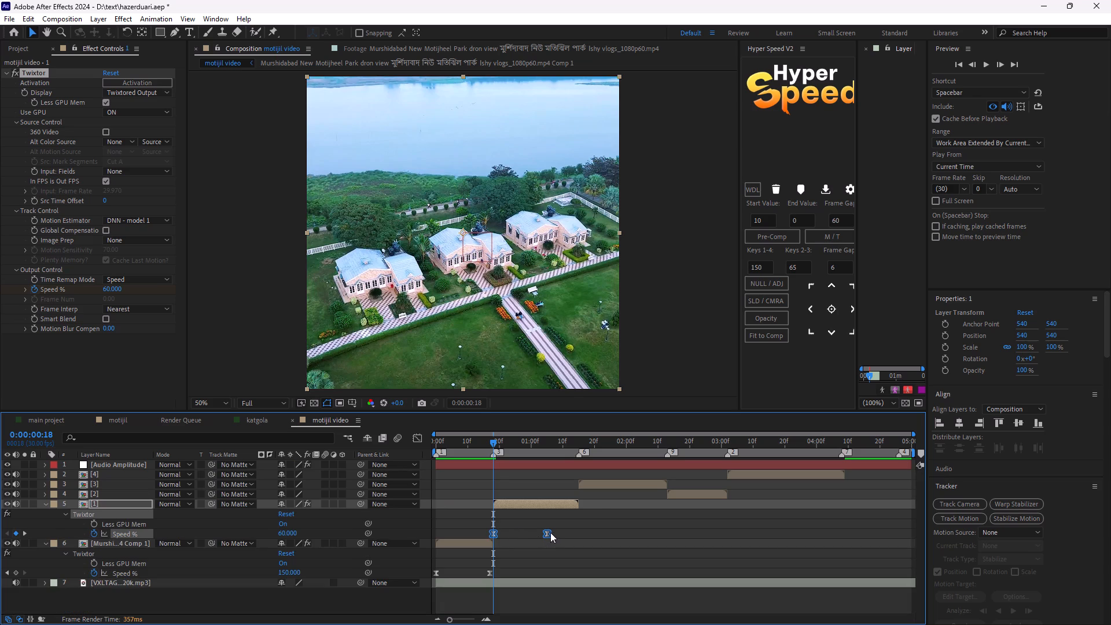
pyautogui.moveTo(548, 534); pyautogui.dragTo(555, 534)
pyautogui.hotkey('ctrl', 'z')
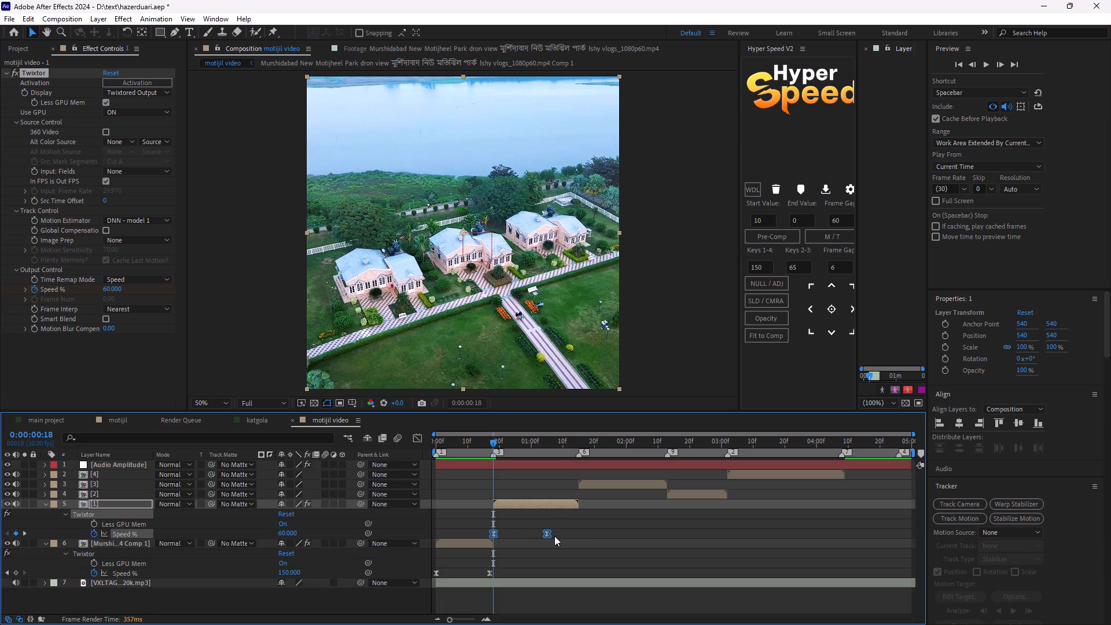
pyautogui.keyDown('alt'); pyautogui.moveTo(549, 535); pyautogui.dragTo(577, 542); pyautogui.keyUp('alt')
pyautogui.press('o')
# Paste the copied Twixtor Speed % keyframes onto precomp 3 at its first frame, 0:00:01:15.
pyautogui.click(597, 486)
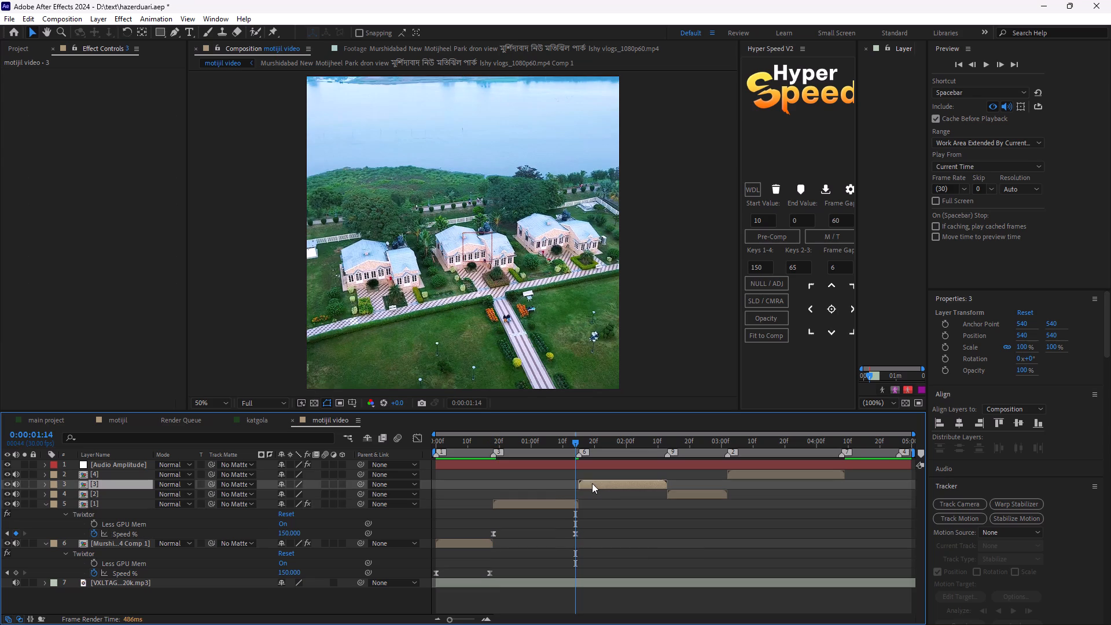
pyautogui.moveTo(579, 443); pyautogui.dragTo(580, 450)
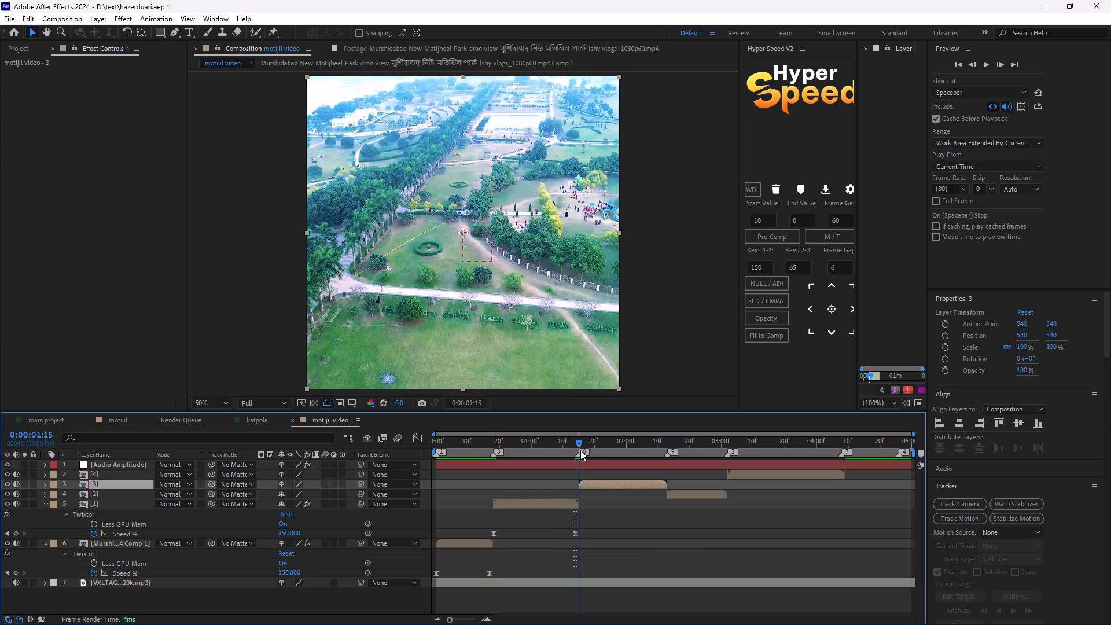
pyautogui.moveTo(580, 450); pyautogui.dragTo(580, 451)
pyautogui.click(615, 484)
pyautogui.hotkey('ctrl', 'v')
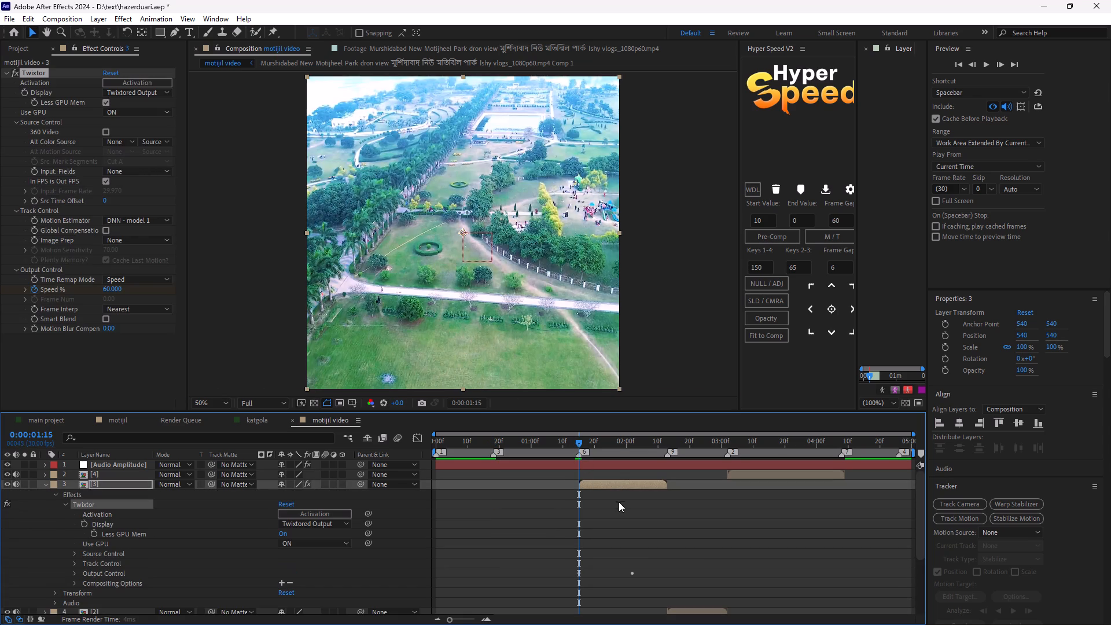
# Move only precomp 3's last Speed % keyframe to the layer's last frame, 0:00:02:12.
pyautogui.press('u')
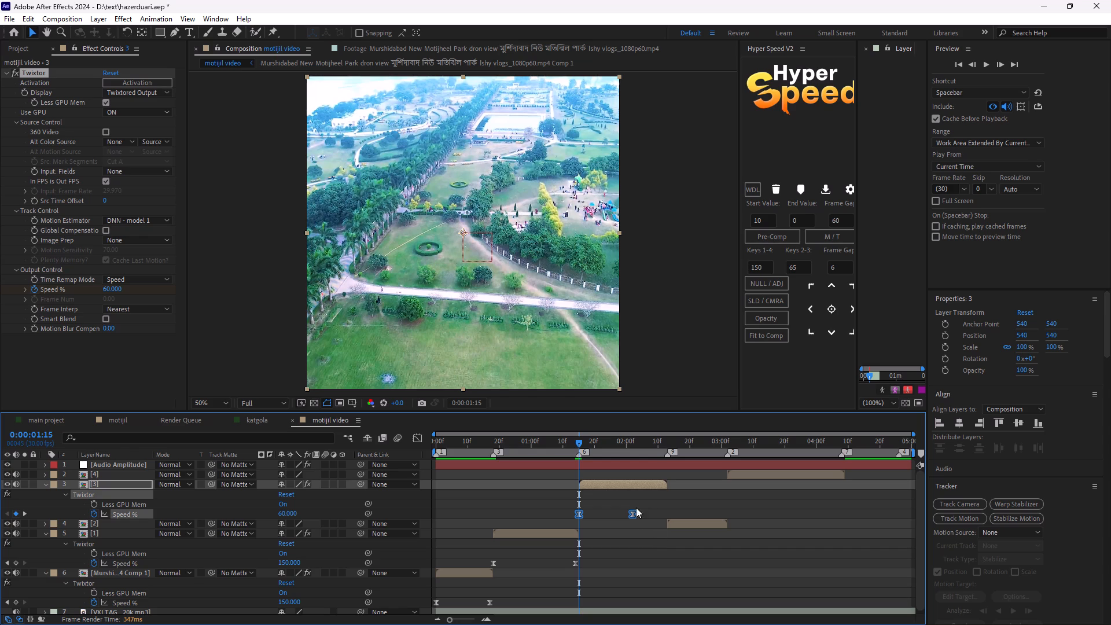
pyautogui.click(632, 502)
pyautogui.click(633, 510)
pyautogui.click(22, 510)
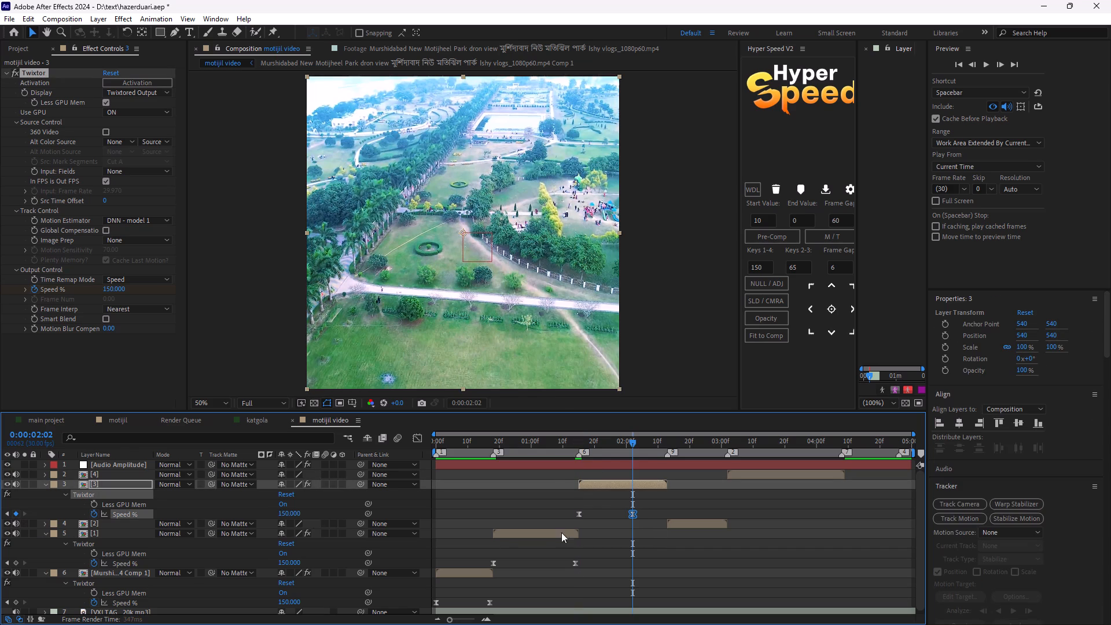
pyautogui.keyDown('alt'); pyautogui.moveTo(632, 514); pyautogui.dragTo(639, 516); pyautogui.keyUp('alt')
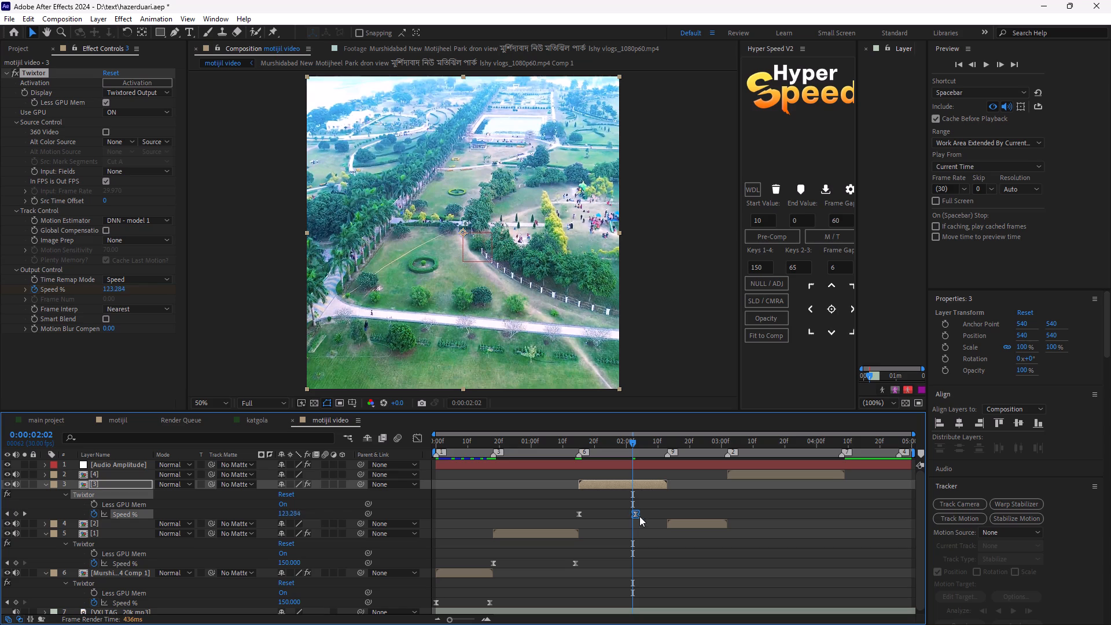
pyautogui.keyDown('alt'); pyautogui.moveTo(639, 516); pyautogui.dragTo(665, 528); pyautogui.keyUp('alt')
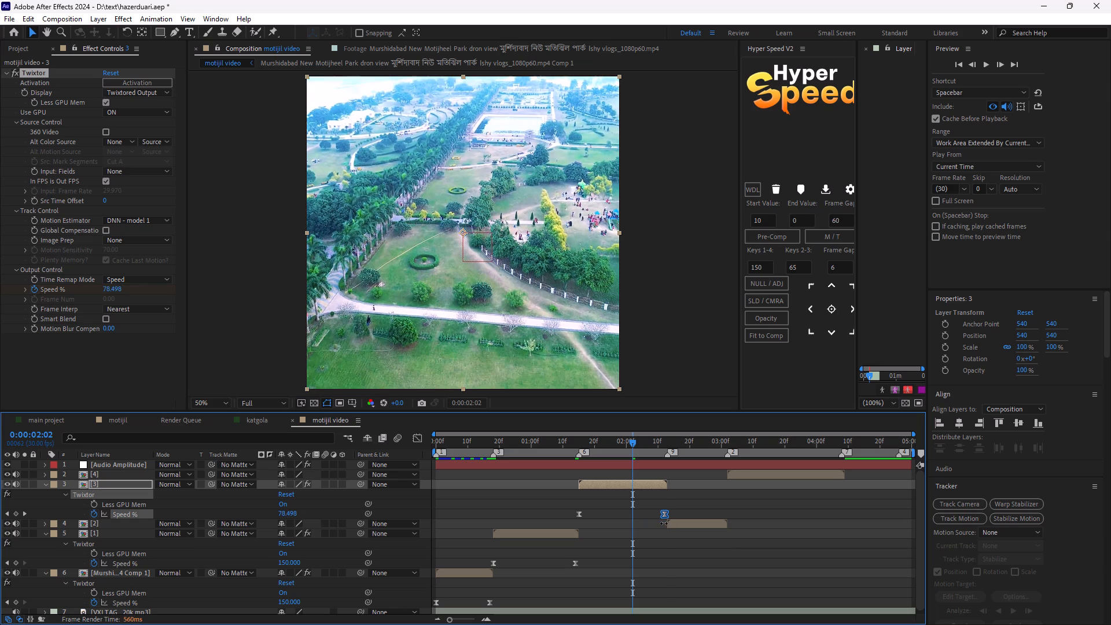
pyautogui.press('o')
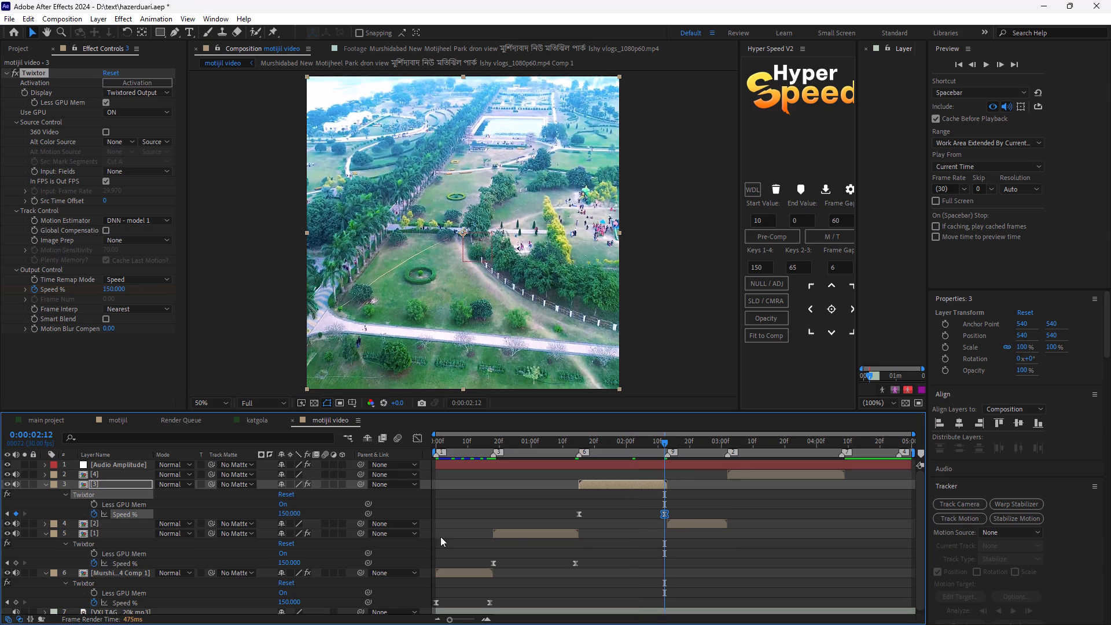
# Move precomp 2 above precomp 3 in the layer stack.
pyautogui.moveTo(118, 524); pyautogui.dragTo(122, 475)
# Paste the copied Twixtor Speed % keyframes onto precomp 2 at 0:00:02:14 and reveal its keyframes at the layer's end.
pyautogui.moveTo(664, 438); pyautogui.dragTo(669, 446)
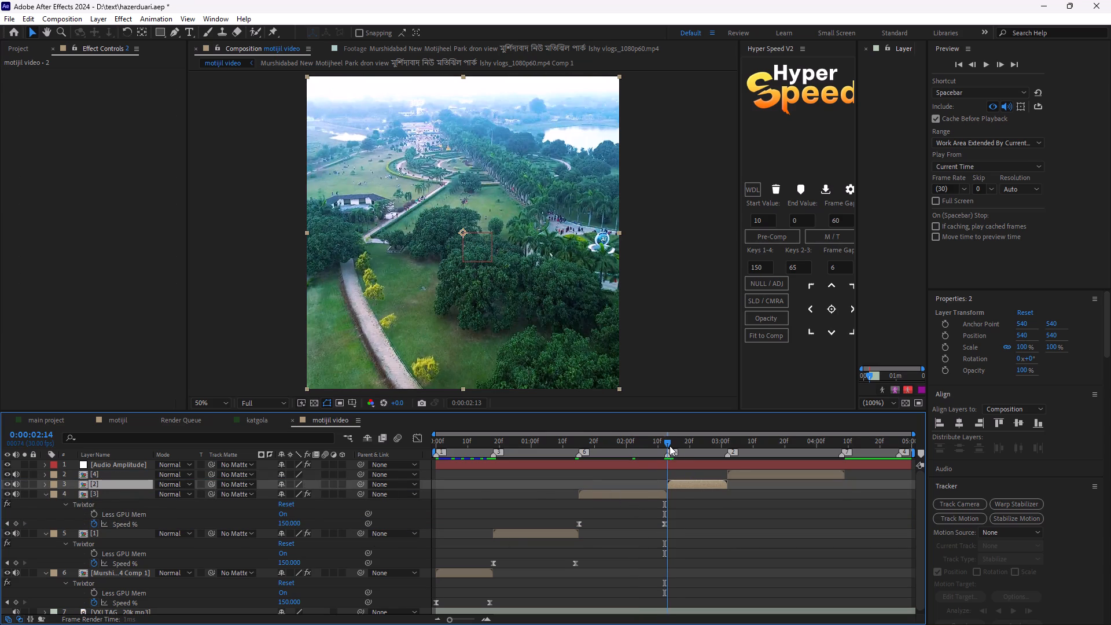
pyautogui.moveTo(669, 446); pyautogui.dragTo(672, 448)
pyautogui.click(679, 487)
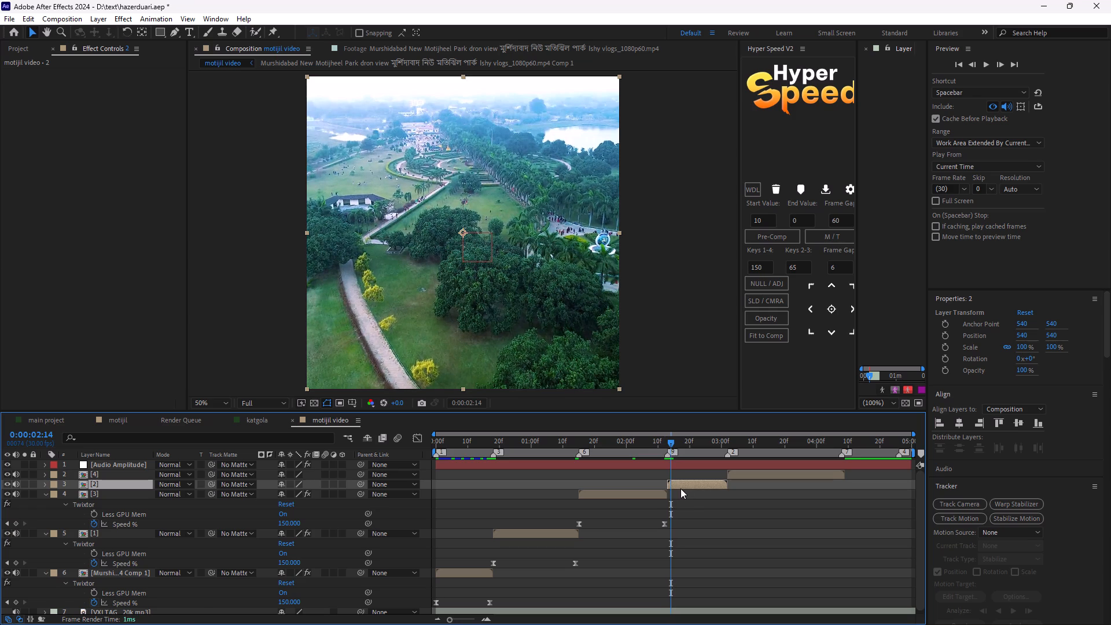
pyautogui.hotkey('ctrl', 'v')
pyautogui.press('u')
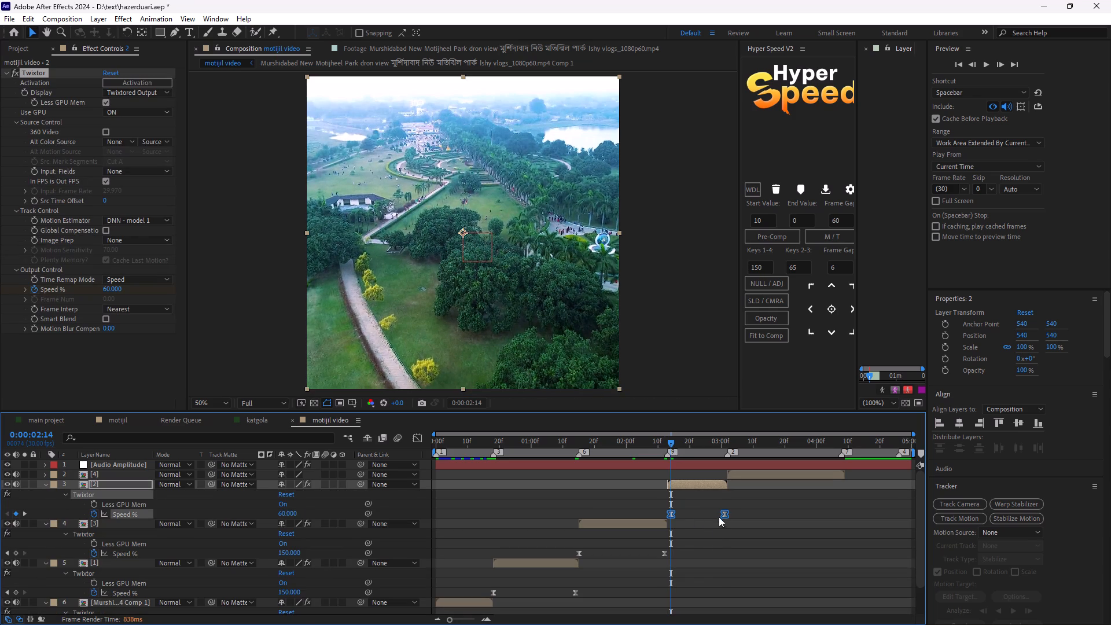
pyautogui.press('o')
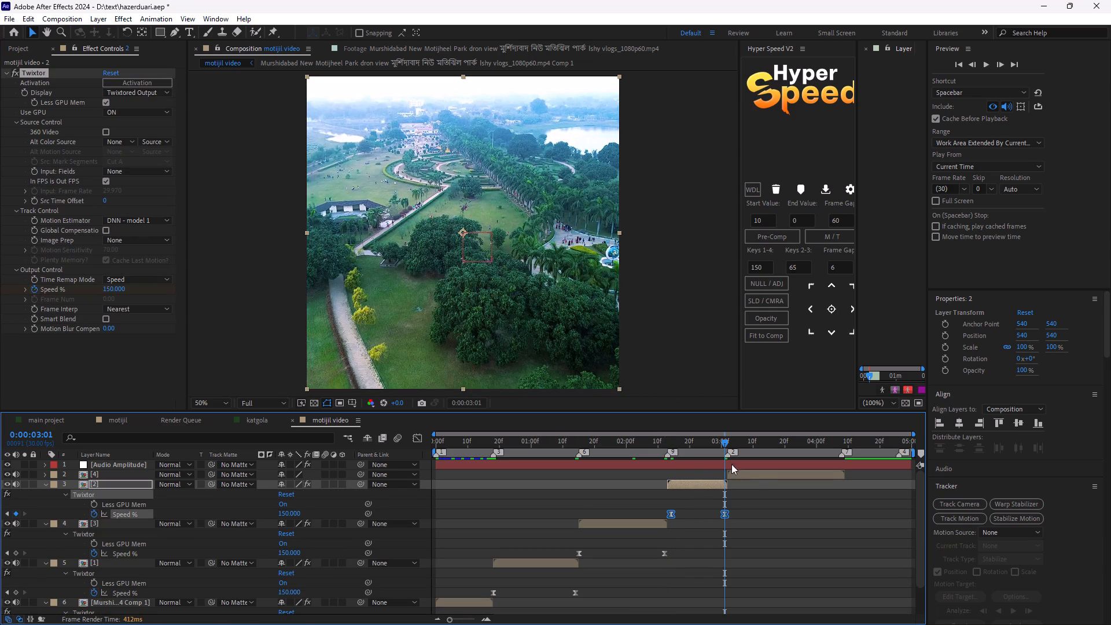
# Paste the copied Twixtor Speed % keyframes onto precomp 4 at its first frame, 0:00:03:02.
pyautogui.moveTo(724, 443); pyautogui.dragTo(728, 448)
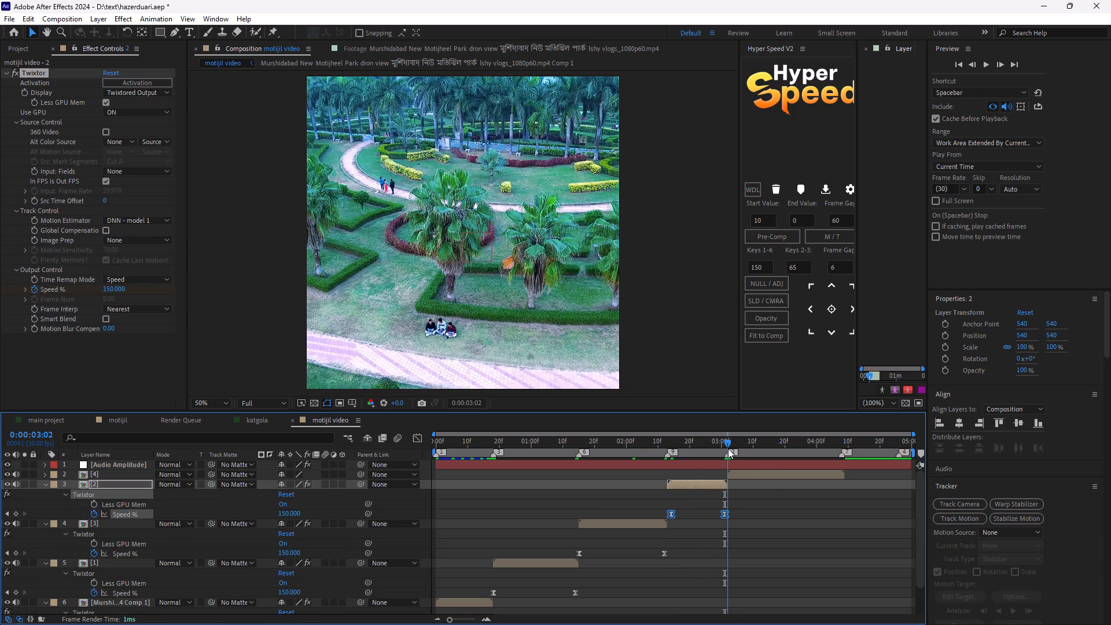
pyautogui.moveTo(728, 448); pyautogui.dragTo(728, 451)
pyautogui.click(741, 475)
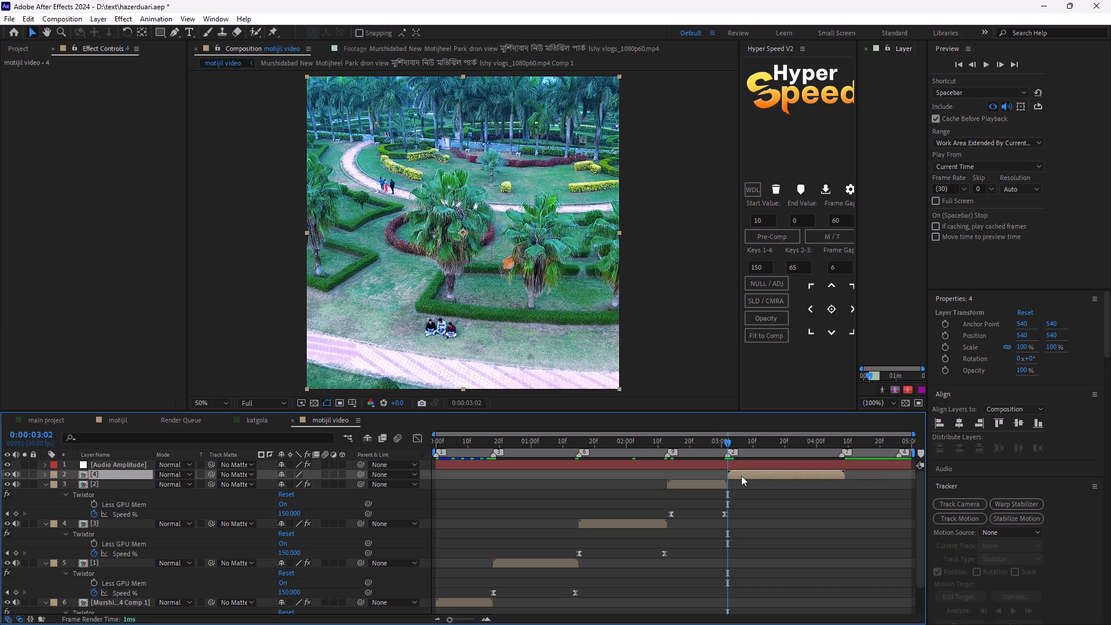
pyautogui.hotkey('ctrl', 'v')
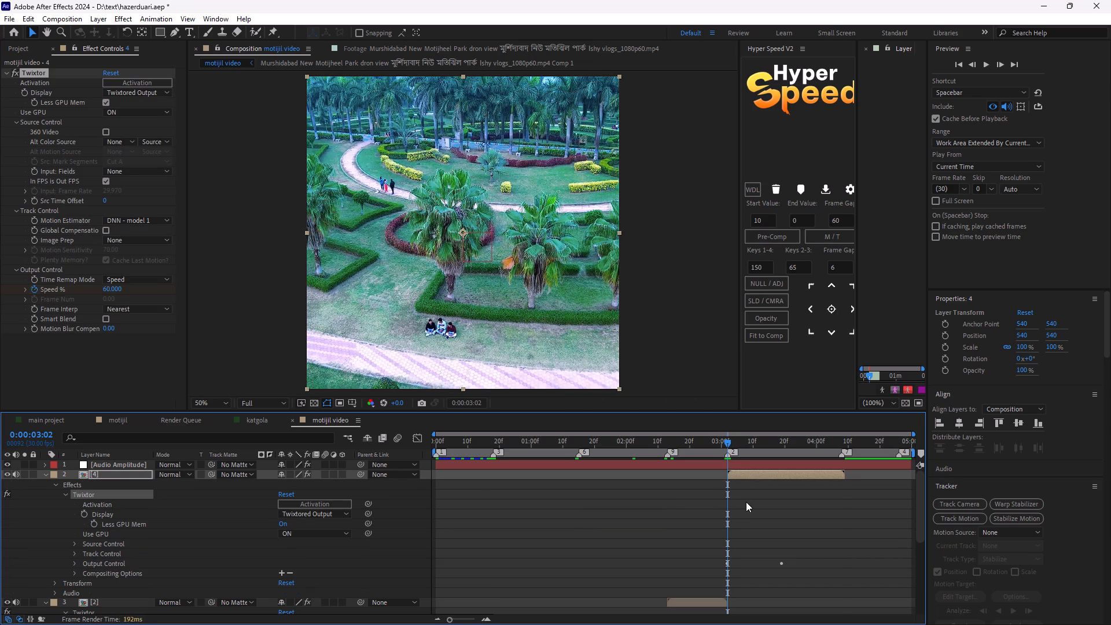
# Move only precomp 4's last Speed % keyframe to the layer's last frame, 0:00:04:08.
pyautogui.press('o')
pyautogui.press('u')
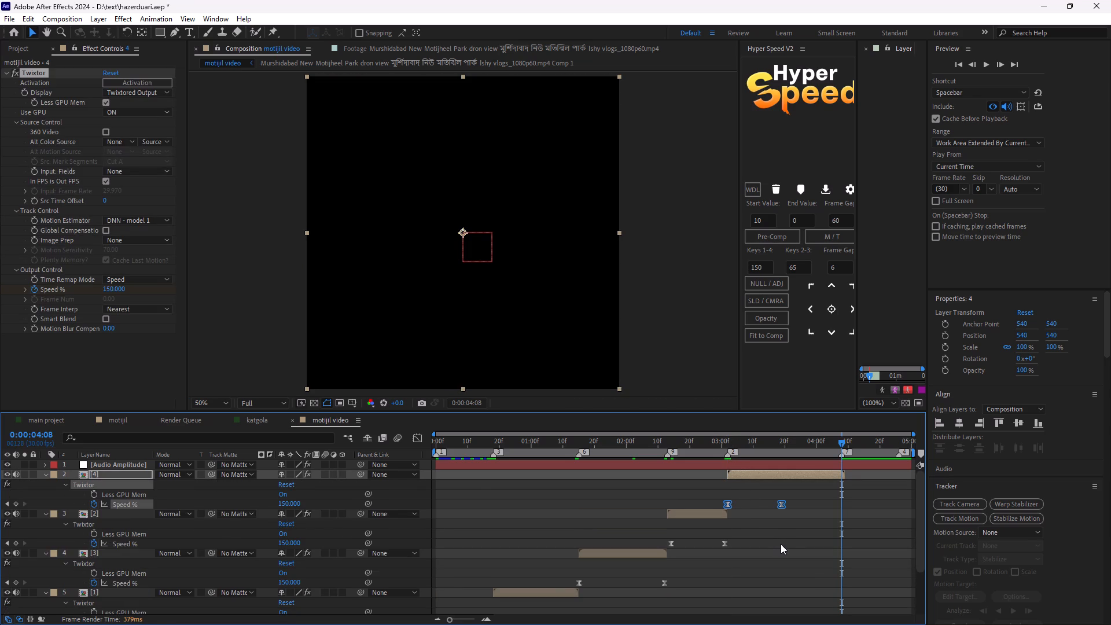
pyautogui.click(782, 505)
pyautogui.click(793, 497)
pyautogui.click(783, 504)
pyautogui.keyDown('alt'); pyautogui.moveTo(783, 505); pyautogui.dragTo(841, 542); pyautogui.keyUp('alt')
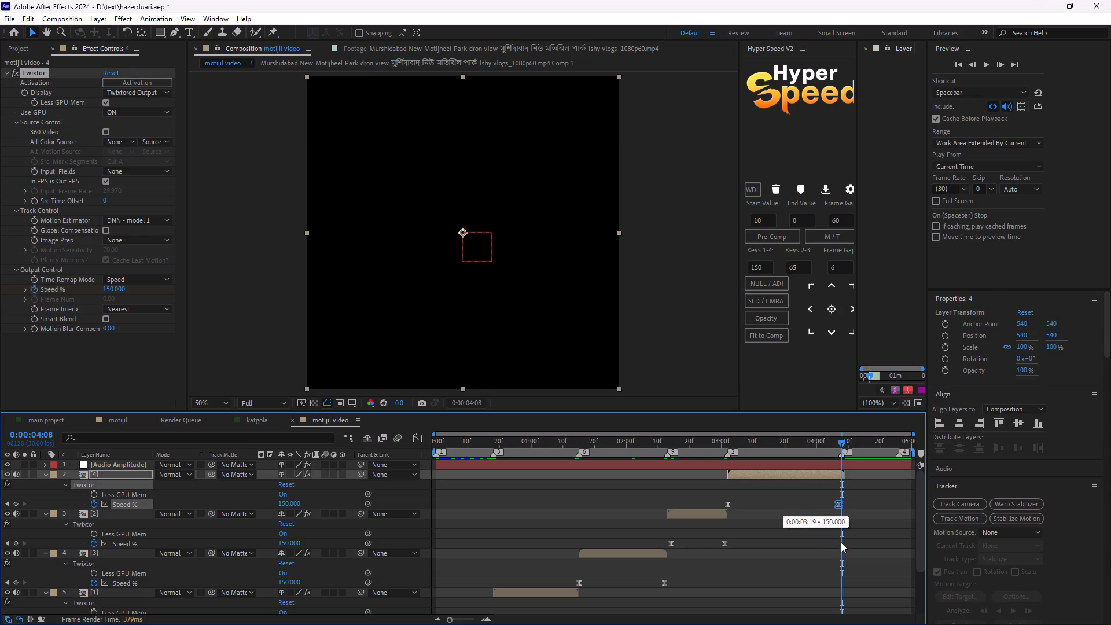
pyautogui.keyDown('alt'); pyautogui.moveTo(841, 542); pyautogui.dragTo(842, 549); pyautogui.keyUp('alt')
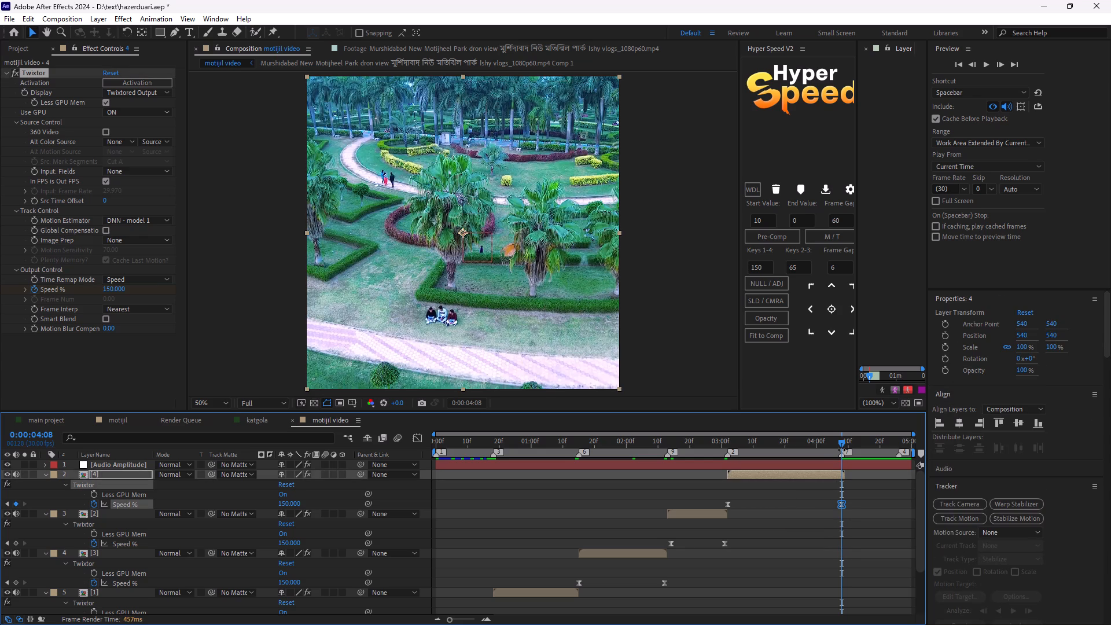
# Preview the motijil video composition from 0:00:00:00 to check the speed ramps across the shots.
pyautogui.moveTo(841, 444); pyautogui.dragTo(160, 476)
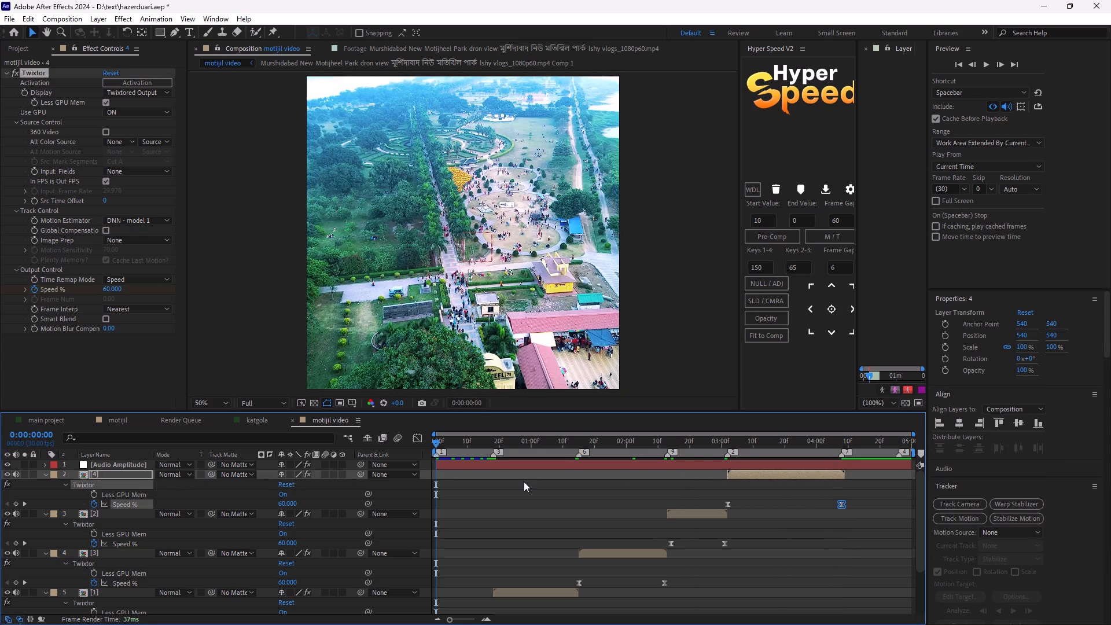
pyautogui.click(524, 482)
pyautogui.press('space')
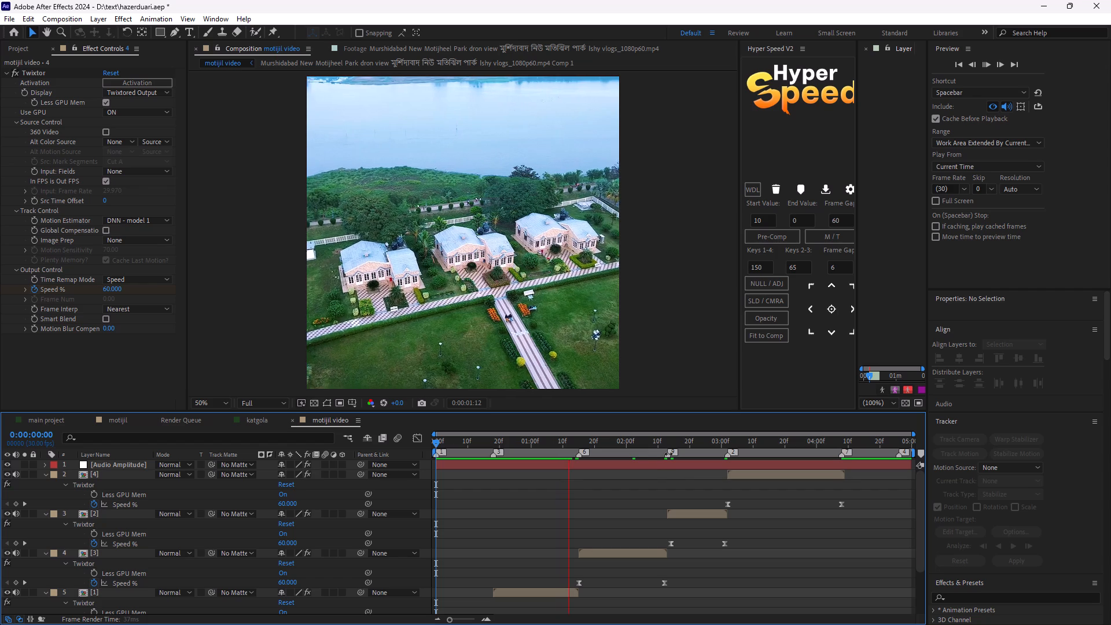
pyautogui.press('space')
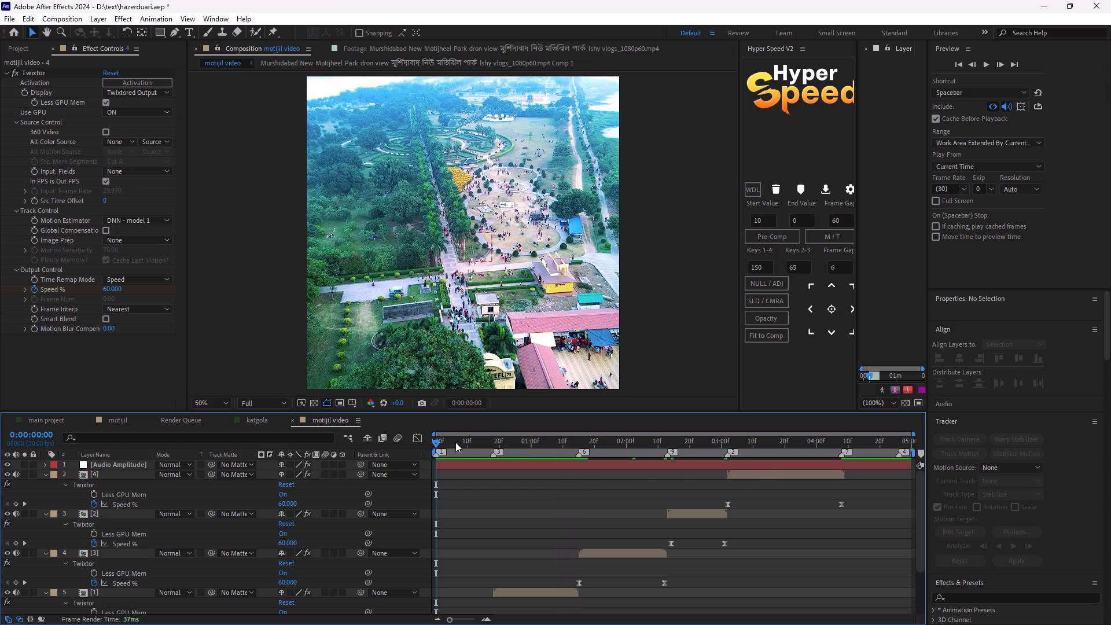
pyautogui.press('space')
pyautogui.press('space')
pyautogui.moveTo(445, 447); pyautogui.dragTo(392, 468)
pyautogui.press('space')
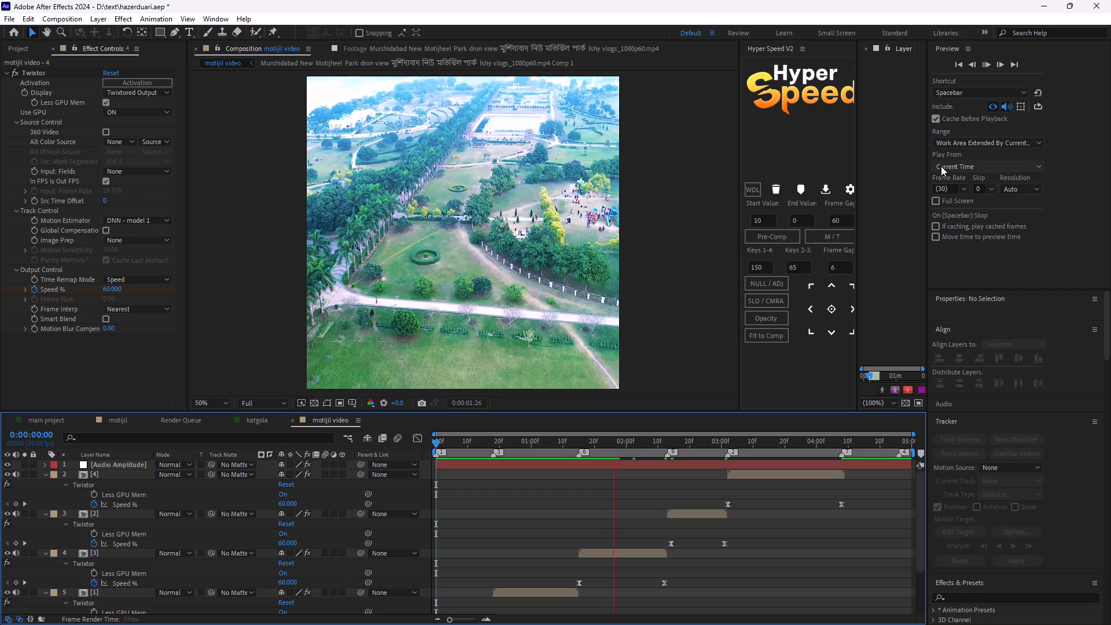
# Turn off Cache Before Playback in the preview settings.
pyautogui.click(944, 119)
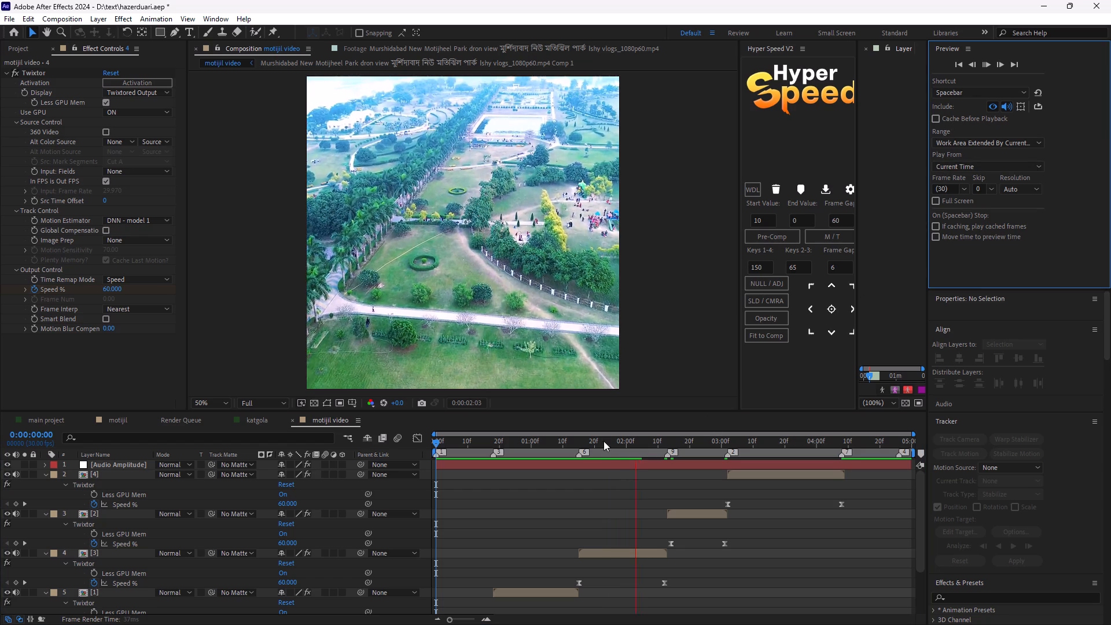
# Play the composition from the beginning to review the speed-ramped shots against the beat markers.
pyautogui.press('space')
pyautogui.moveTo(448, 443); pyautogui.dragTo(413, 459)
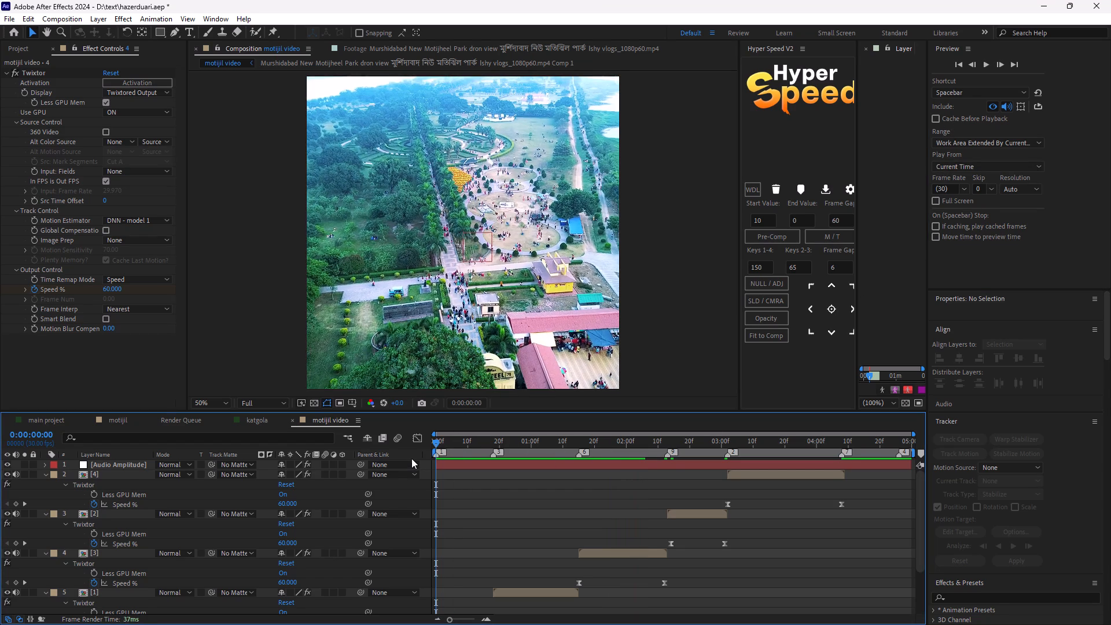
pyautogui.press('space')
pyautogui.press('space')
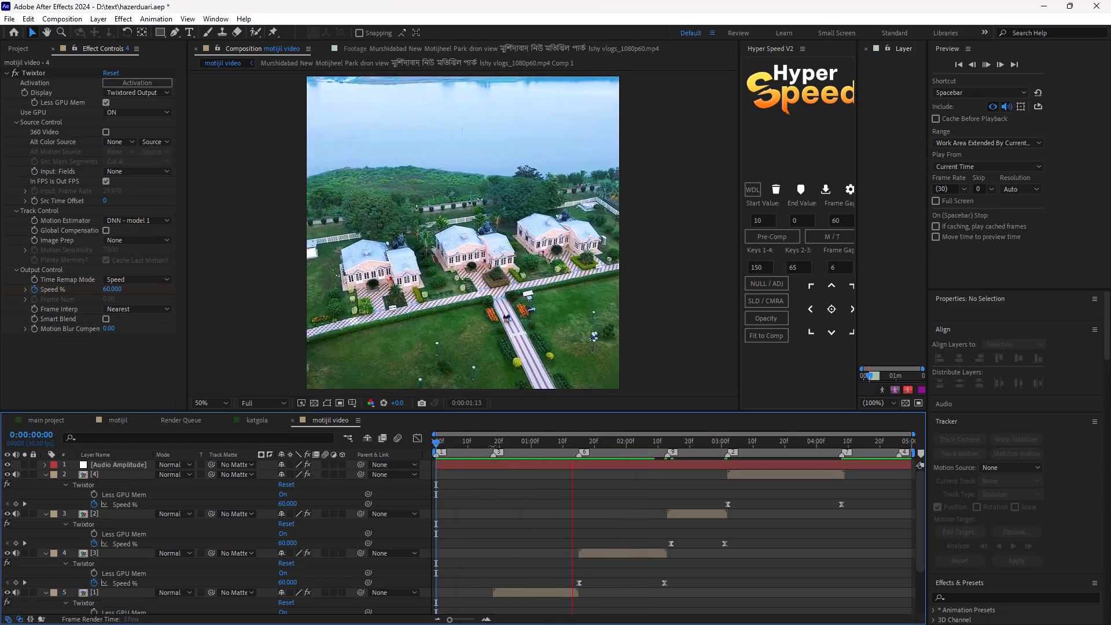
pyautogui.press('space')
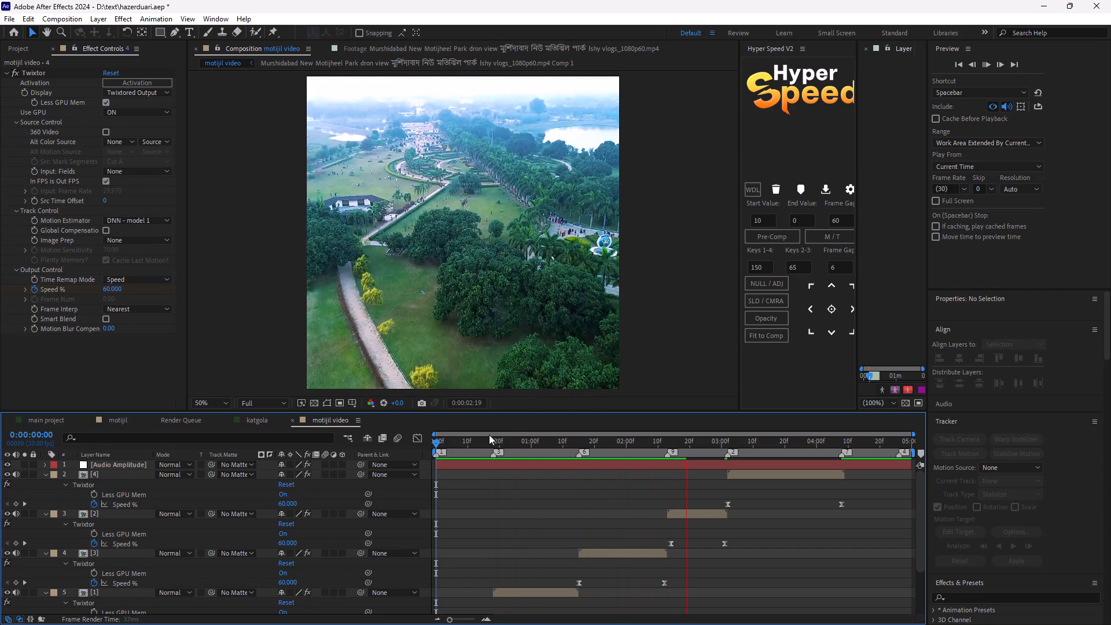
pyautogui.press('space')
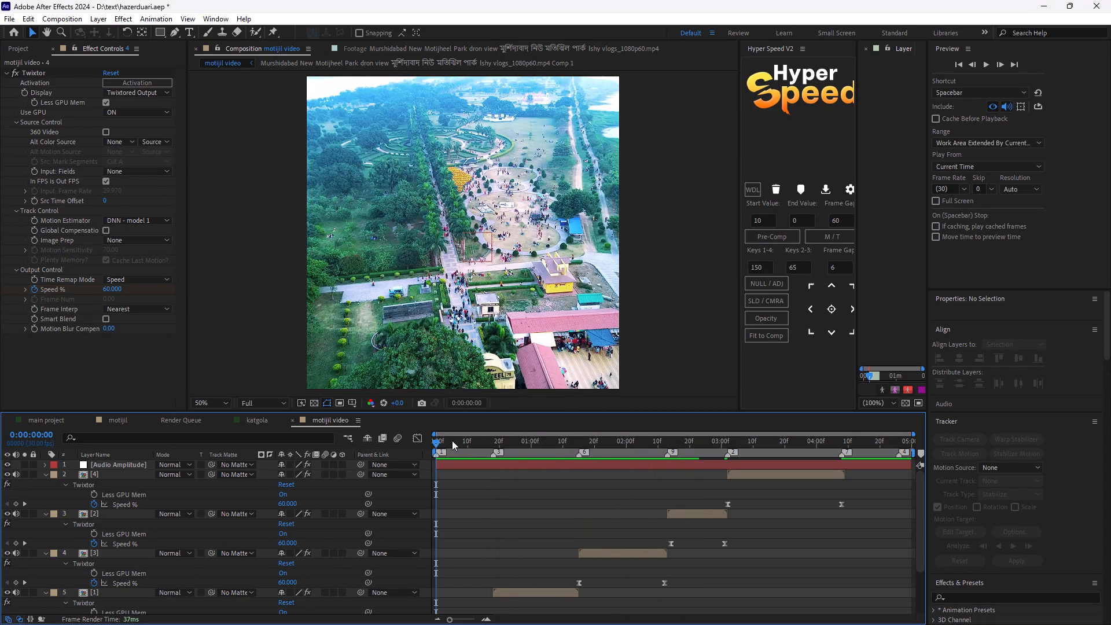
pyautogui.press('space')
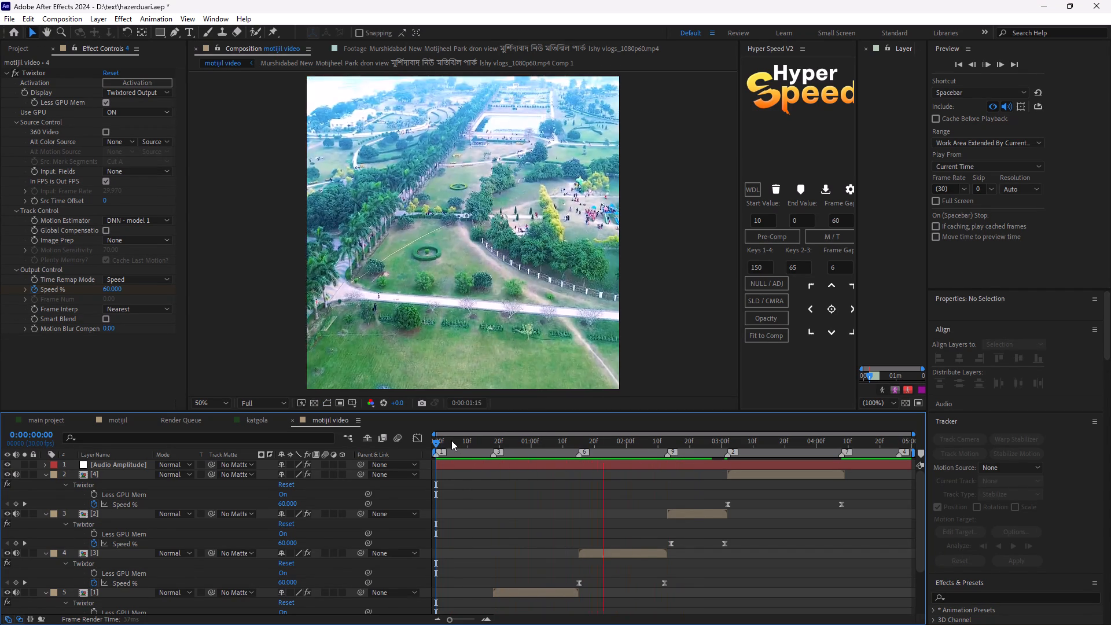
pyautogui.press('space')
pyautogui.press('space')
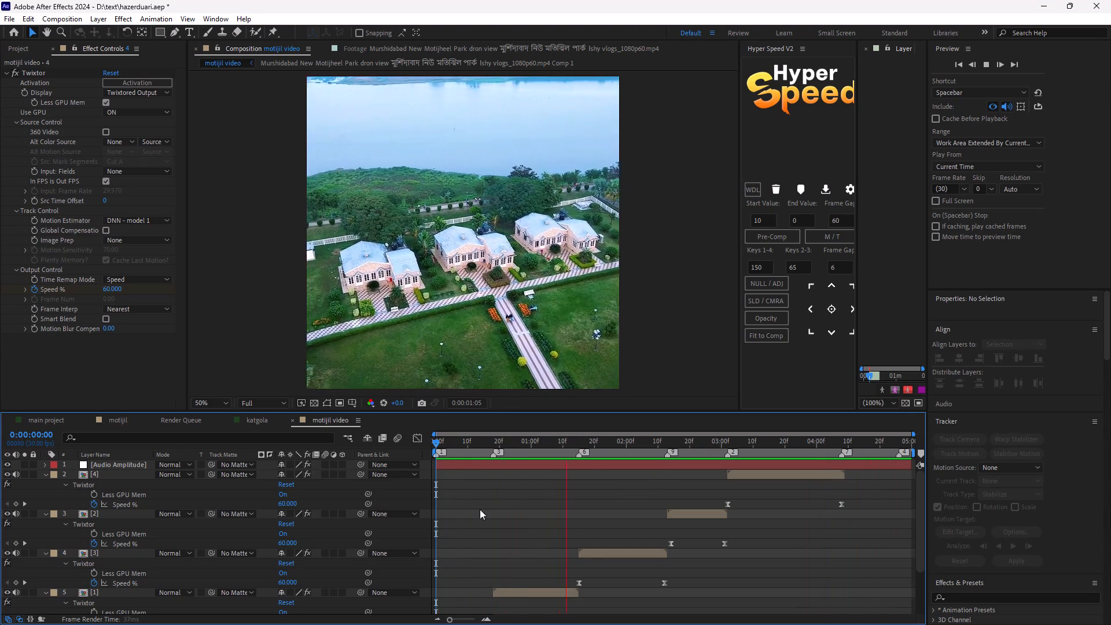
pyautogui.press('space')
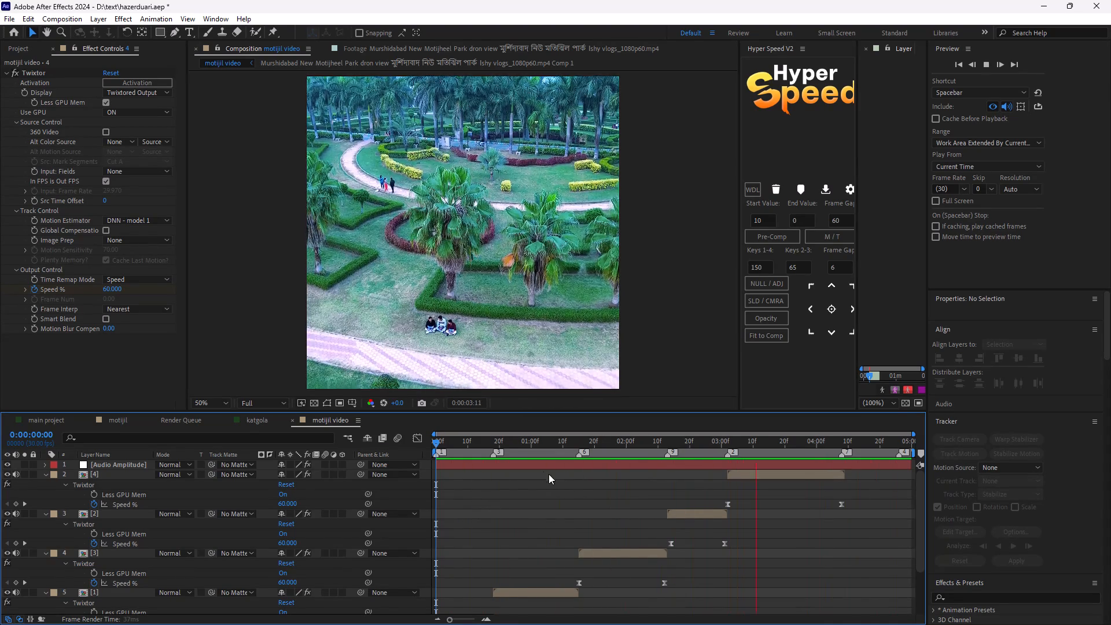
pyautogui.moveTo(437, 444); pyautogui.dragTo(423, 454)
# Collapse the revealed Twixtor properties on all seven layers of the motijil video composition and deselect the layers.
pyautogui.scroll(-7, 491, 543)
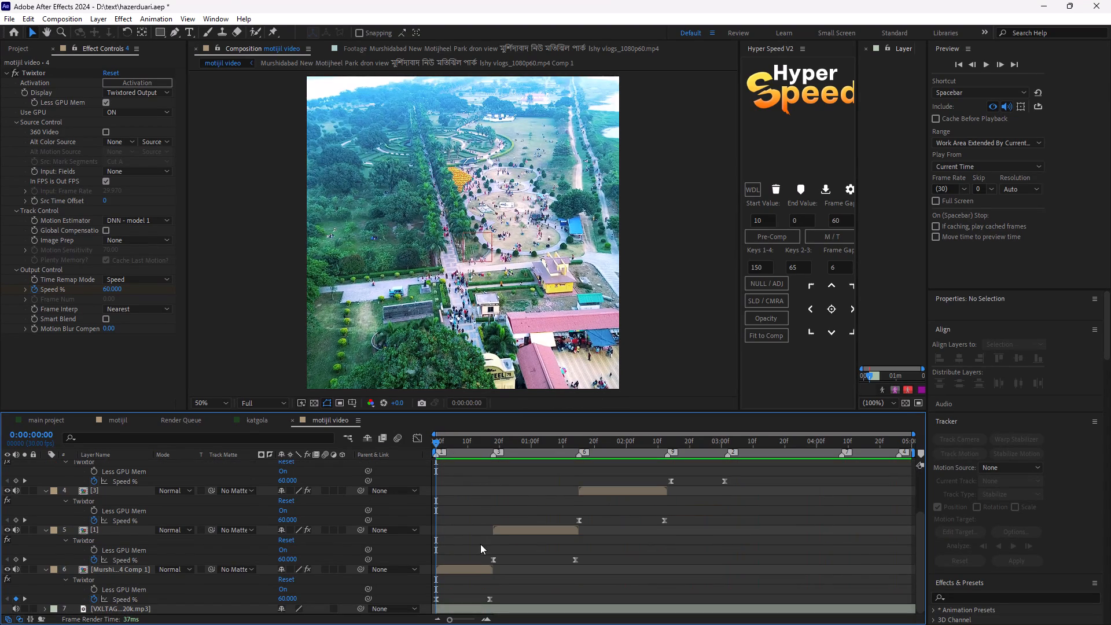
pyautogui.click(477, 572)
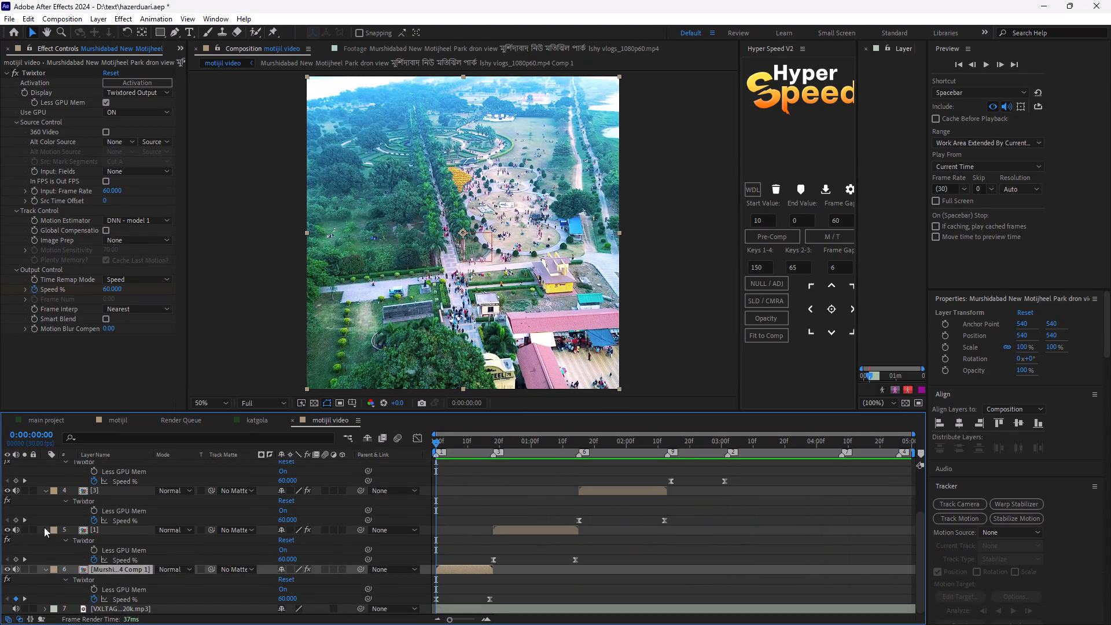
pyautogui.scroll(8, 88, 505)
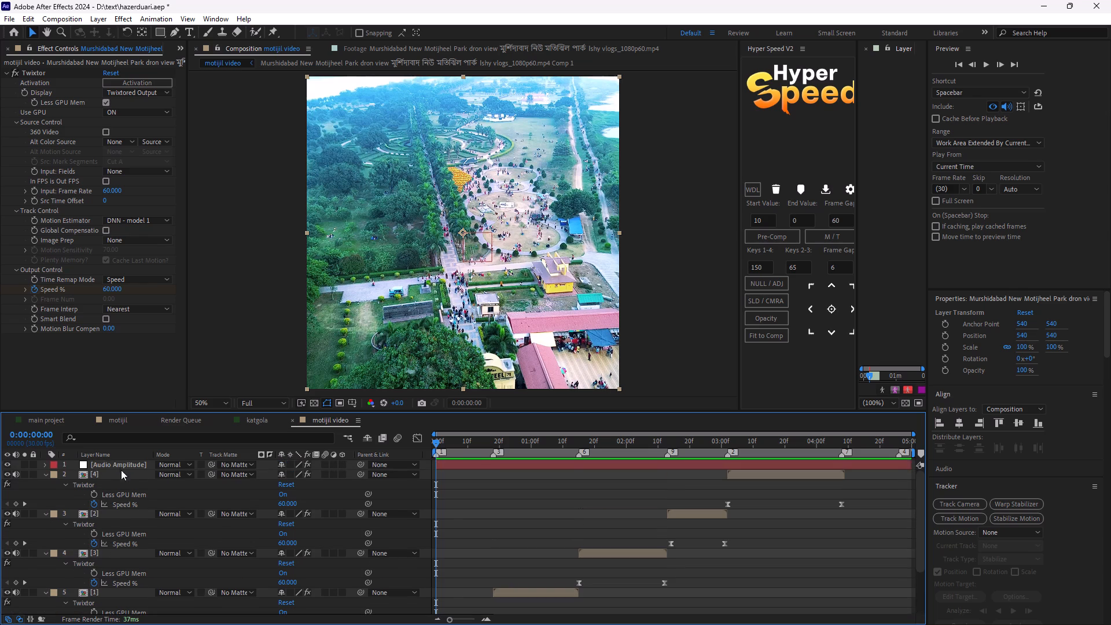
pyautogui.keyDown('ctrl'); pyautogui.click(117, 464); pyautogui.keyUp('ctrl')
pyautogui.keyDown('ctrl'); pyautogui.scroll(-6, 135, 532); pyautogui.keyUp('ctrl')
pyautogui.keyDown('ctrl'); pyautogui.click(145, 609); pyautogui.keyUp('ctrl')
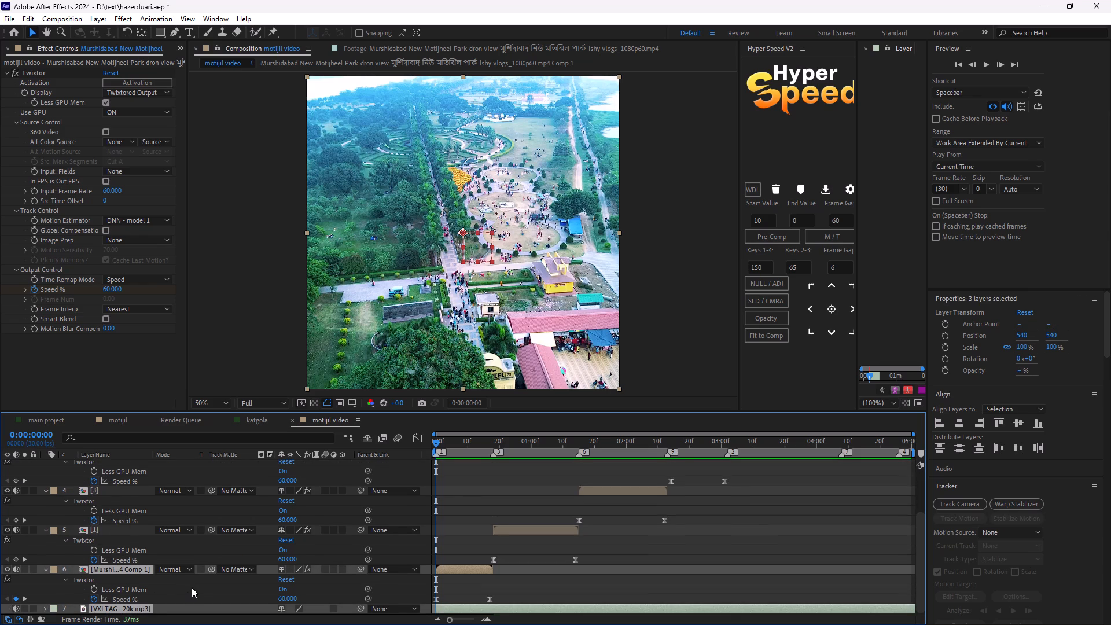
pyautogui.keyDown('shift'); pyautogui.click(127, 610); pyautogui.keyUp('shift')
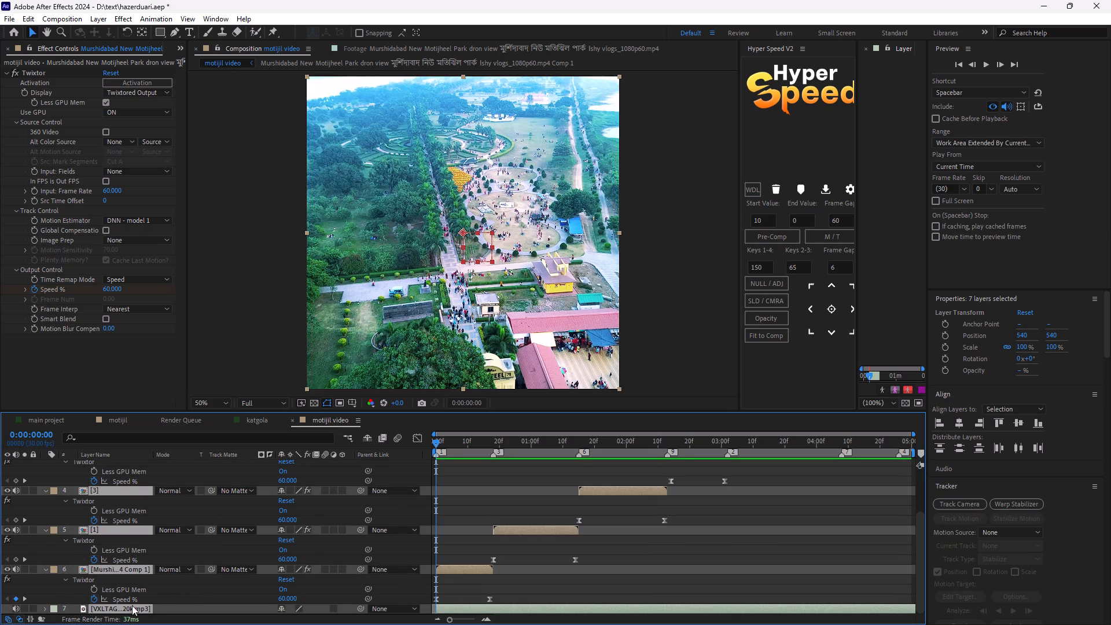
pyautogui.write('uu')
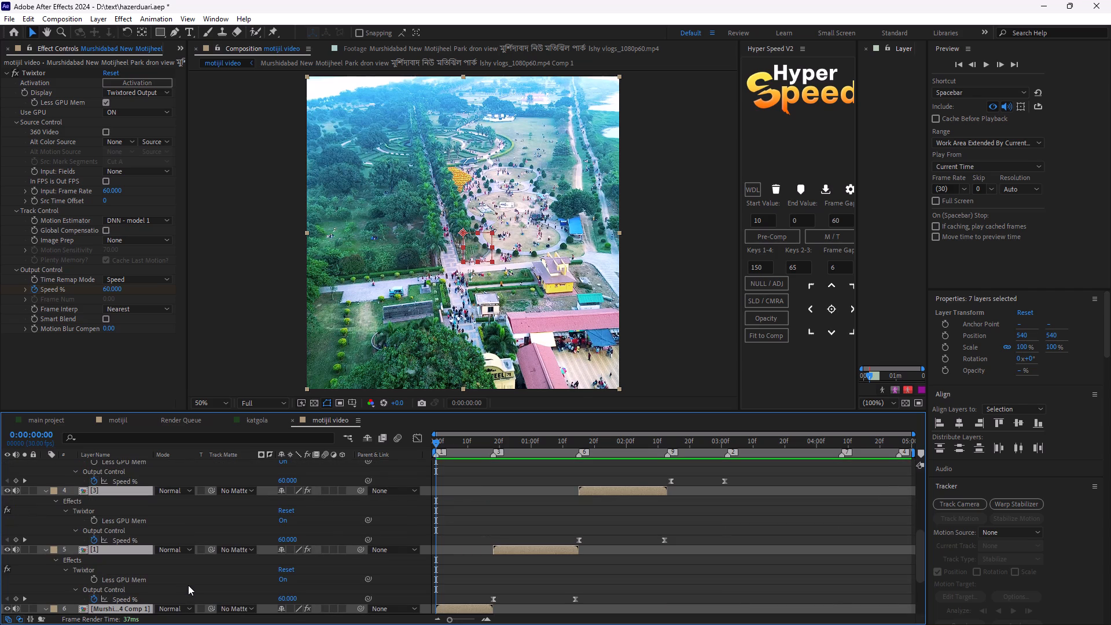
pyautogui.press('u')
pyautogui.click(237, 578)
# Replay the composition from 0:00:00:00 to review the timing of the ramped shots.
pyautogui.press('space')
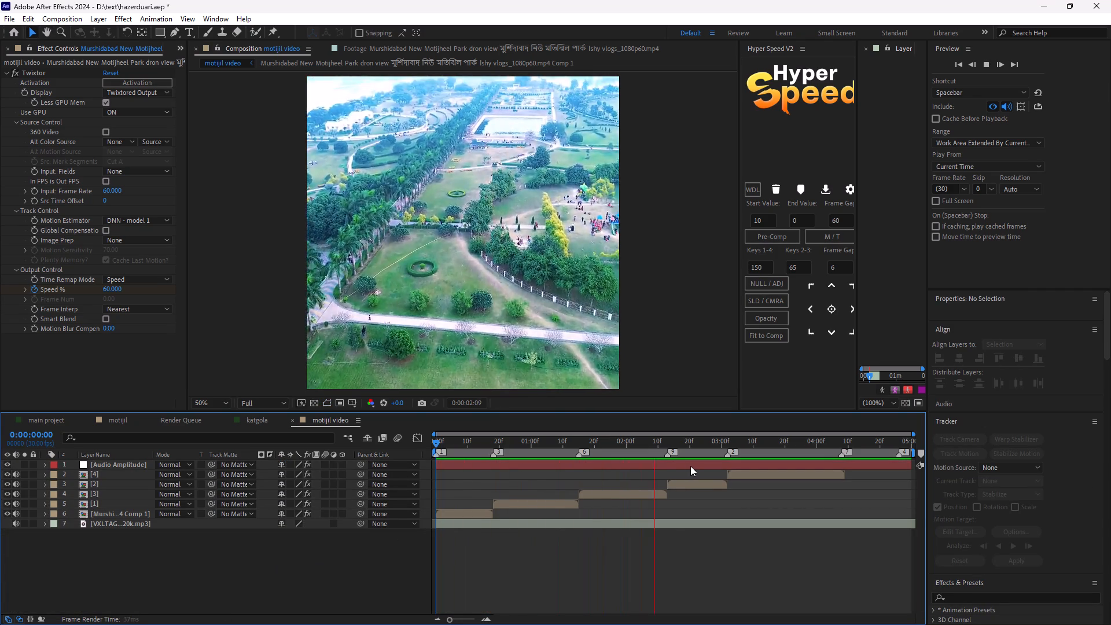
pyautogui.press('space')
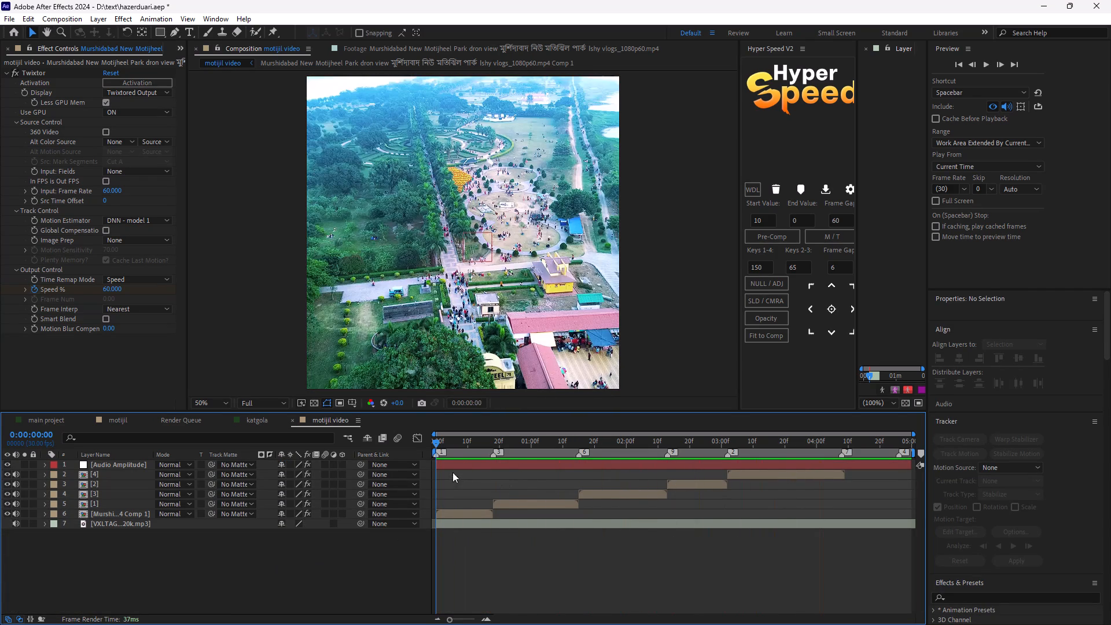
pyautogui.moveTo(437, 442); pyautogui.dragTo(426, 450)
pyautogui.press('space')
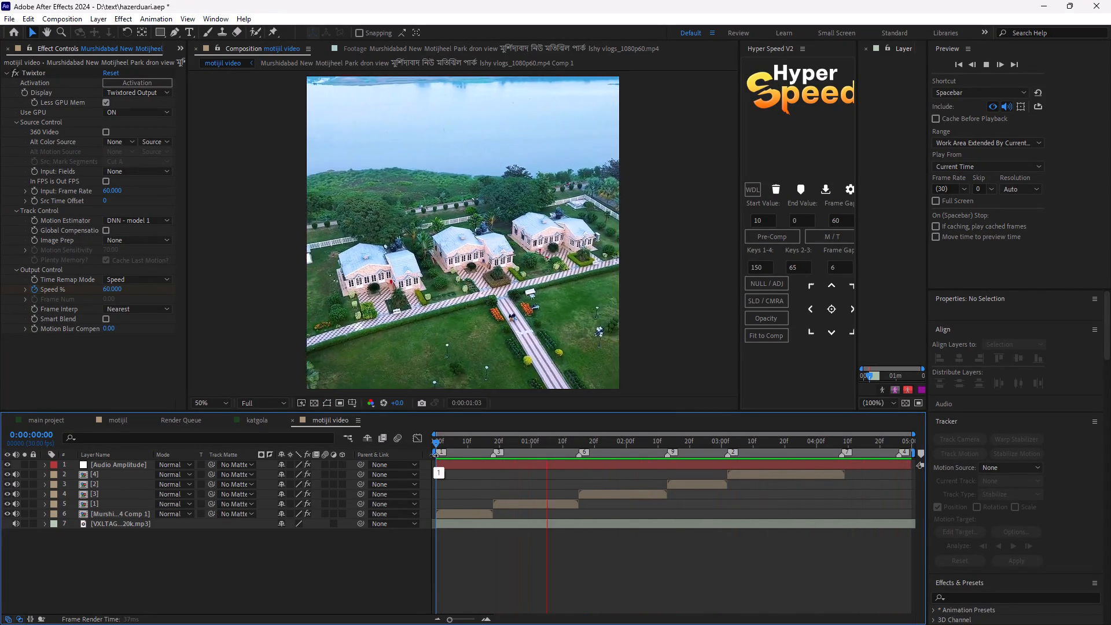
pyautogui.press('space')
pyautogui.press('space')
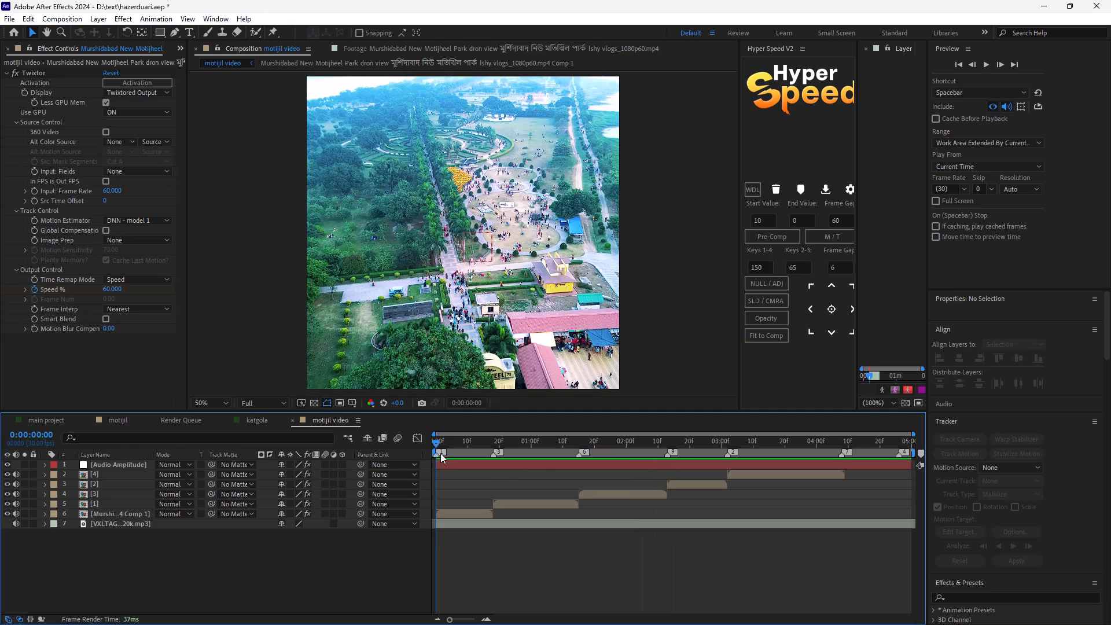
pyautogui.press('space')
# Open the first shot's nested composition, Murshidabad New Motijheel Park Comp 1, and delete the Twixtor effect from its clip.
pyautogui.doubleClick(470, 512)
pyautogui.moveTo(437, 439); pyautogui.dragTo(438, 440)
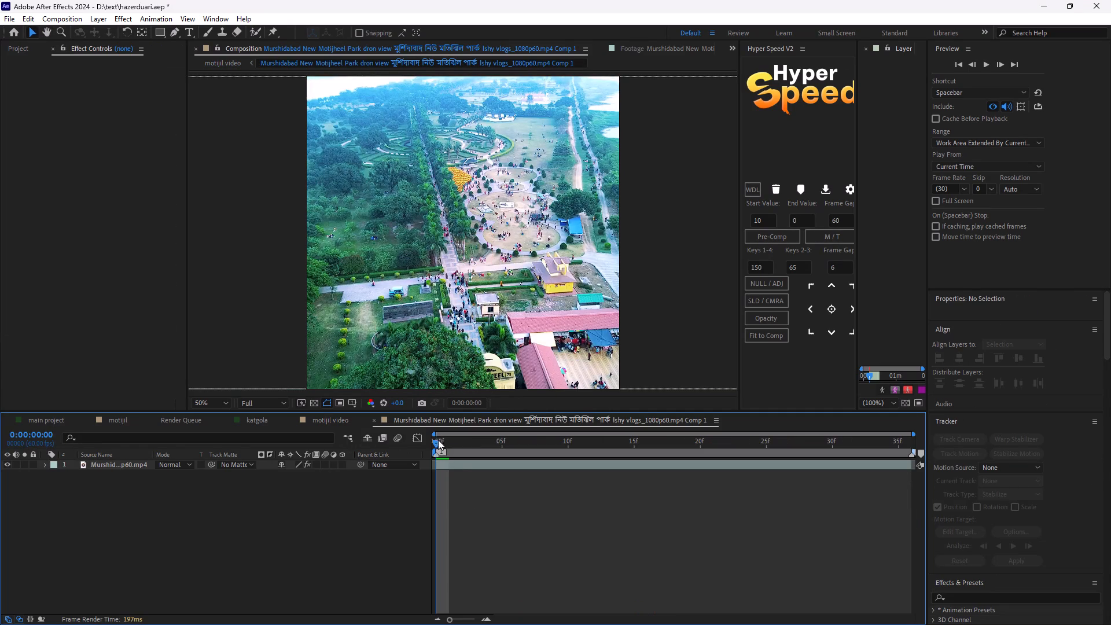
pyautogui.moveTo(438, 440); pyautogui.dragTo(375, 459)
pyautogui.click(477, 462)
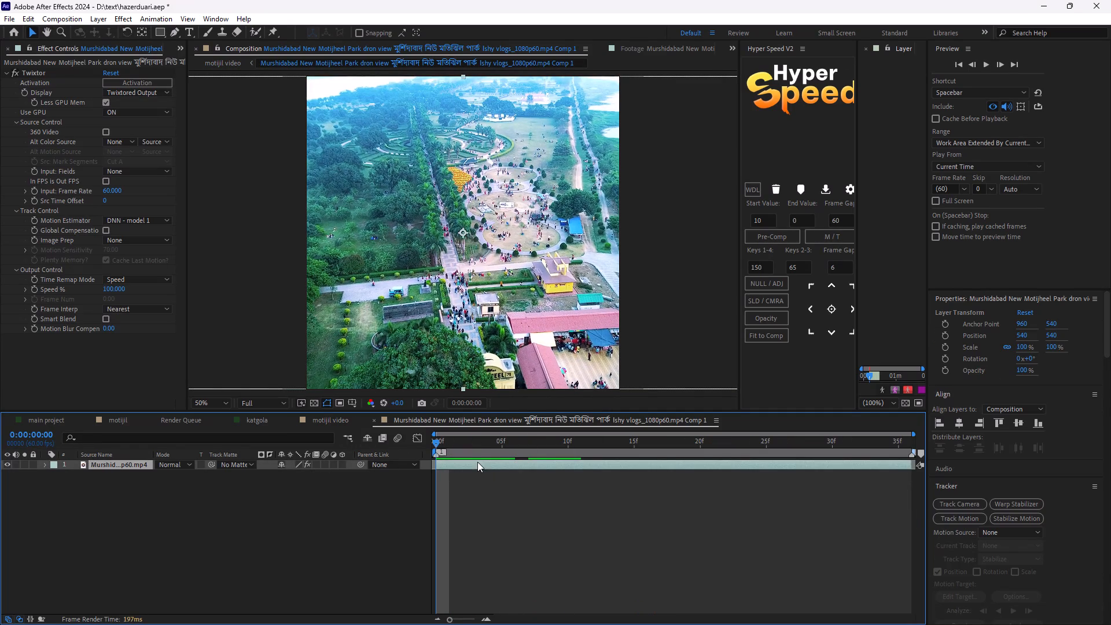
pyautogui.click(32, 71)
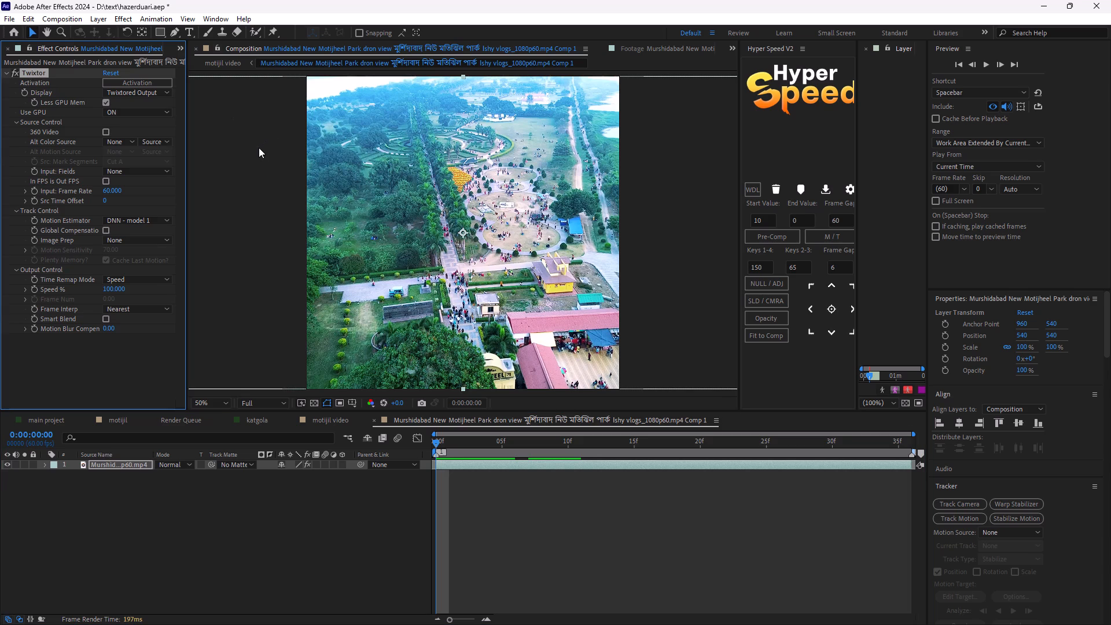
pyautogui.press('Delete')
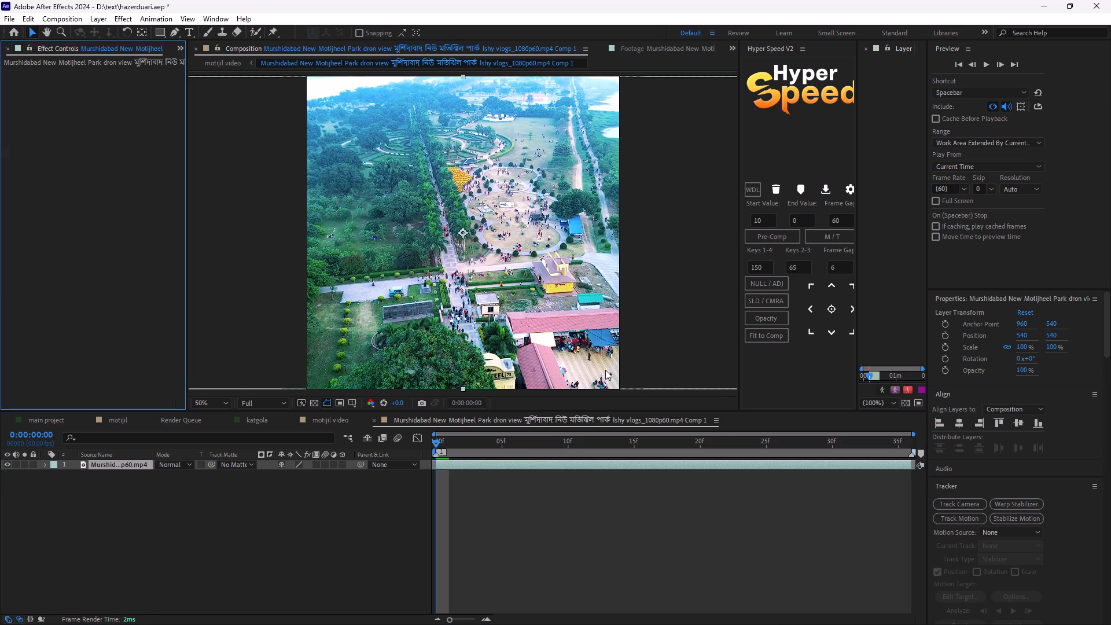
pyautogui.hotkey('ctrl', 'space')
pyautogui.click(584, 491)
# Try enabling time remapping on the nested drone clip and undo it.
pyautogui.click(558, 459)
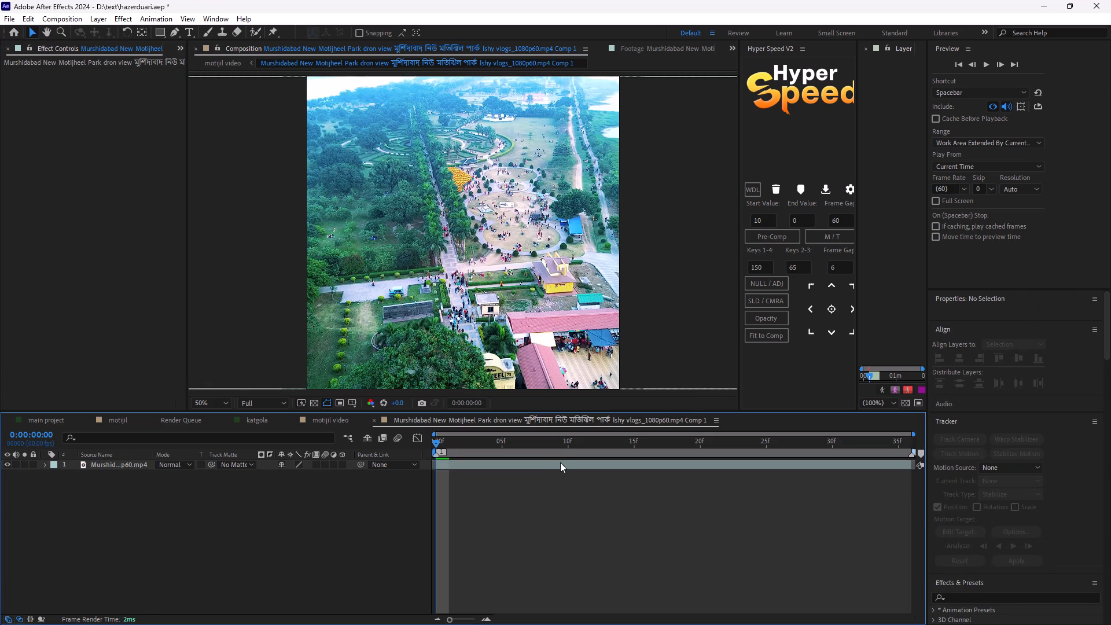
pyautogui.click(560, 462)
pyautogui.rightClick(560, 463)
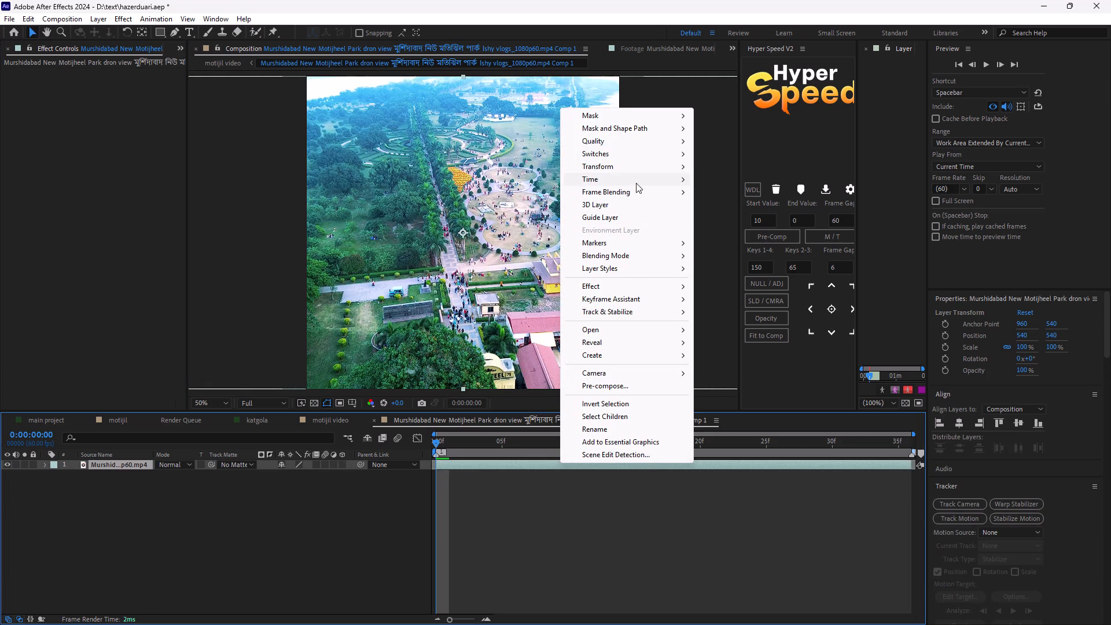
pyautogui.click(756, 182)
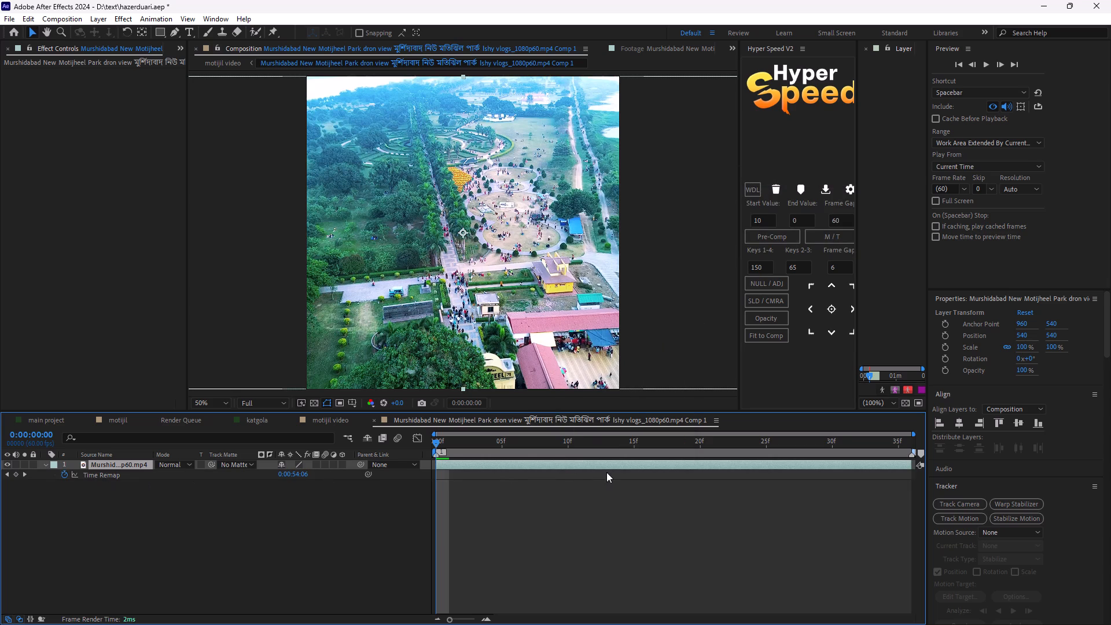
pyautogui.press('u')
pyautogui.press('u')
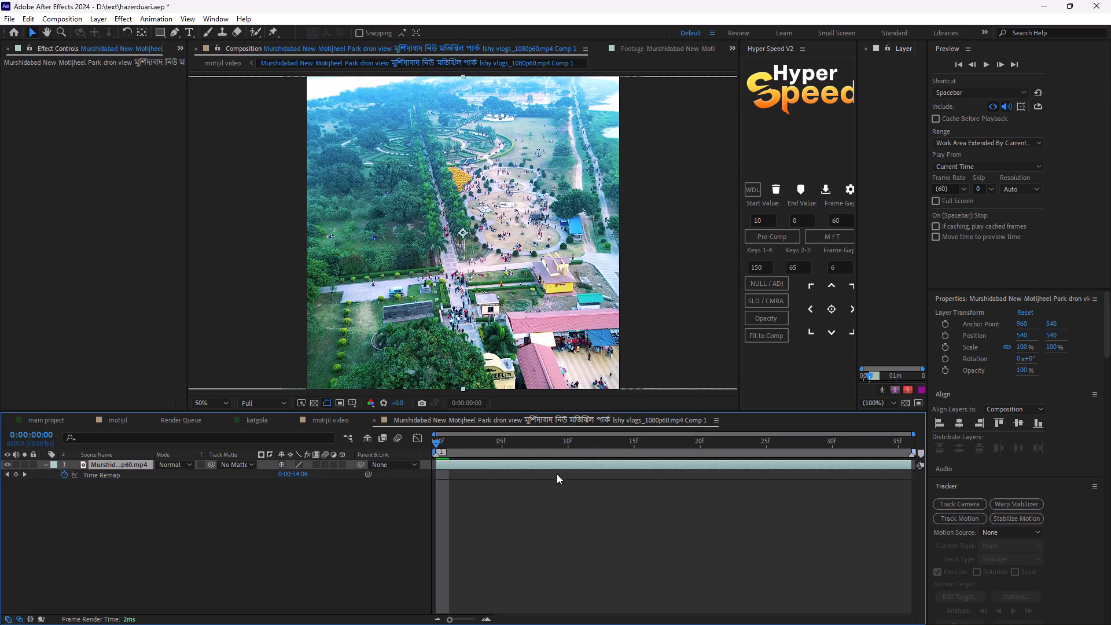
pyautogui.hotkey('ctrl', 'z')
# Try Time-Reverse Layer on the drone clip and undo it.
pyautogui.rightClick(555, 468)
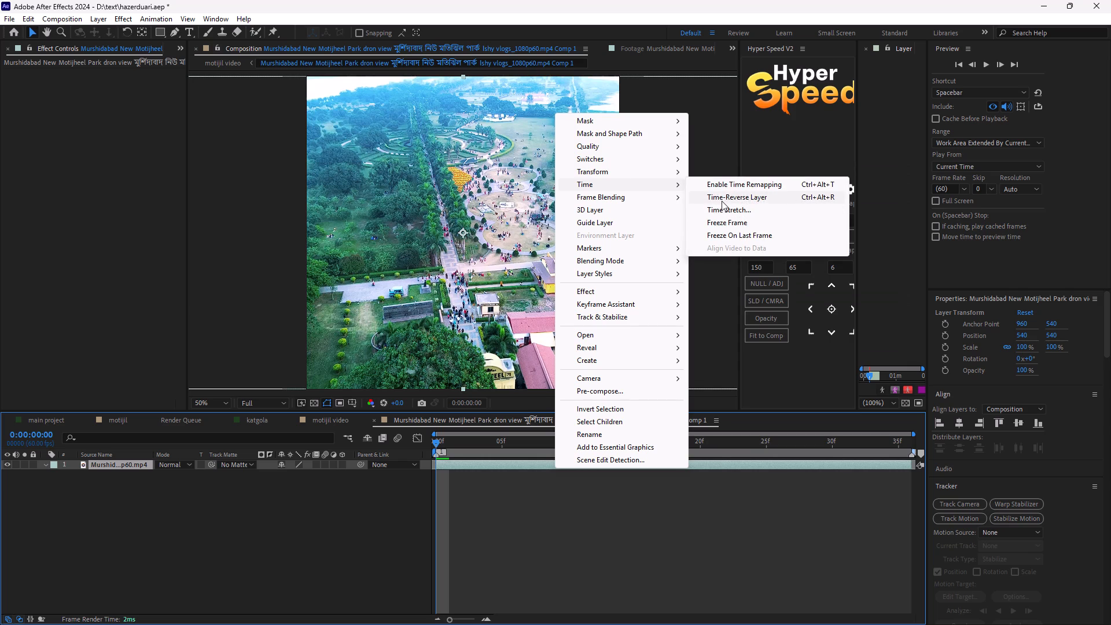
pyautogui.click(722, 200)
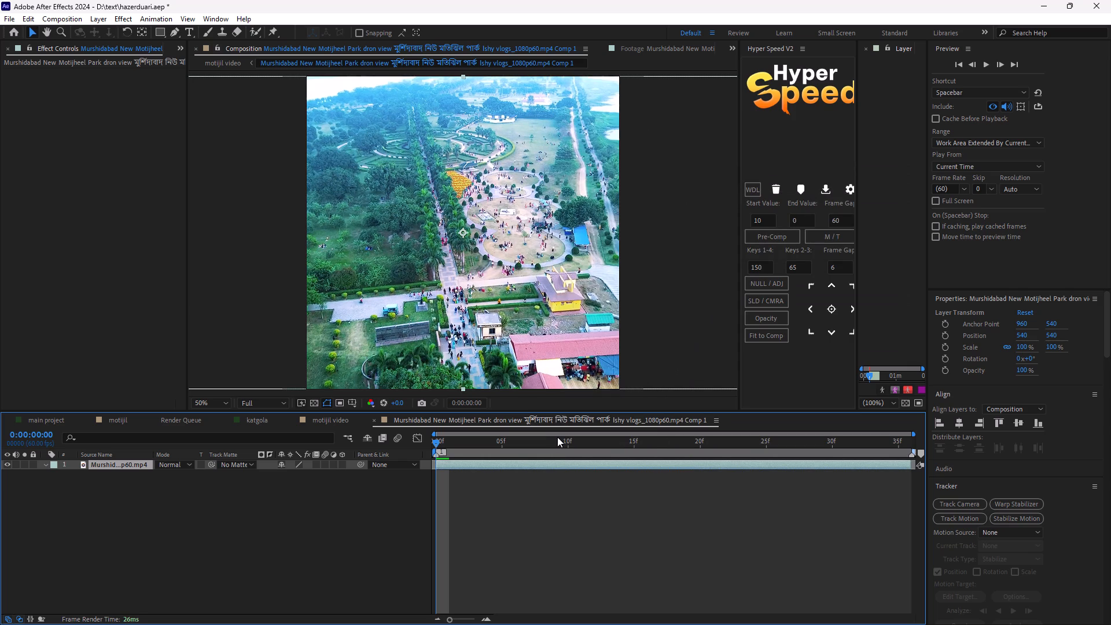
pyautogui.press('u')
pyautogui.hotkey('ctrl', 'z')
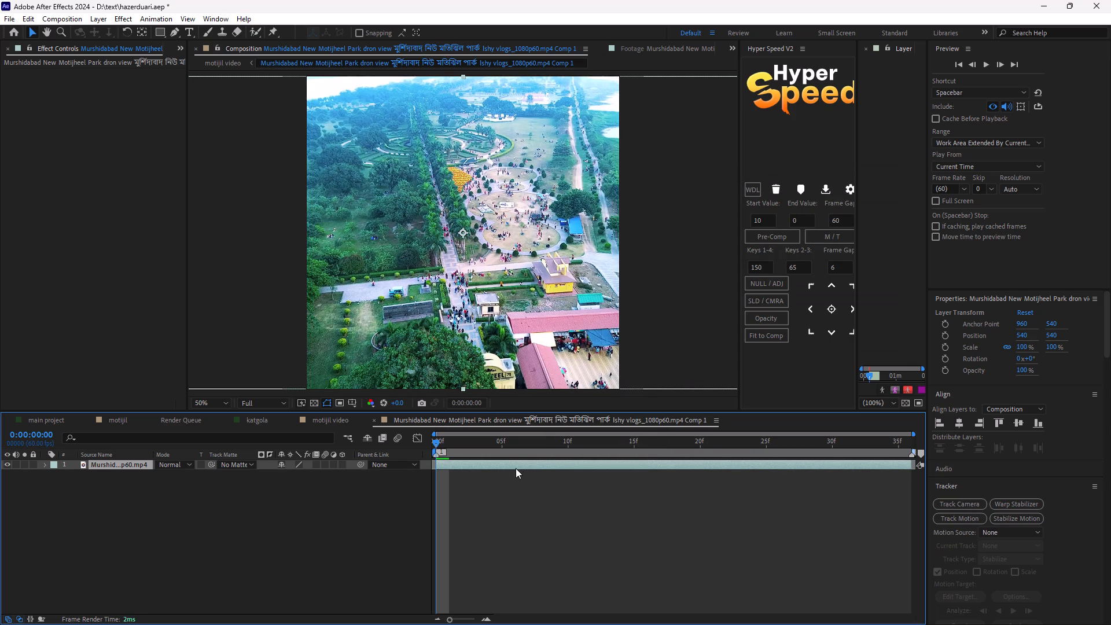
# Enable time remapping on the drone clip and add Time Remap keyframes at 0:00:00:00 and 0:00:00:25.
pyautogui.rightClick(515, 468)
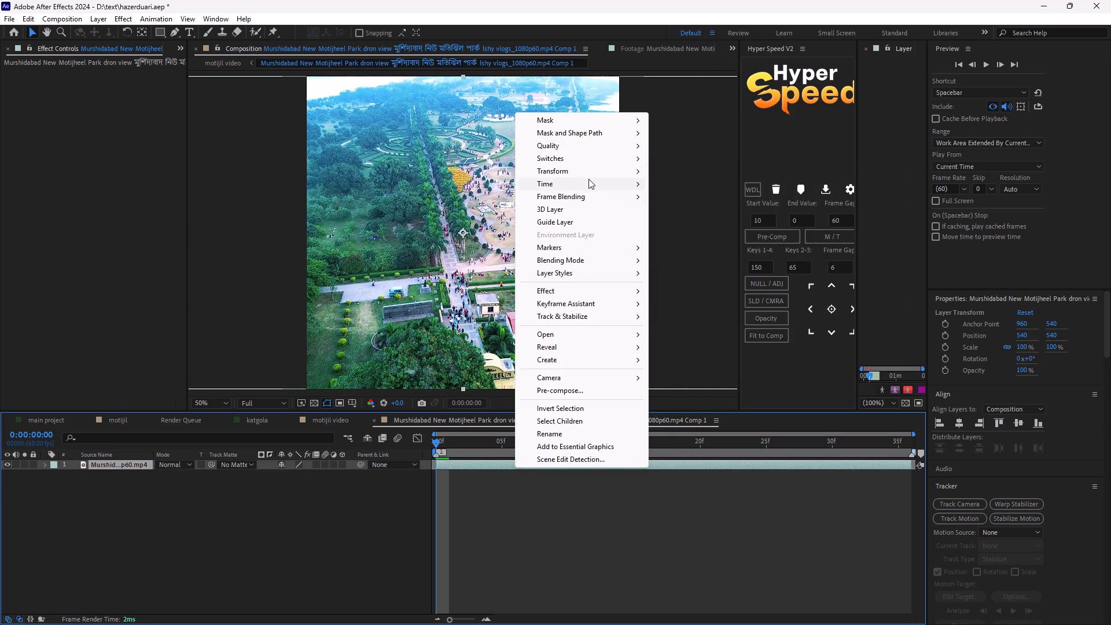
pyautogui.click(724, 187)
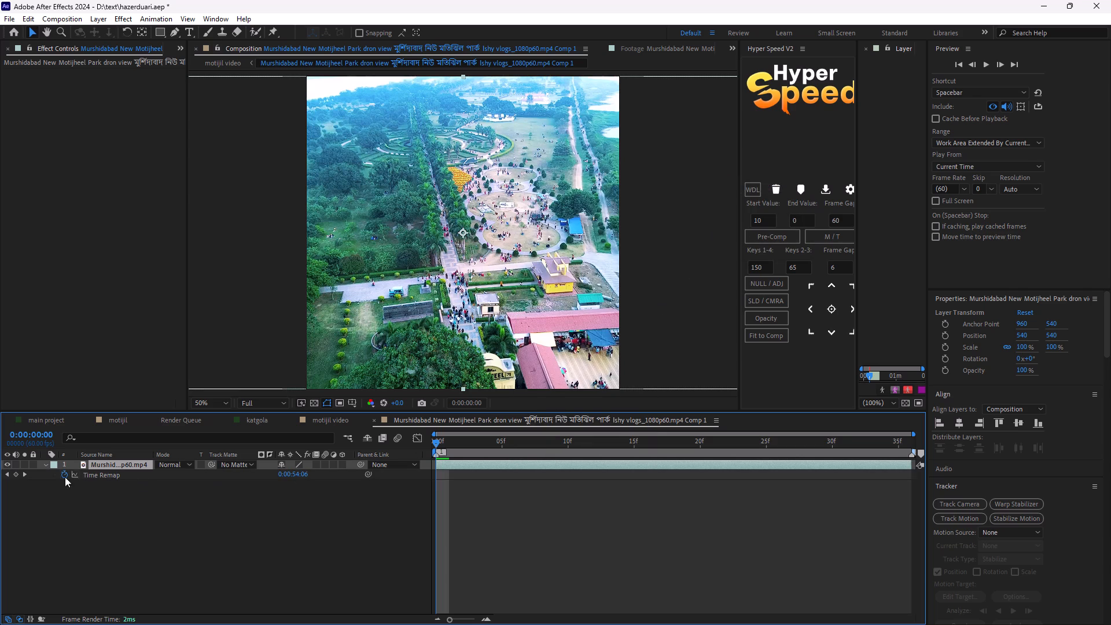
pyautogui.click(19, 472)
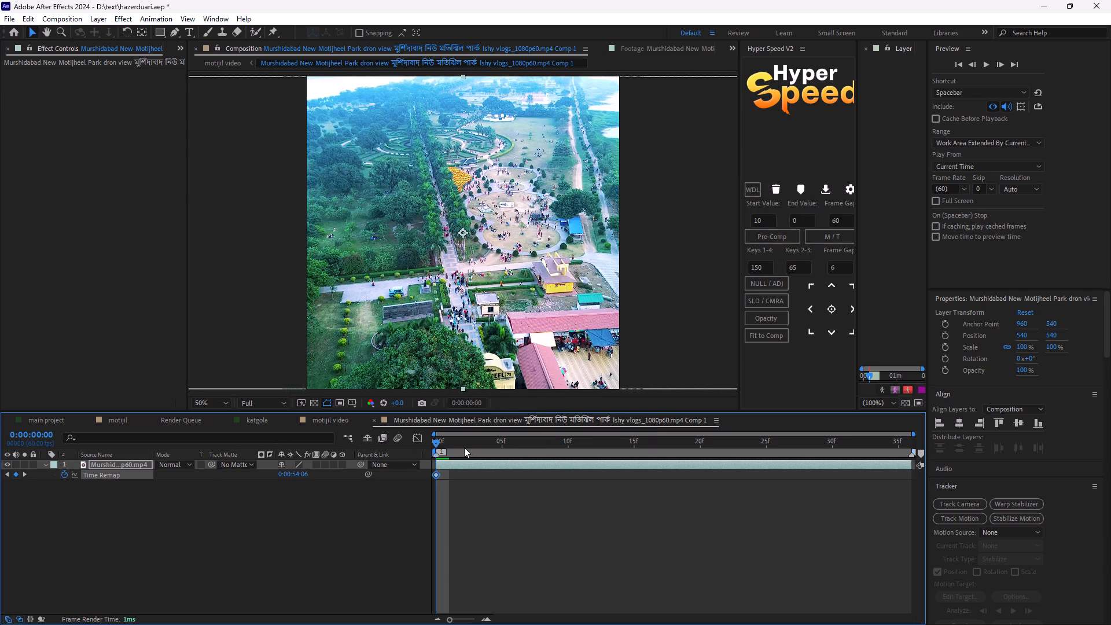
pyautogui.moveTo(440, 436); pyautogui.dragTo(478, 442)
pyautogui.moveTo(441, 439); pyautogui.dragTo(941, 473)
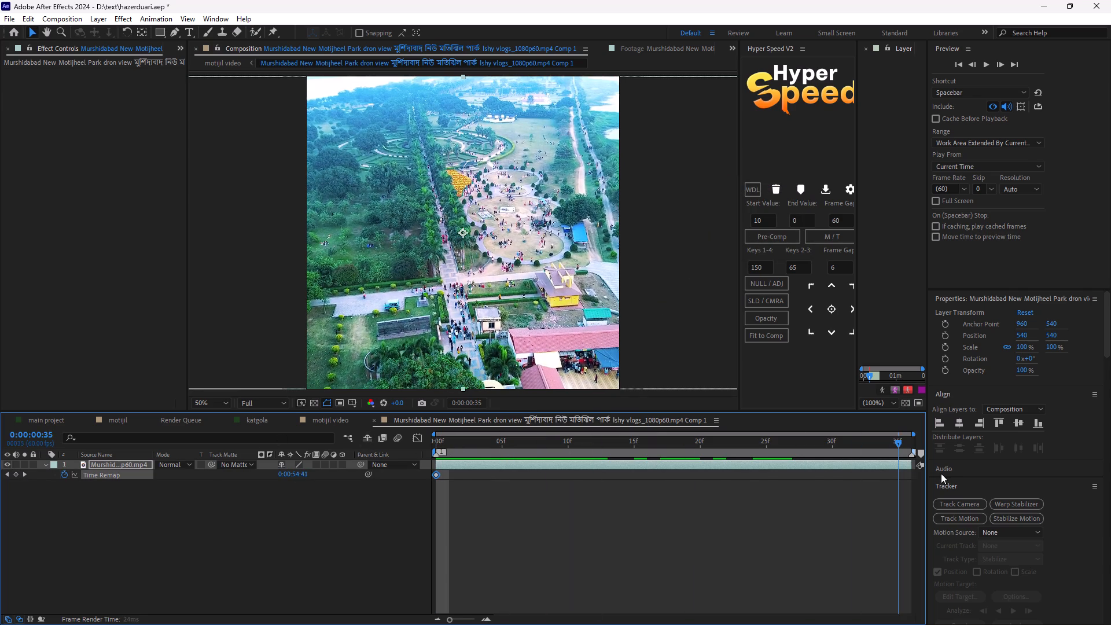
pyautogui.moveTo(941, 473); pyautogui.dragTo(935, 473)
pyautogui.moveTo(897, 440); pyautogui.dragTo(790, 456)
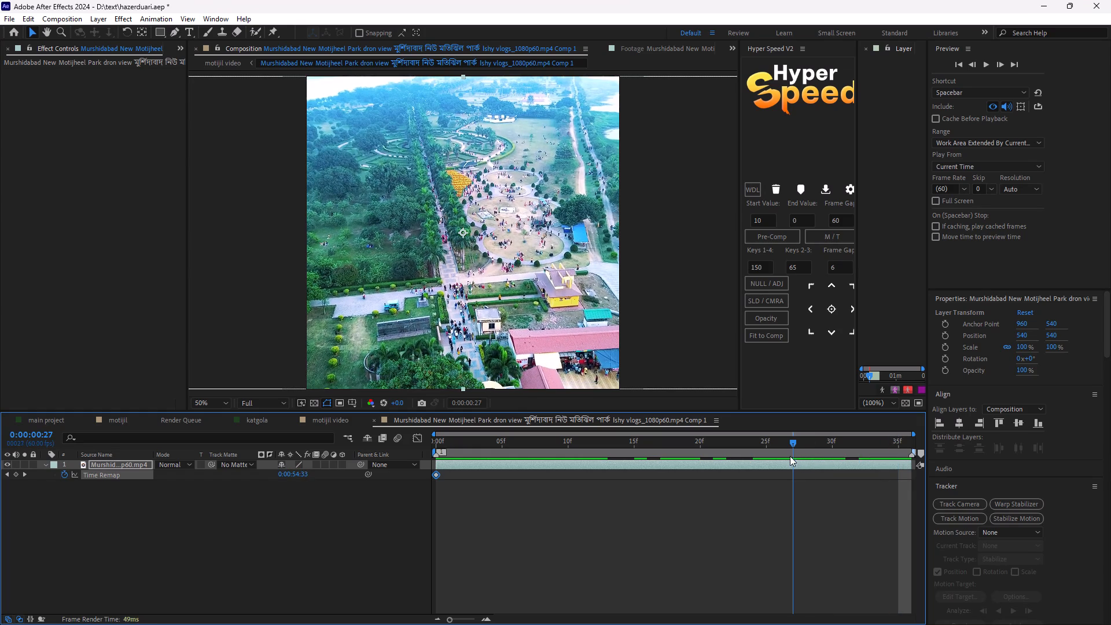
pyautogui.moveTo(790, 456); pyautogui.dragTo(770, 460)
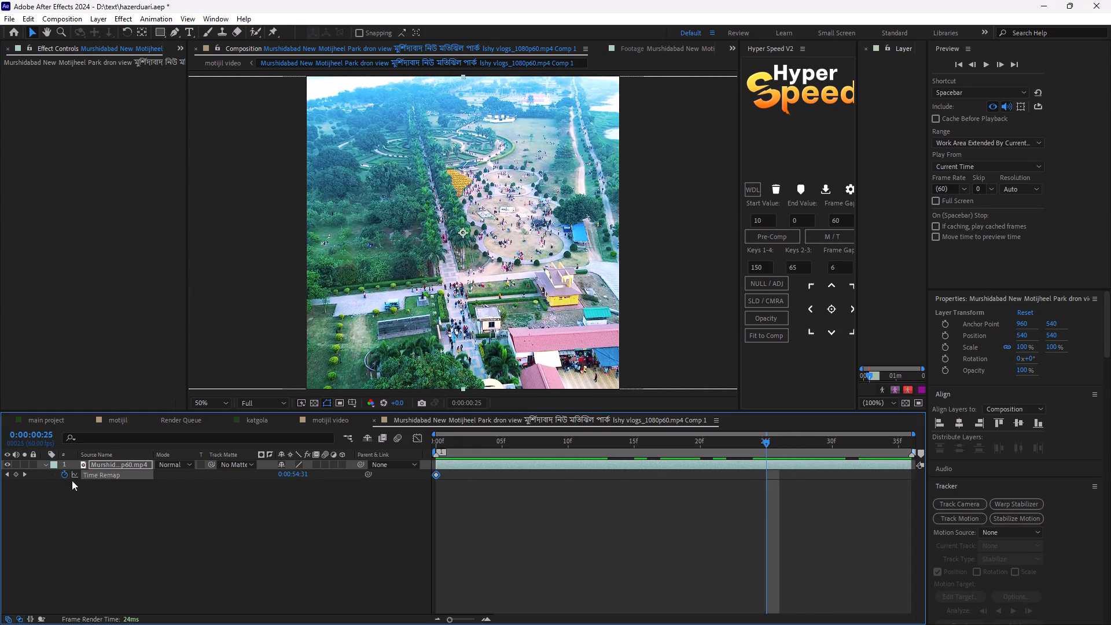
pyautogui.click(19, 477)
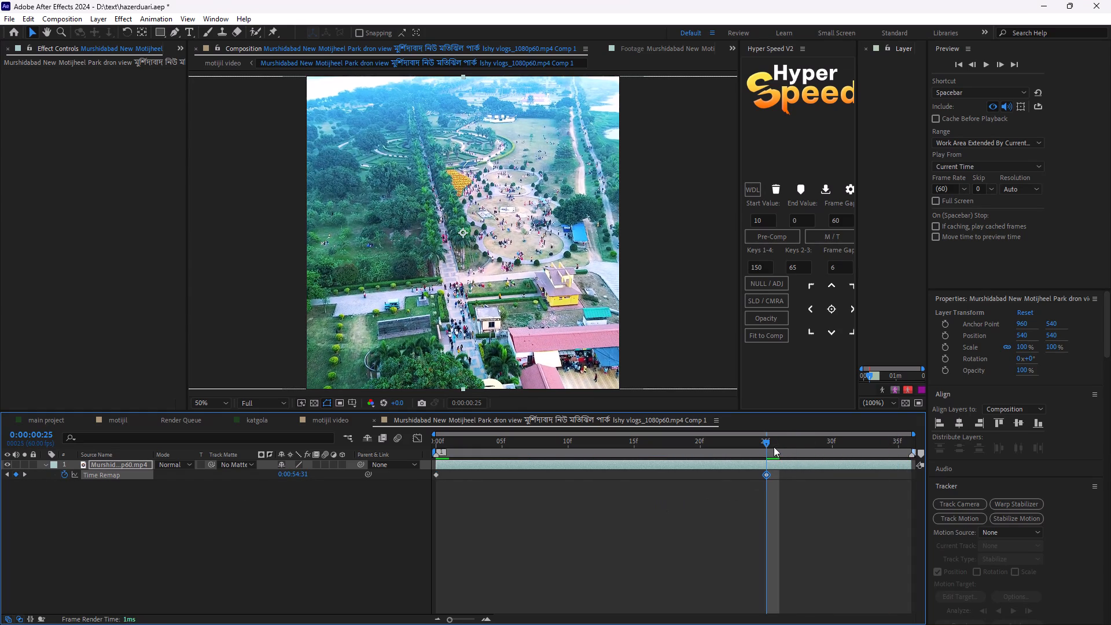
# Copy the first Time Remap keyframe and paste it at 0:00:00:35 so the clip runs back to its starting frame.
pyautogui.click(435, 473)
pyautogui.hotkey('ctrl', 'c')
pyautogui.moveTo(764, 443); pyautogui.dragTo(1040, 460)
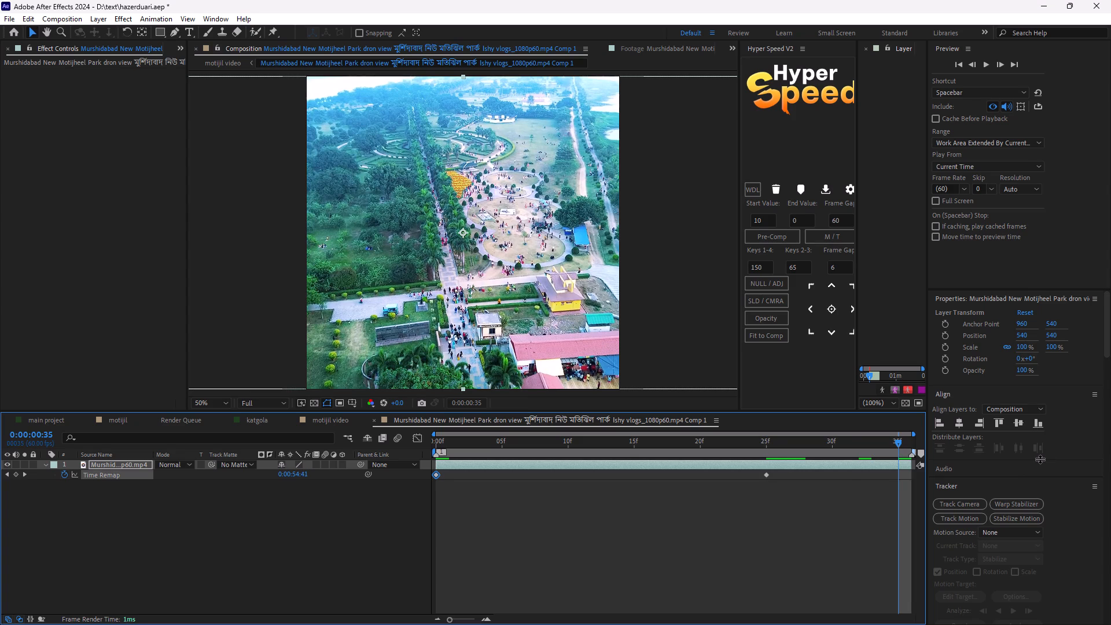
pyautogui.hotkey('ctrl', 'v')
# Play the nested composition from the start to check the forward-and-back time remap.
pyautogui.moveTo(896, 445); pyautogui.dragTo(382, 475)
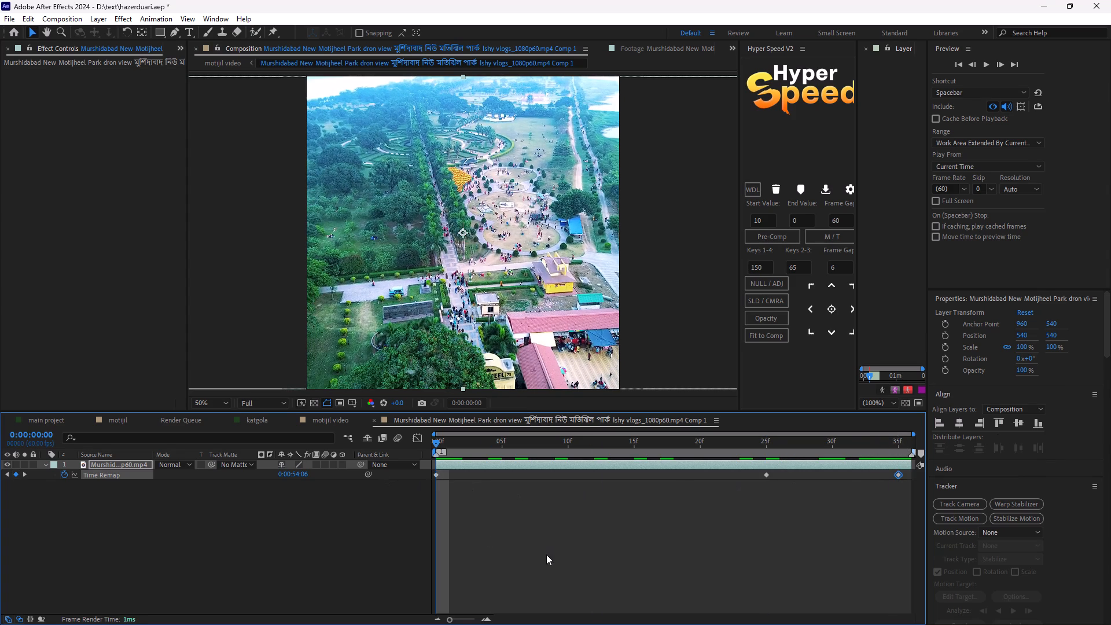
pyautogui.click(547, 554)
pyautogui.press('space')
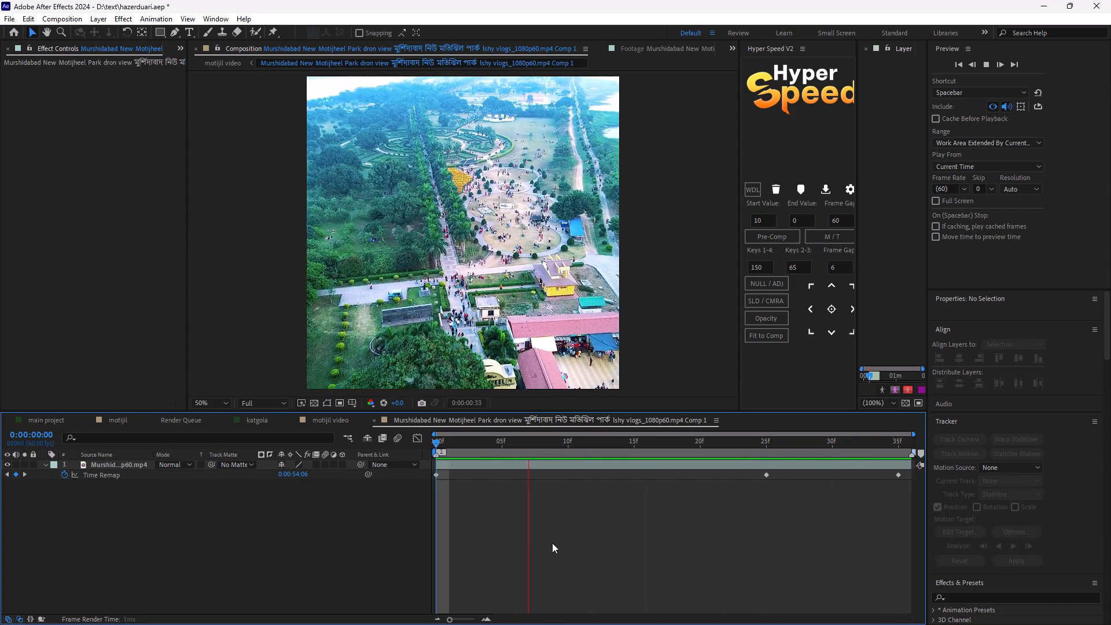
# Return to the motijil video composition and replay its opening to review the remapped first shot.
pyautogui.click(336, 425)
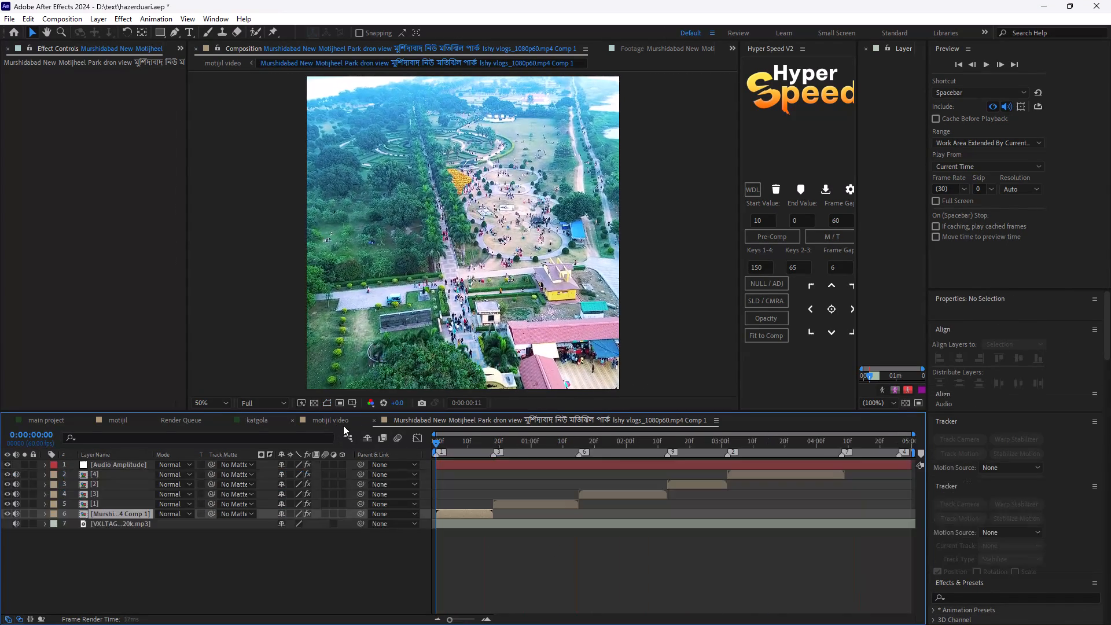
pyautogui.press('space')
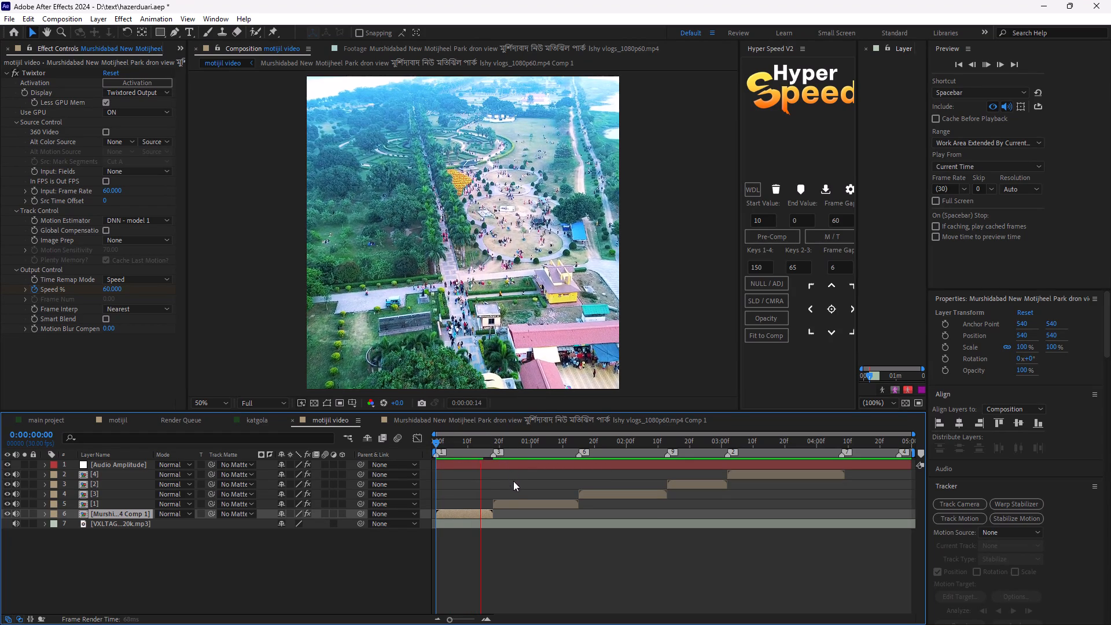
pyautogui.press('space')
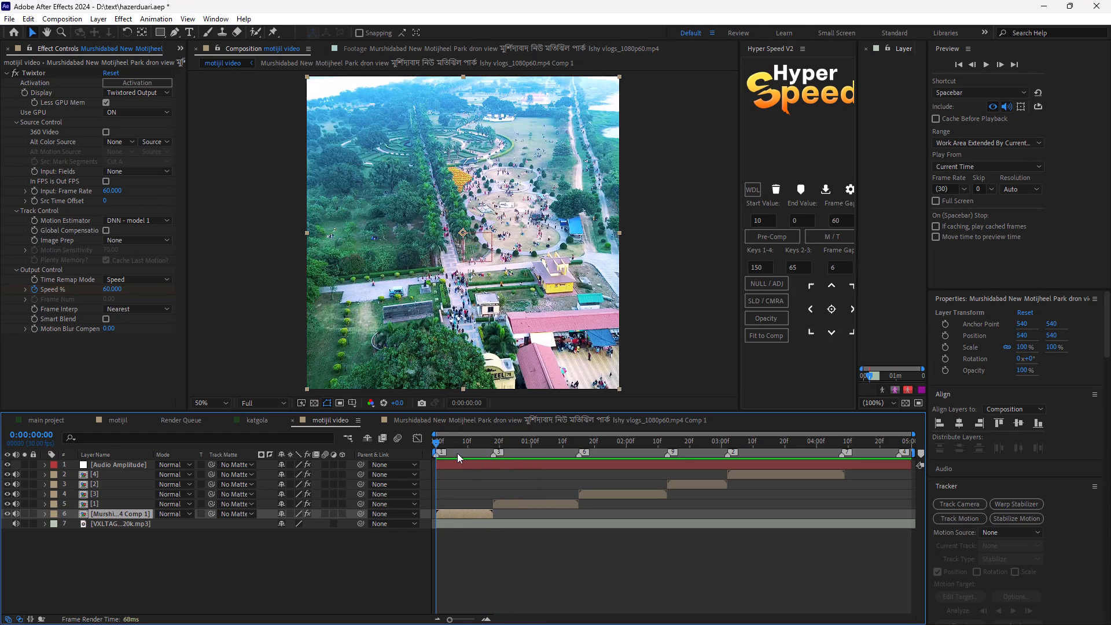
pyautogui.moveTo(439, 441); pyautogui.dragTo(397, 455)
pyautogui.press('space')
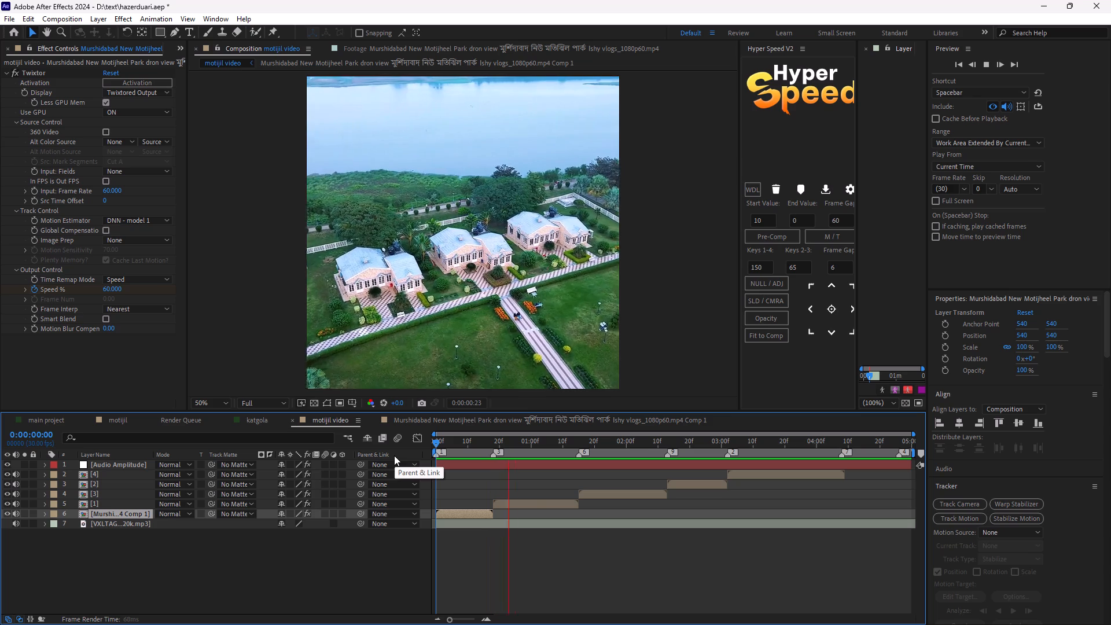
pyautogui.press('space')
pyautogui.press('space')
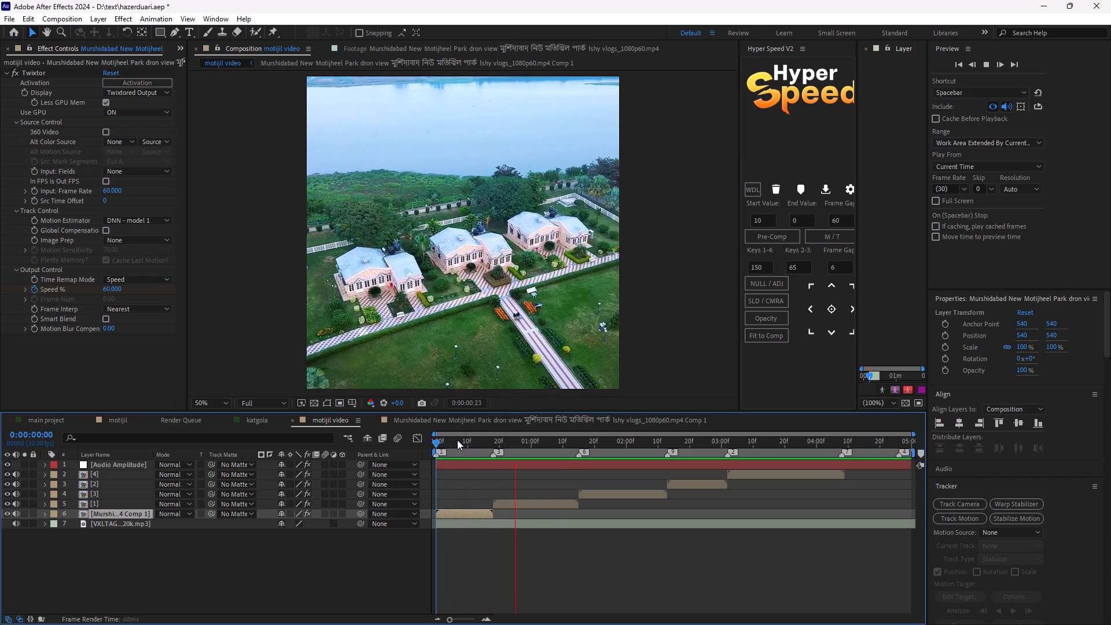
pyautogui.press('space')
# In the first shot's nested composition, move the last Time Remap keyframe one frame later, to the end of the layer.
pyautogui.click(409, 420)
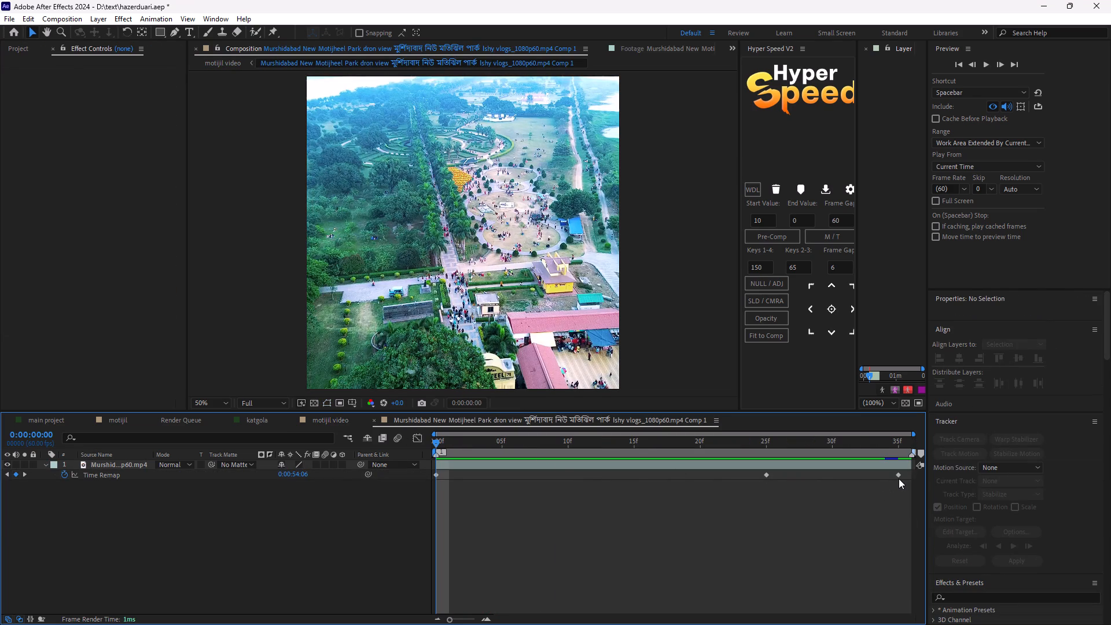
pyautogui.click(900, 479)
pyautogui.moveTo(897, 475); pyautogui.dragTo(905, 479)
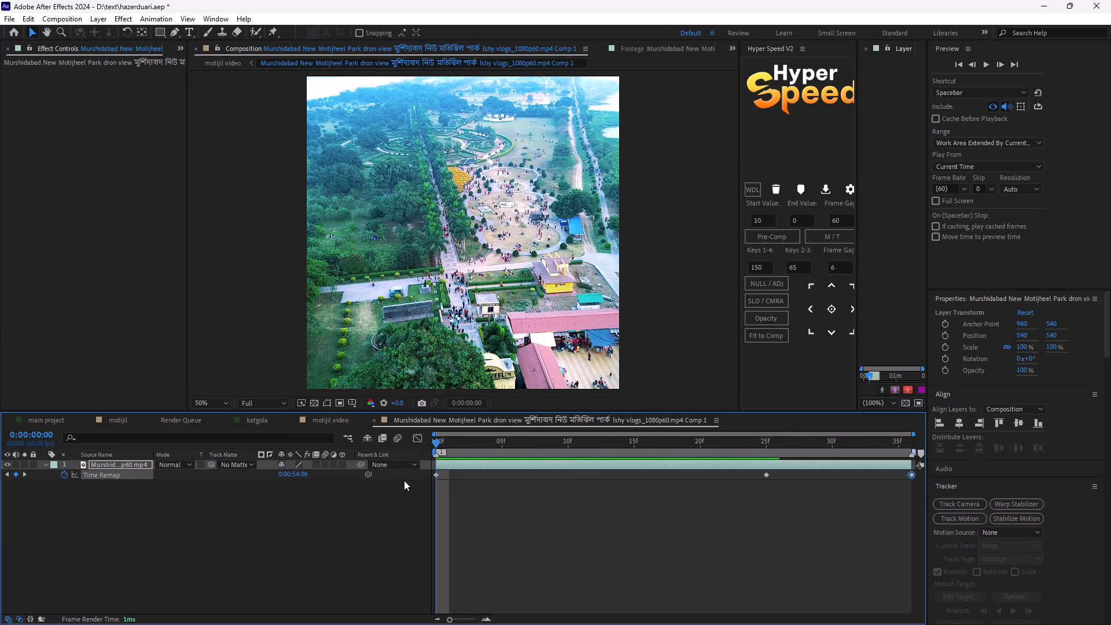
pyautogui.keyDown('ctrl'); pyautogui.click(436, 476); pyautogui.keyUp('ctrl')
pyautogui.hotkey('ctrl', 'z')
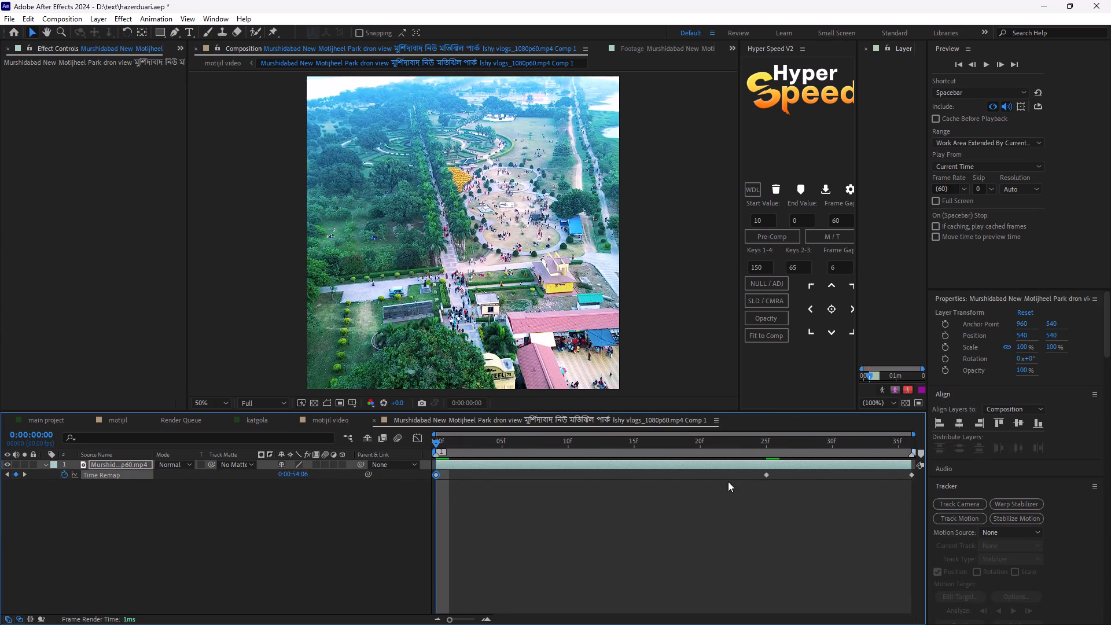
# Apply Easy Ease to all three Time Remap keyframes on the drone clip.
pyautogui.moveTo(908, 484); pyautogui.dragTo(917, 481)
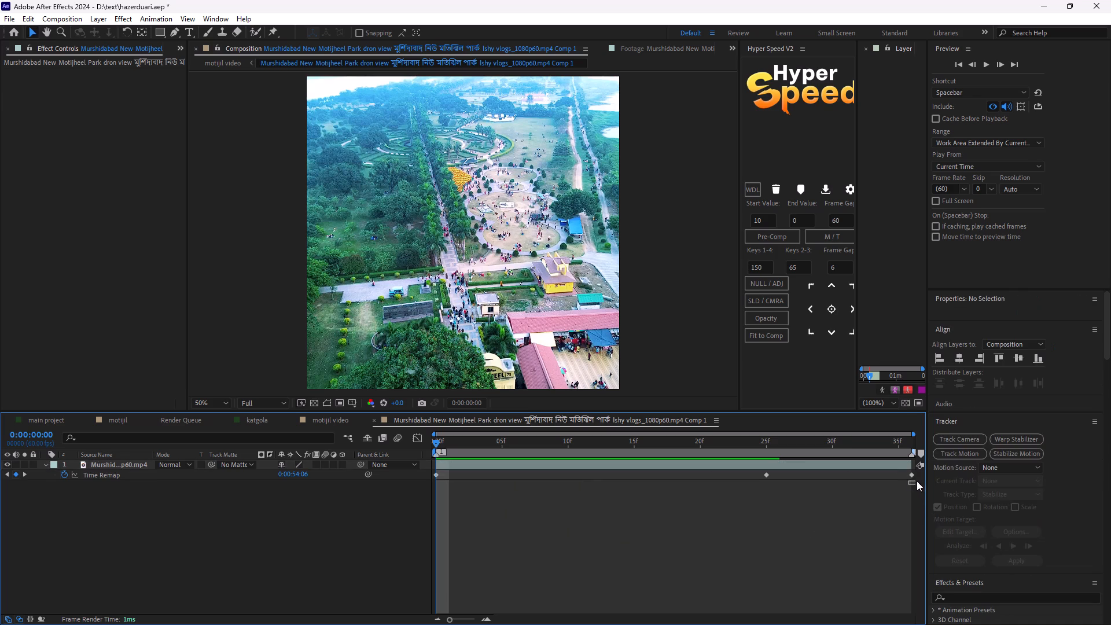
pyautogui.moveTo(917, 481); pyautogui.dragTo(828, 472)
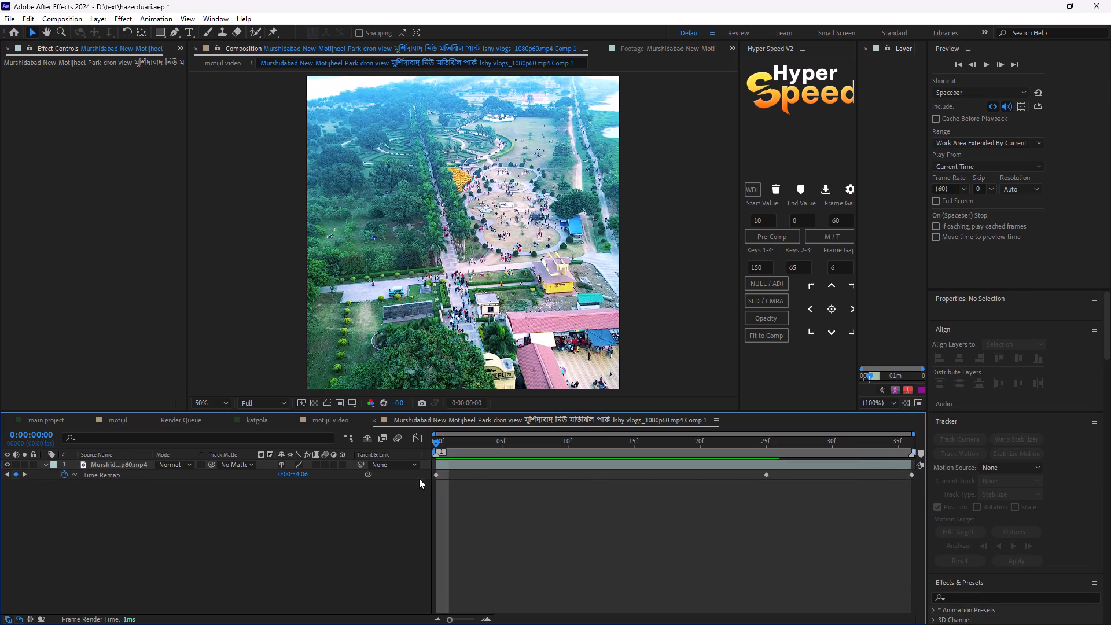
pyautogui.moveTo(435, 489); pyautogui.dragTo(908, 472)
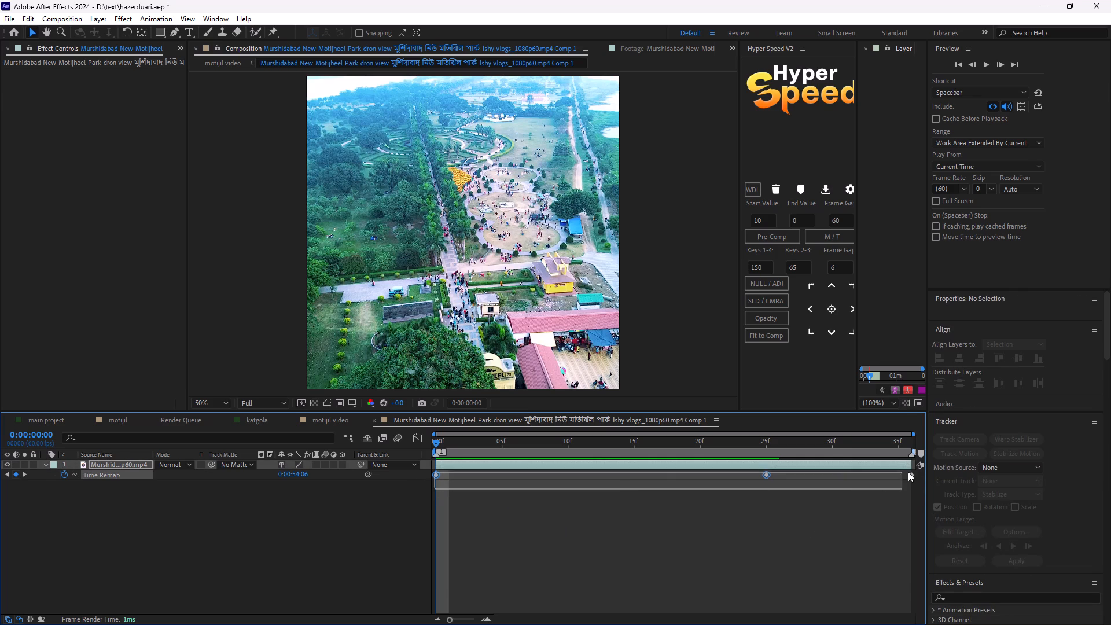
pyautogui.moveTo(908, 472); pyautogui.dragTo(929, 473)
pyautogui.press('F9')
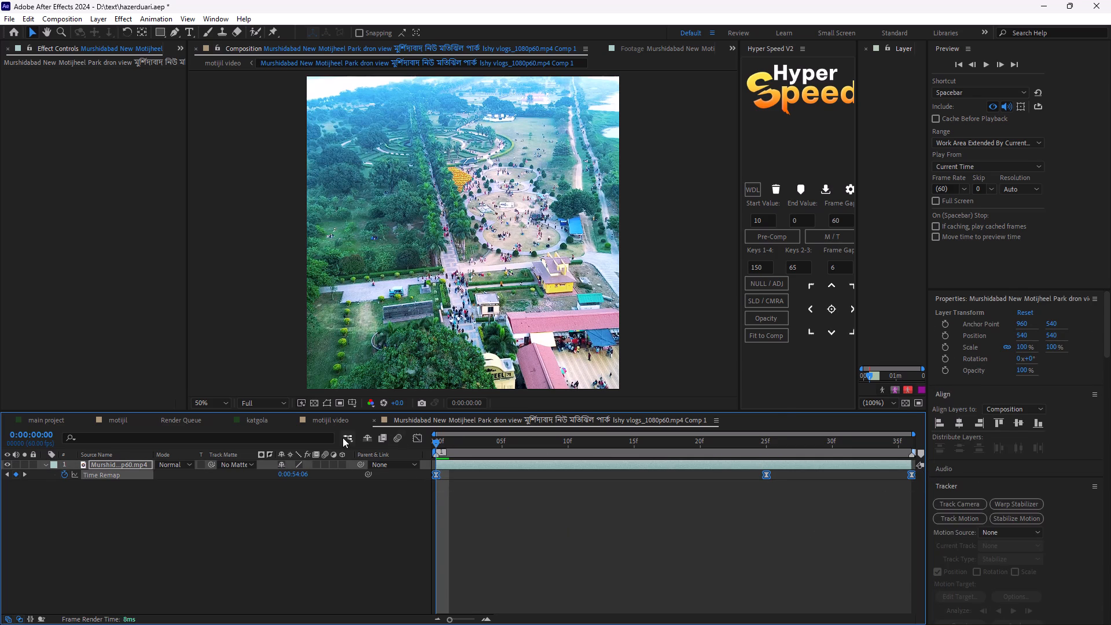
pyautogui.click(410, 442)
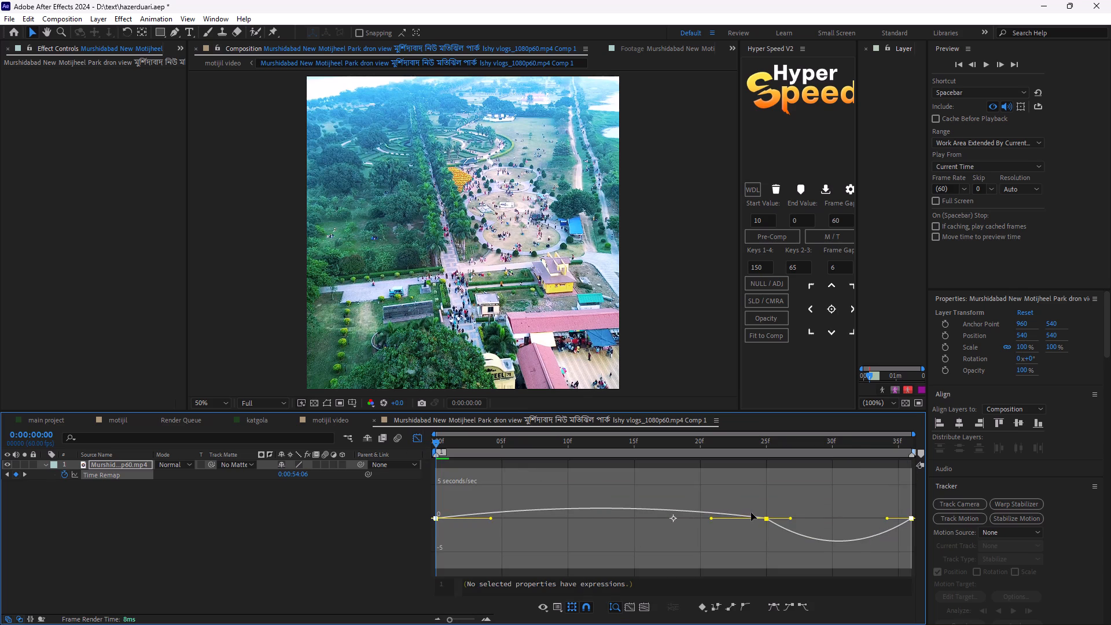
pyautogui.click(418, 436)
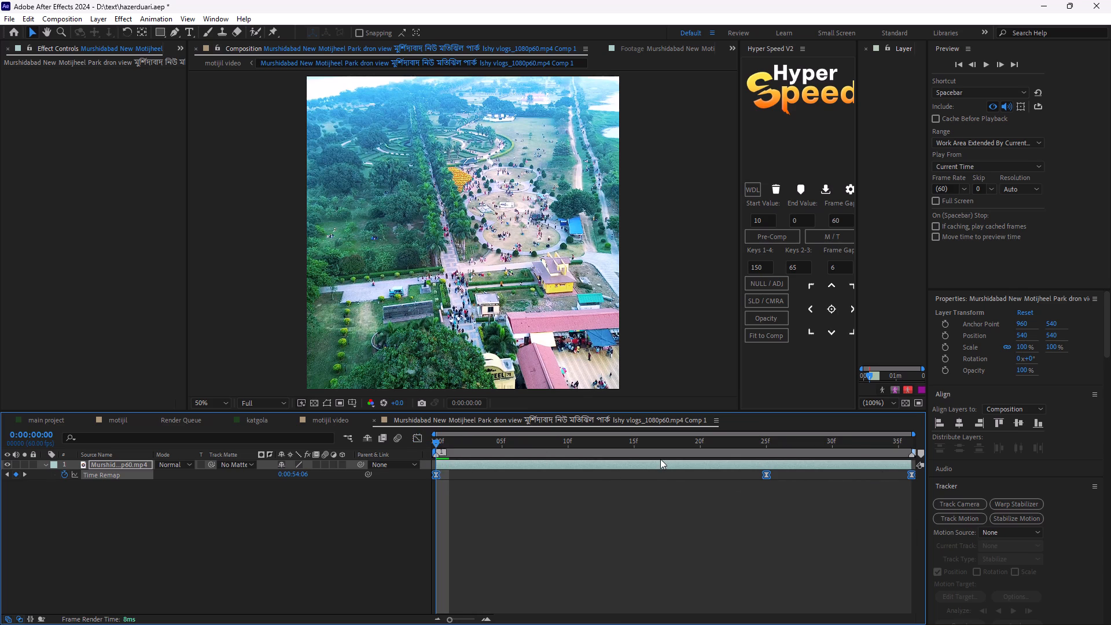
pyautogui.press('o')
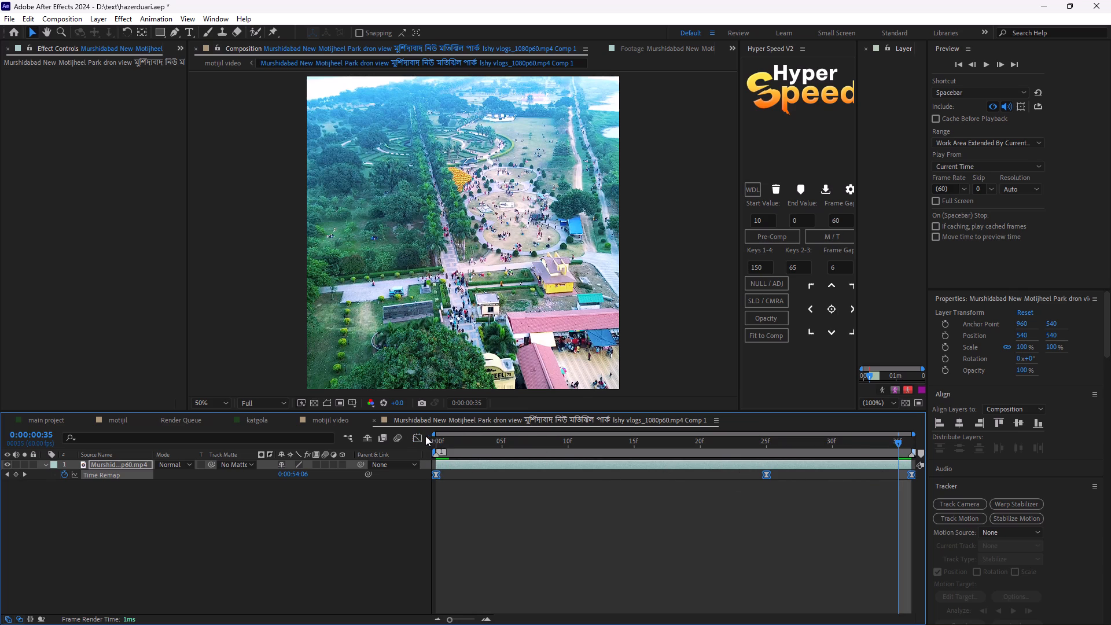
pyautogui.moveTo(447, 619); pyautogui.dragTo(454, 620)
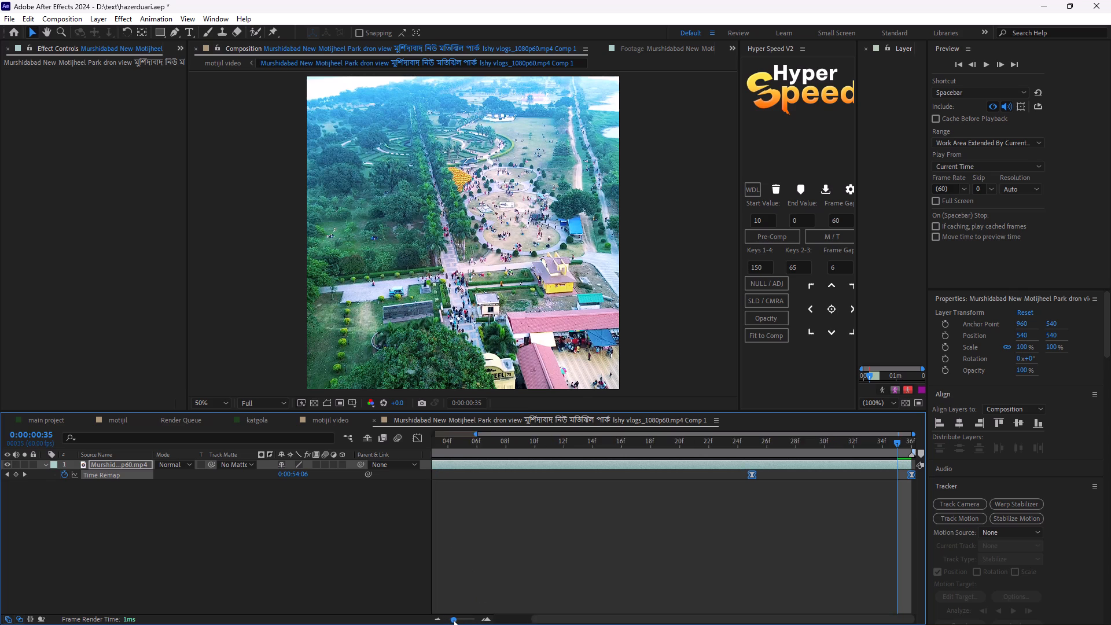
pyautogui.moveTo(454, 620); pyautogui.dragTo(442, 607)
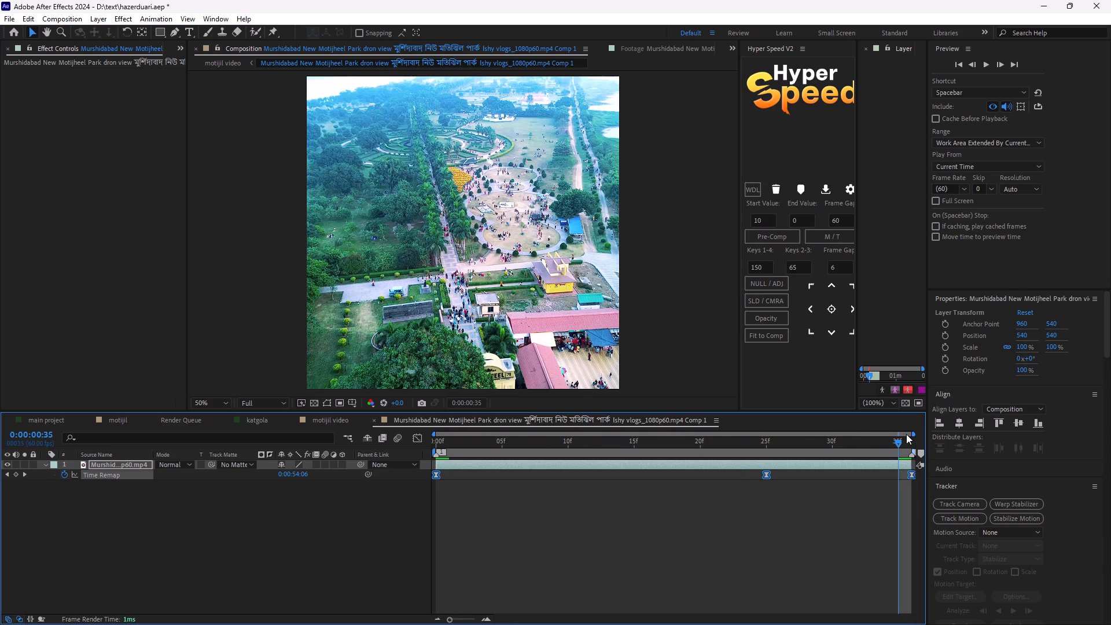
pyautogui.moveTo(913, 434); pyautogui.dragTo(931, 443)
# Open the clip's Time Remap curve in the Graph Editor and switch it to the value graph.
pyautogui.click(415, 437)
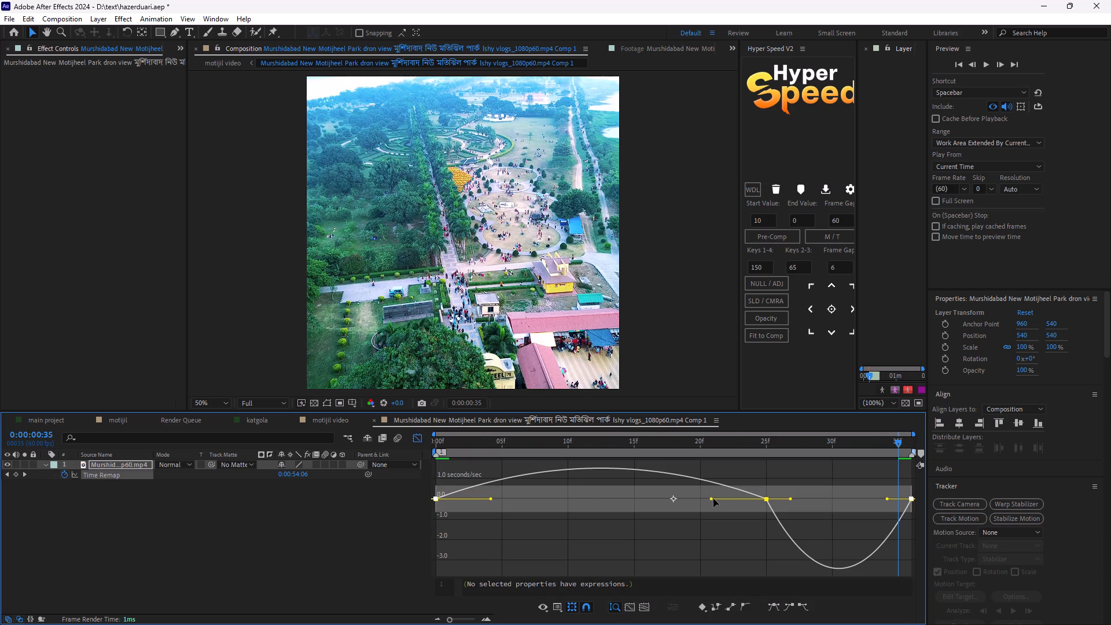
pyautogui.moveTo(711, 499); pyautogui.dragTo(701, 500)
pyautogui.hotkey('ctrl', 'z')
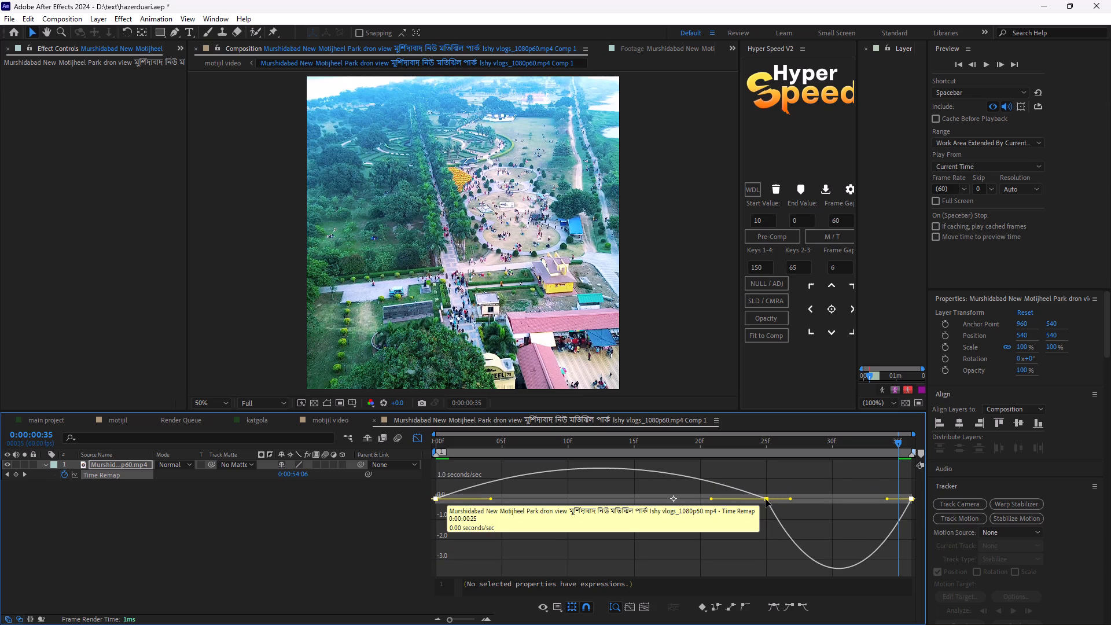
pyautogui.click(766, 499)
pyautogui.rightClick(720, 529)
pyautogui.click(759, 412)
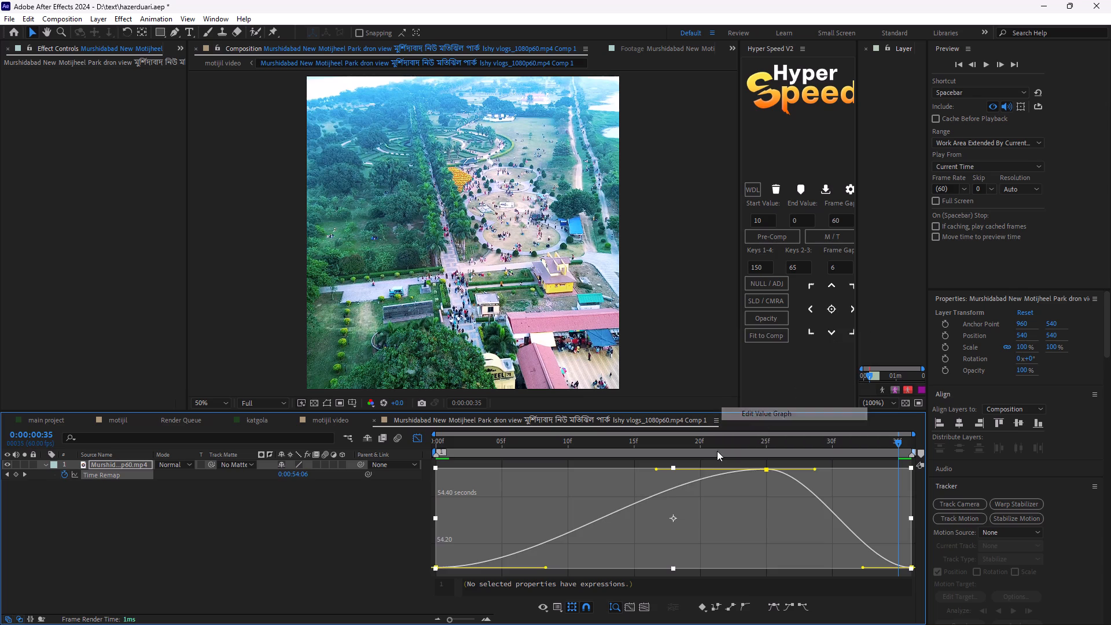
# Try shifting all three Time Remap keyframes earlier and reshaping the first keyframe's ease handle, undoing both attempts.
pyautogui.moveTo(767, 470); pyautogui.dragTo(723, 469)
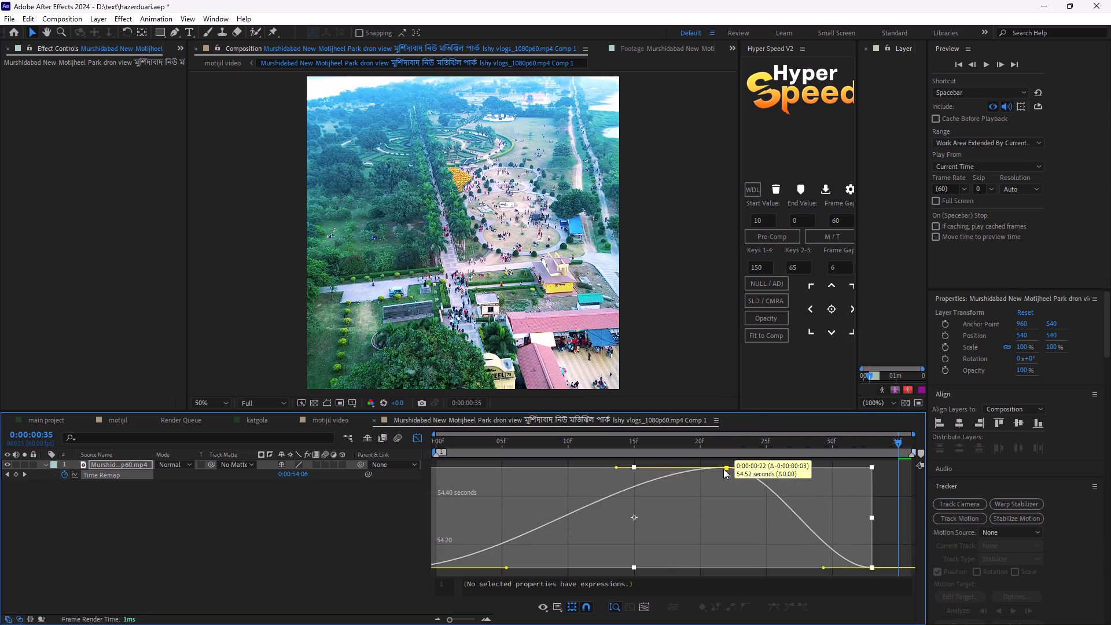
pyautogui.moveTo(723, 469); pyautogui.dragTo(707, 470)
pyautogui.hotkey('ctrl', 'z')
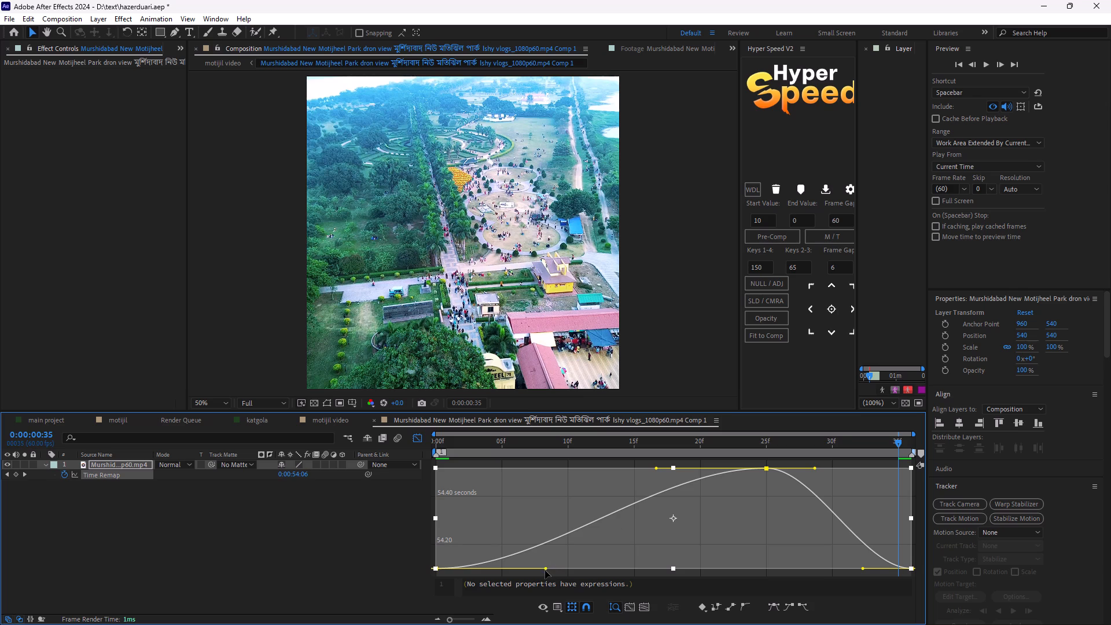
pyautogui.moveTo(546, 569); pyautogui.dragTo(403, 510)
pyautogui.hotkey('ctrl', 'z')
# Move only the middle Time Remap keyframe earlier to about frame 19, keeping its 54.52-second value.
pyautogui.click(719, 531)
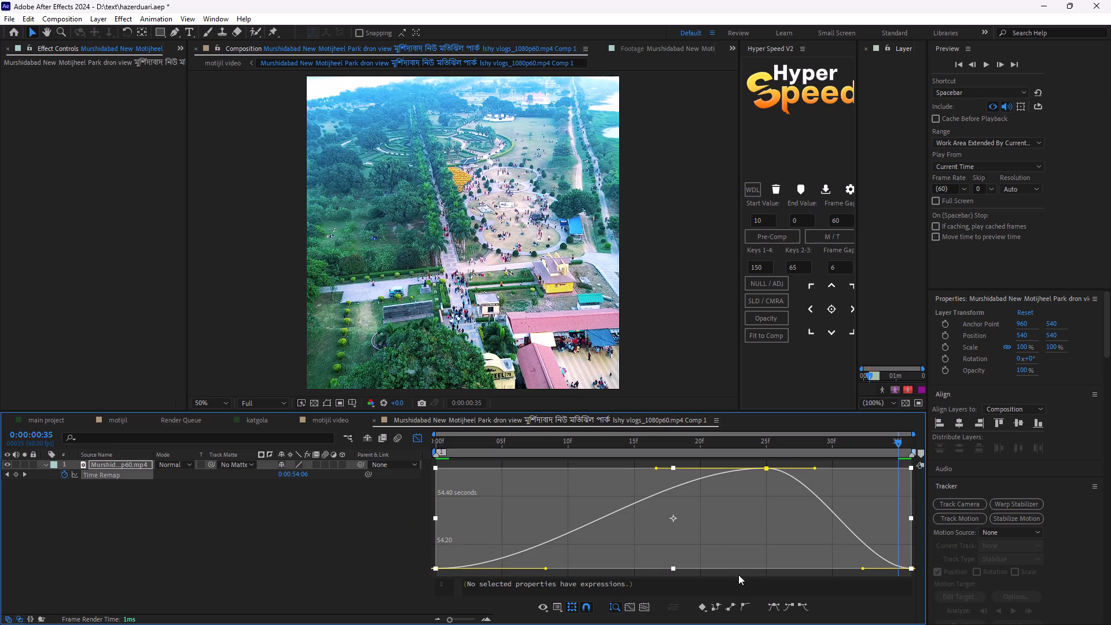
pyautogui.click(738, 574)
pyautogui.moveTo(765, 469); pyautogui.dragTo(746, 469)
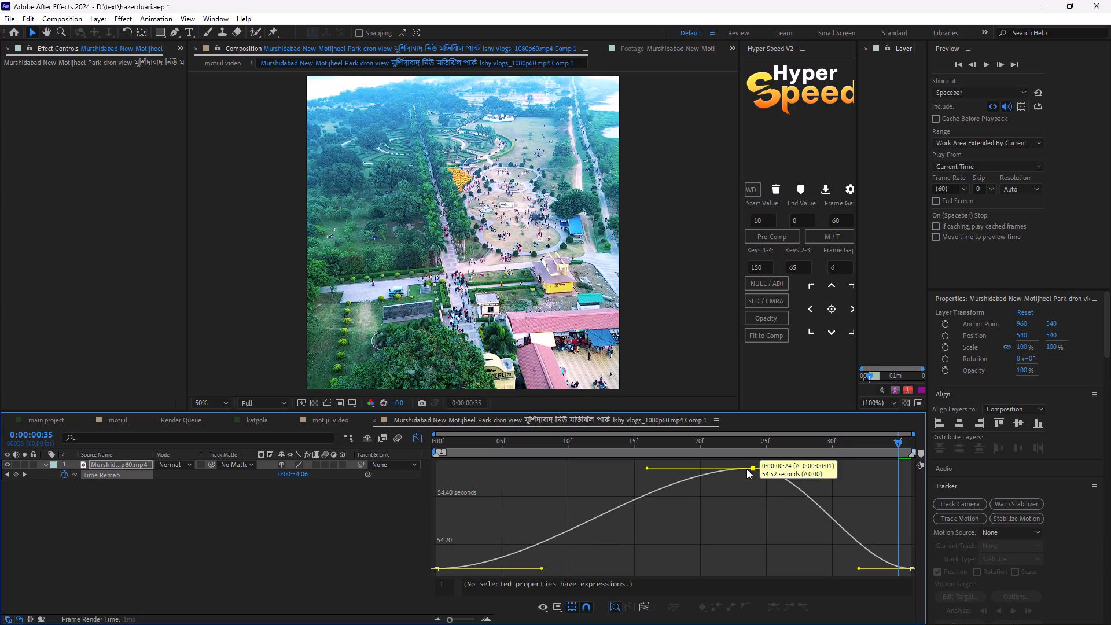
pyautogui.moveTo(746, 469); pyautogui.dragTo(684, 470)
# Shape the value curve into an arch with near-vertical handles on the first and last keyframes and a slightly lowered incoming handle on the middle one.
pyautogui.moveTo(837, 570); pyautogui.dragTo(929, 508)
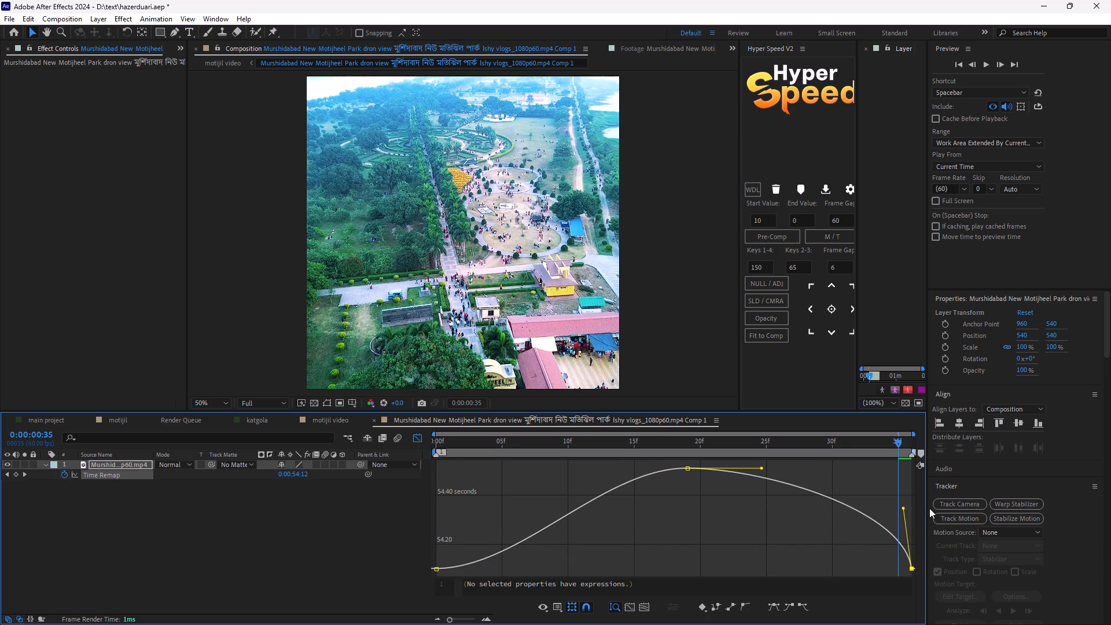
pyautogui.moveTo(929, 508); pyautogui.dragTo(958, 501)
pyautogui.moveTo(901, 499); pyautogui.dragTo(926, 497)
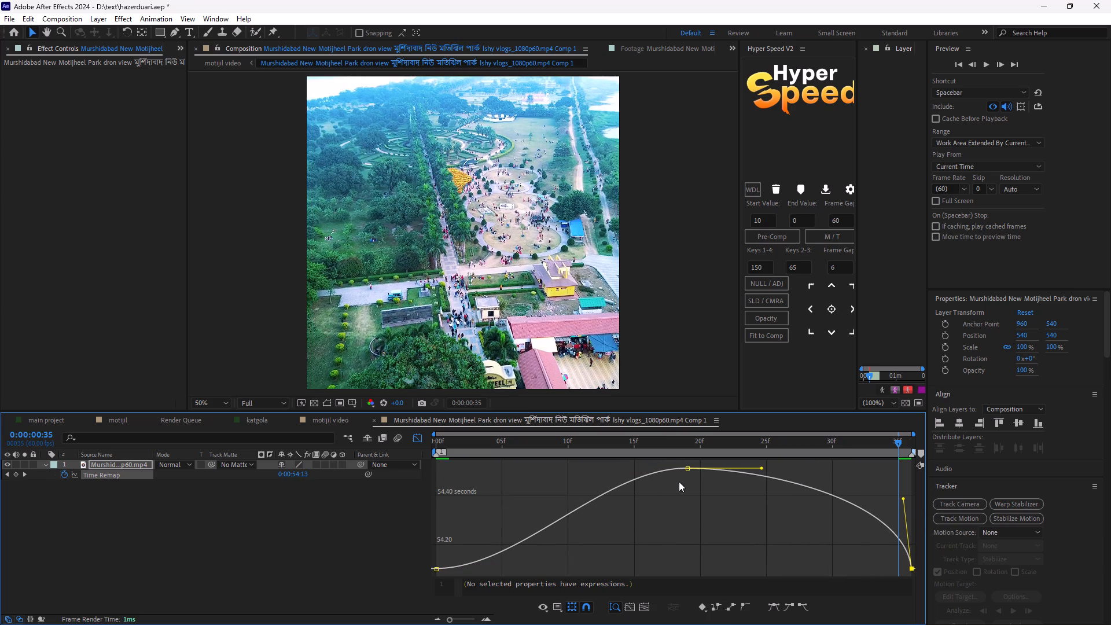
pyautogui.click(439, 567)
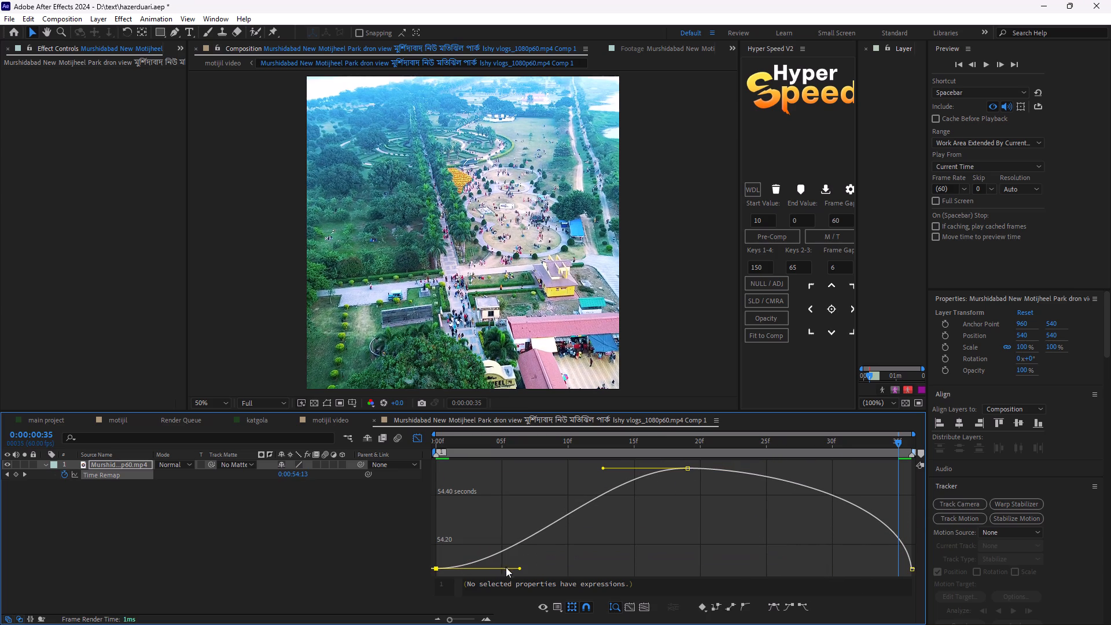
pyautogui.moveTo(520, 568); pyautogui.dragTo(435, 508)
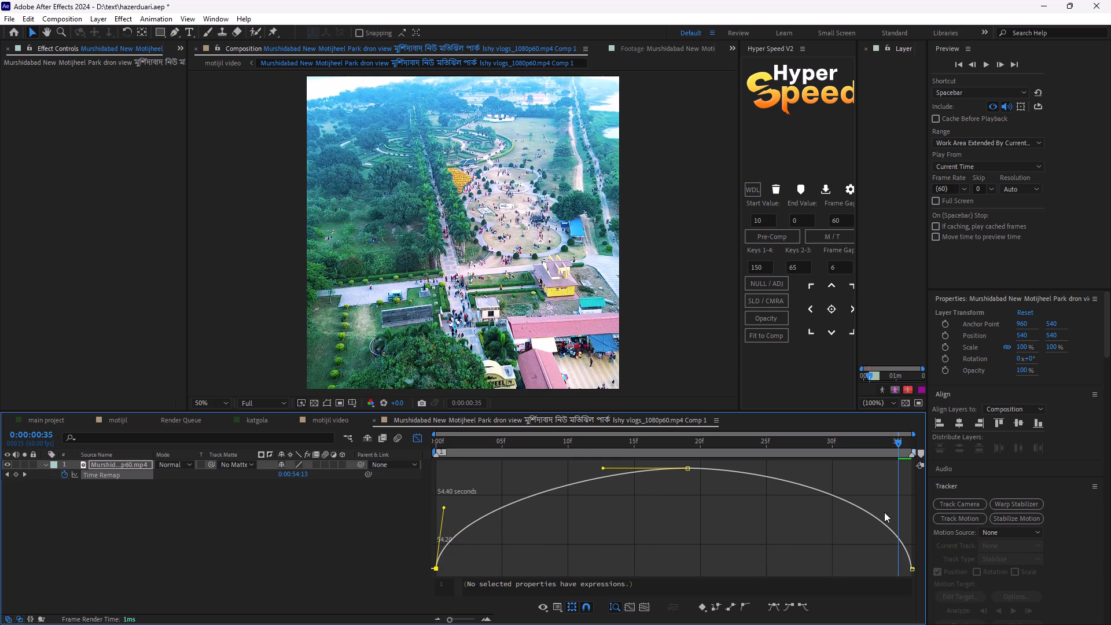
pyautogui.click(686, 469)
pyautogui.moveTo(604, 468); pyautogui.dragTo(612, 486)
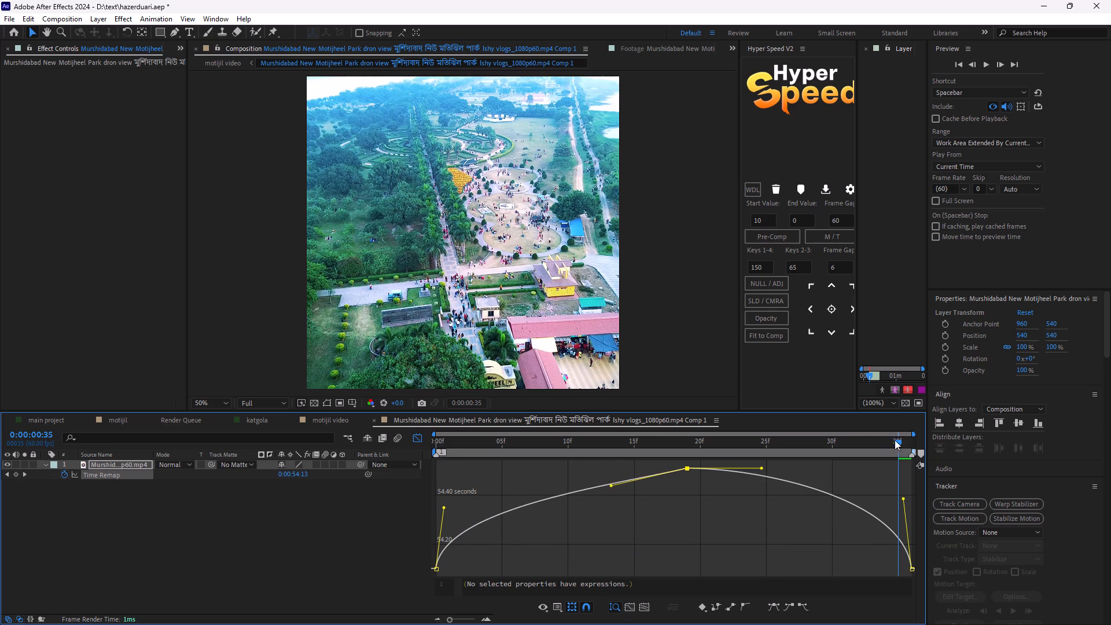
# Play the reshaped shot in its nested composition and replay the opening of the motijil video composition to review its timing.
pyautogui.moveTo(897, 440); pyautogui.dragTo(372, 490)
pyautogui.press('space')
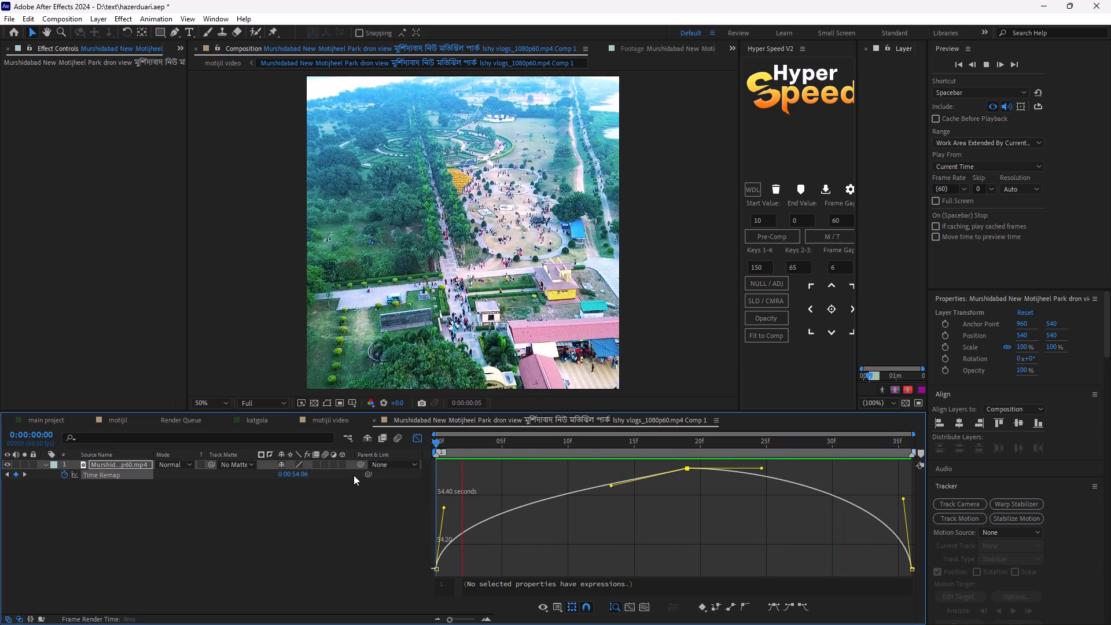
pyautogui.click(334, 425)
pyautogui.press('space')
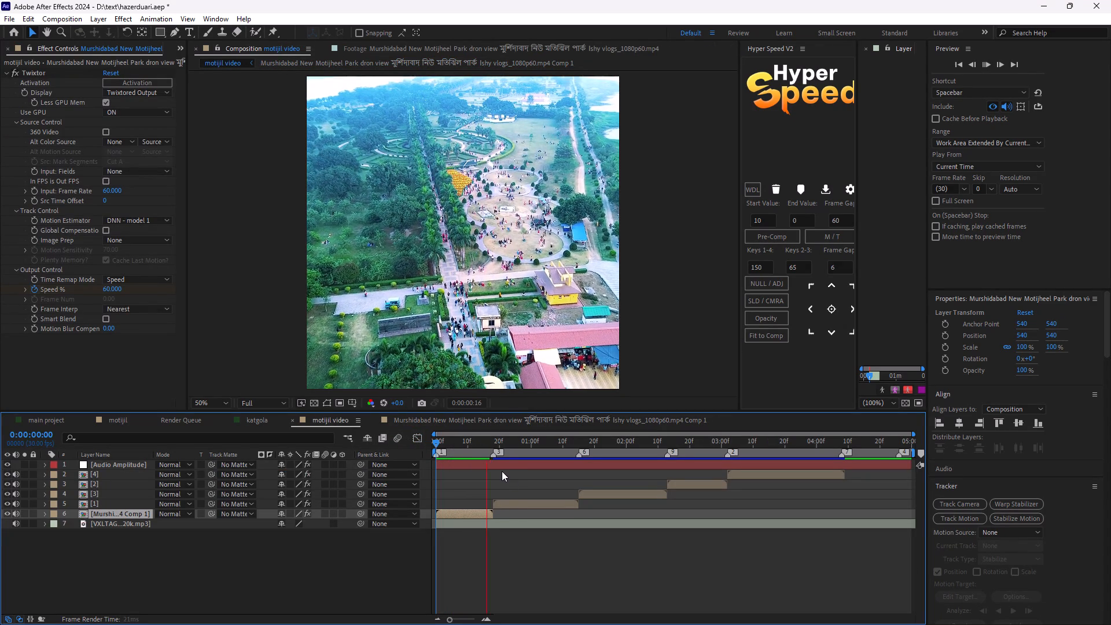
pyautogui.press('space')
pyautogui.press('space')
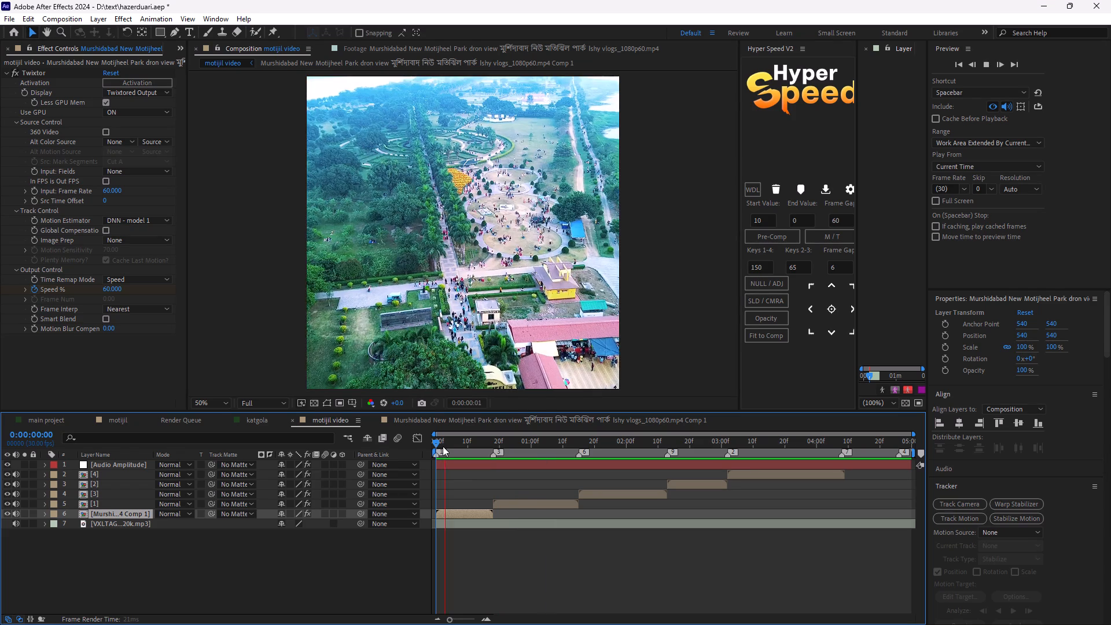
pyautogui.press('space')
pyautogui.press('space')
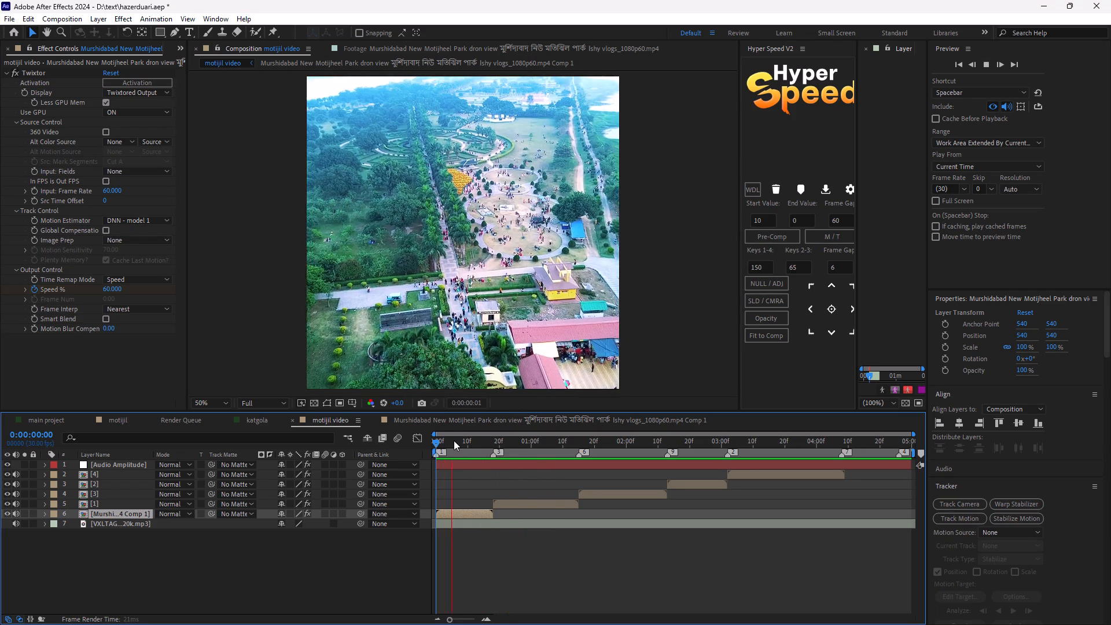
pyautogui.press('space')
pyautogui.press('space')
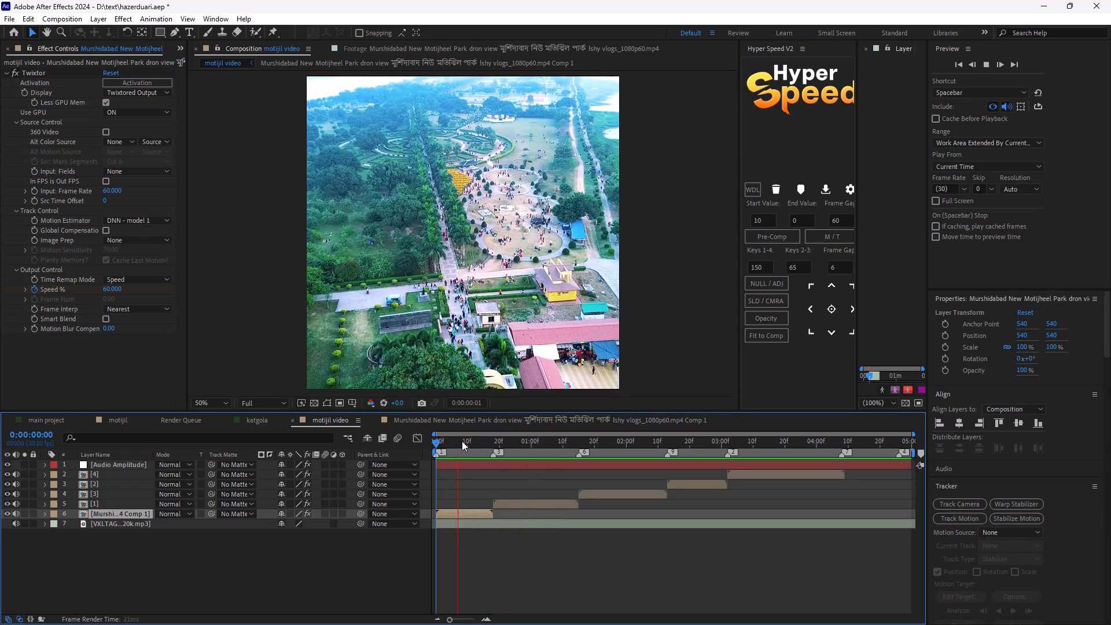
pyautogui.press('space')
pyautogui.press('space')
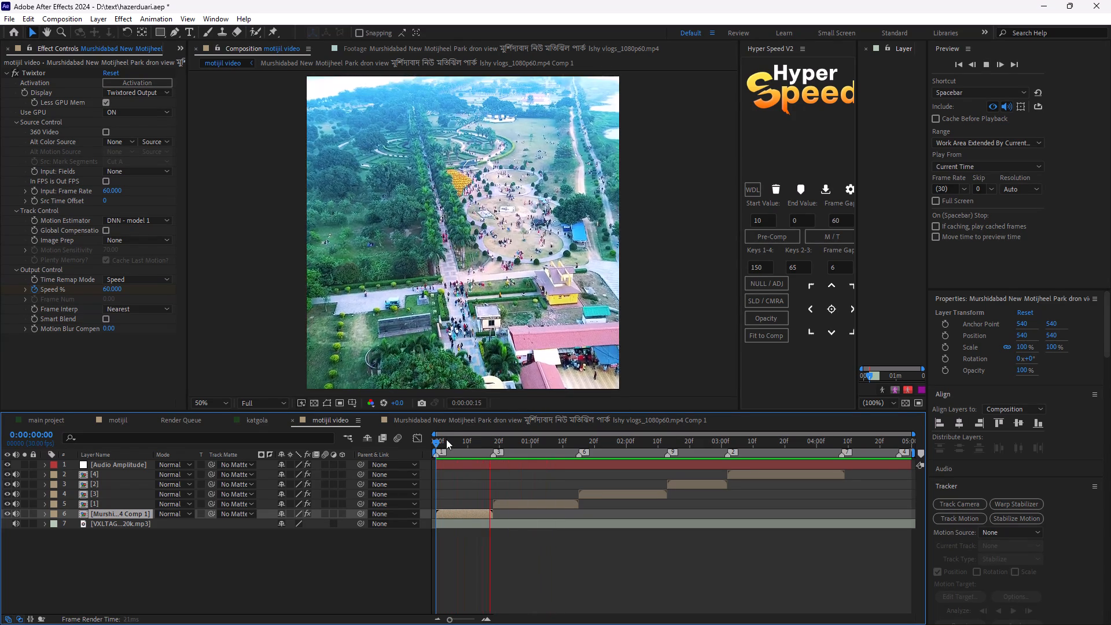
pyautogui.press('space')
pyautogui.press('space')
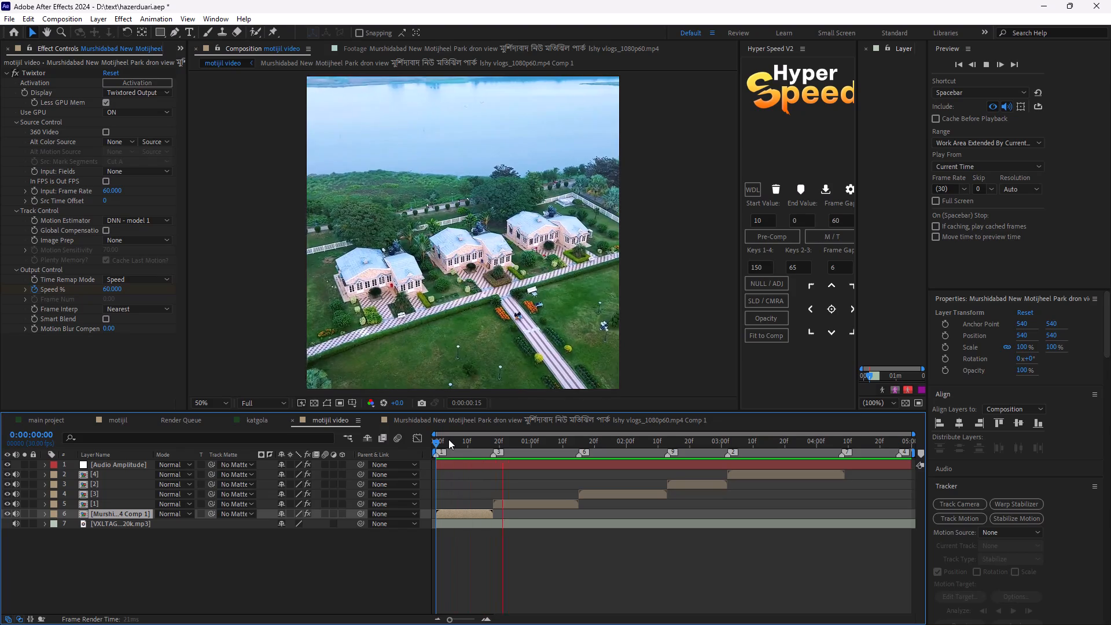
pyautogui.press('space')
pyautogui.press('space')
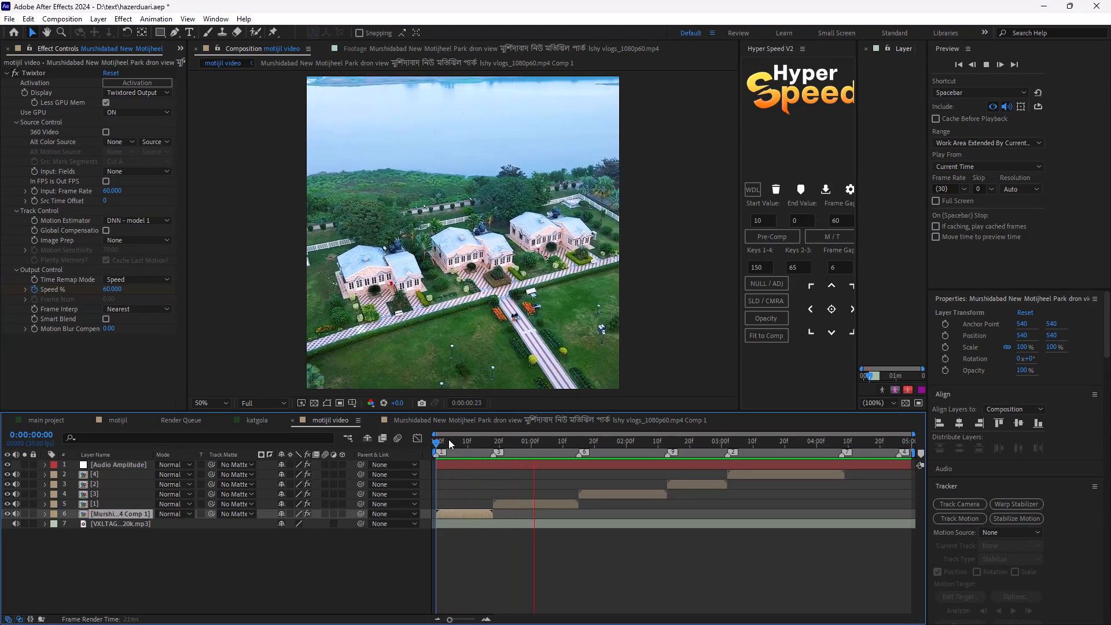
pyautogui.press('space')
pyautogui.moveTo(443, 437); pyautogui.dragTo(480, 469)
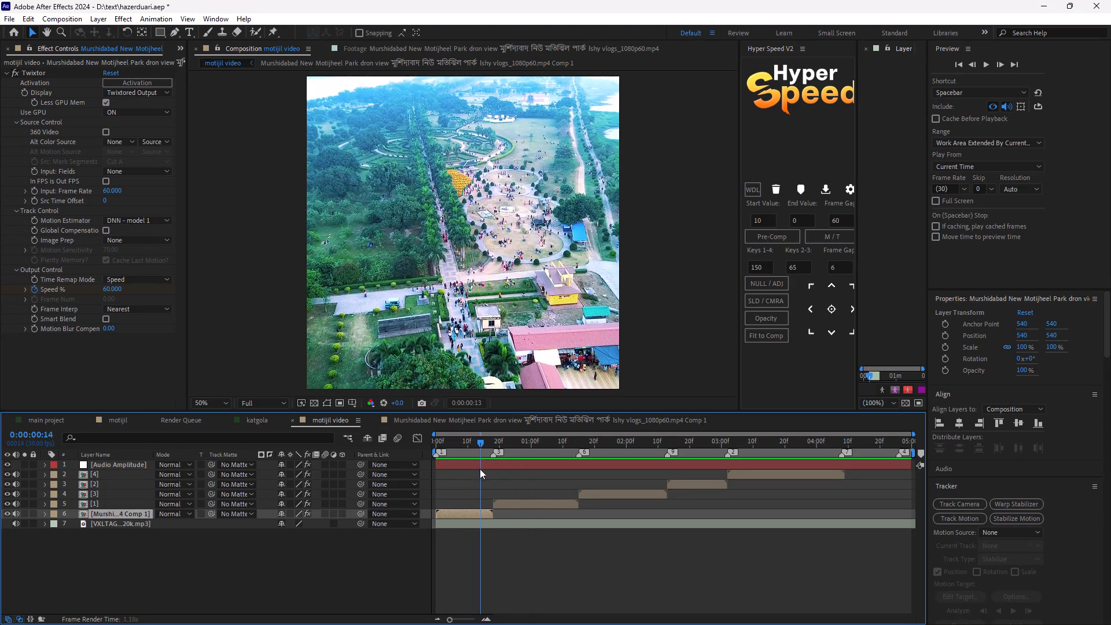
pyautogui.moveTo(480, 469); pyautogui.dragTo(411, 467)
pyautogui.press('space')
pyautogui.press('space')
pyautogui.press('space')
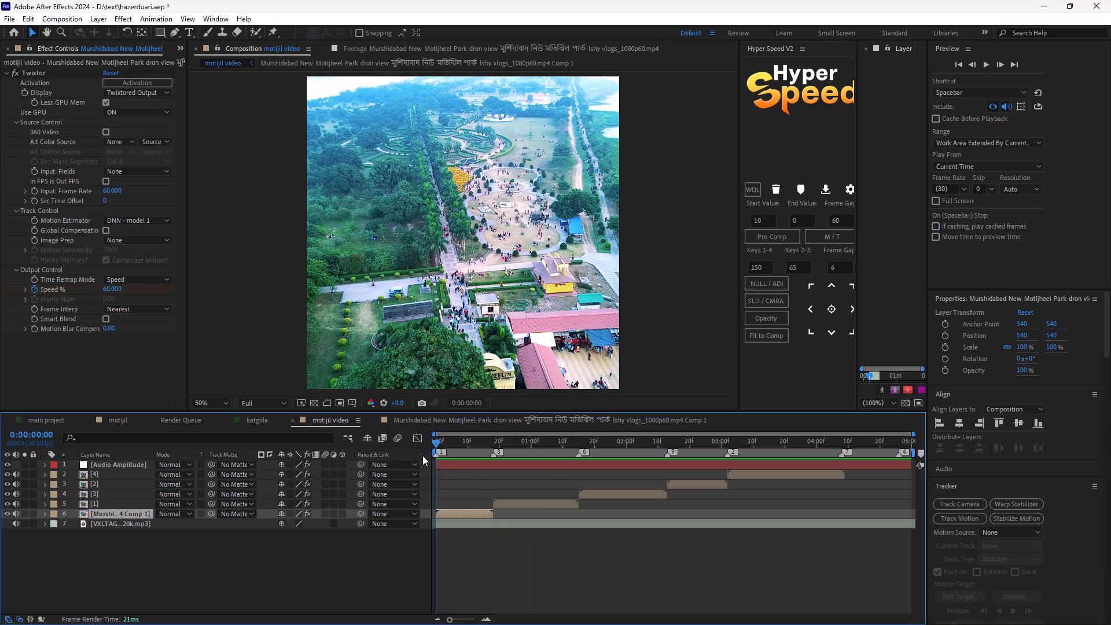
pyautogui.press('space')
pyautogui.press('space')
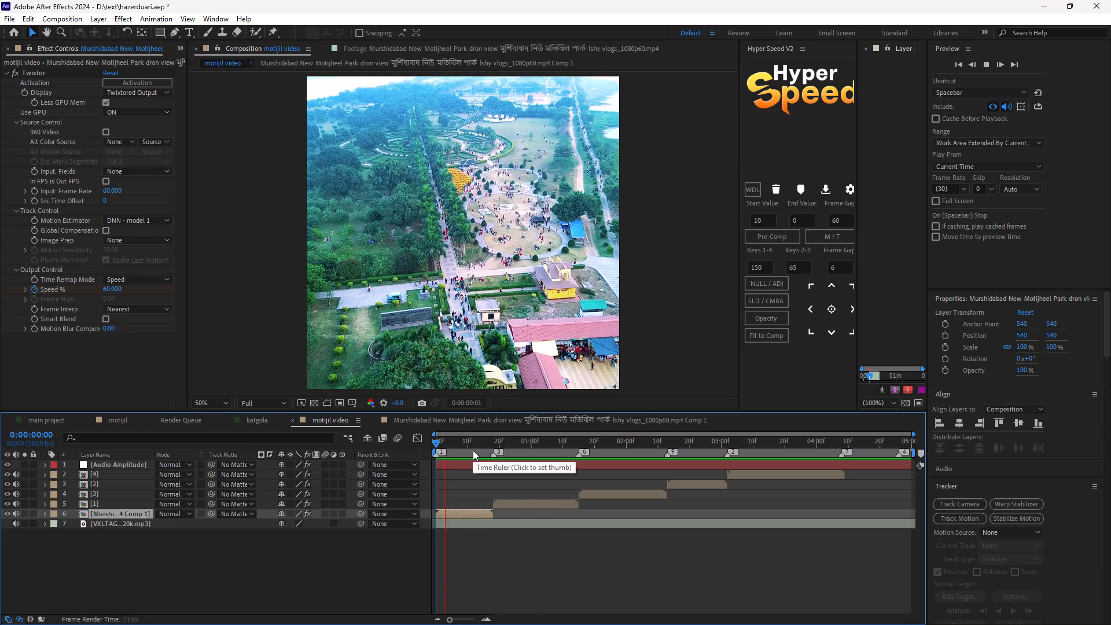
pyautogui.press('space')
# In the first shot's nested composition, replay the clip and lift the middle Time Remap keyframe's incoming handle to nearly level.
pyautogui.click(410, 421)
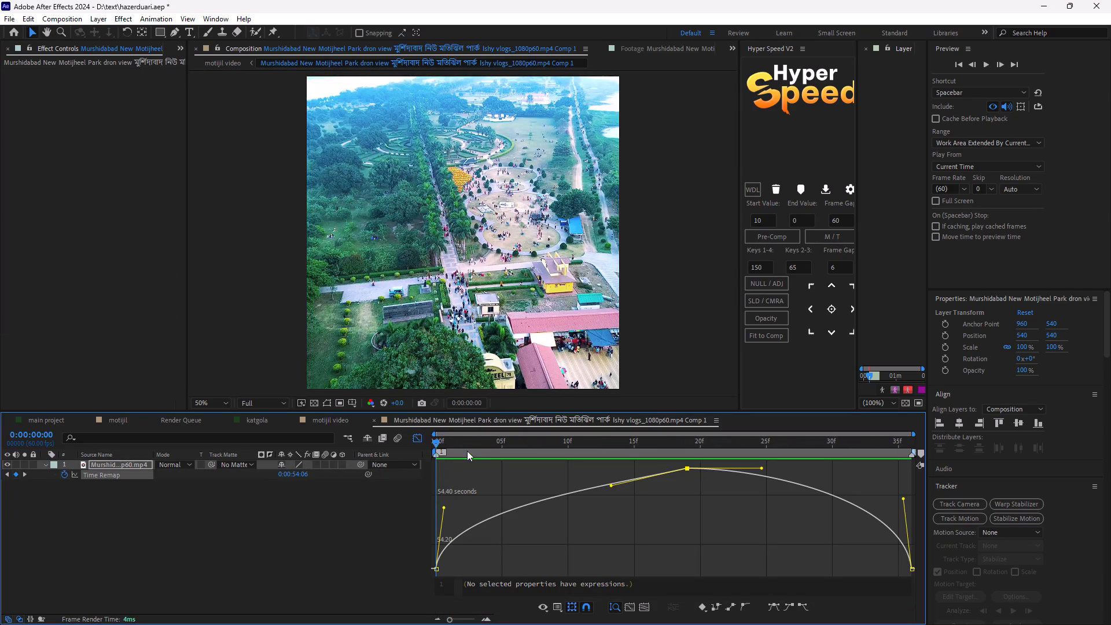
pyautogui.press('space')
pyautogui.press('space')
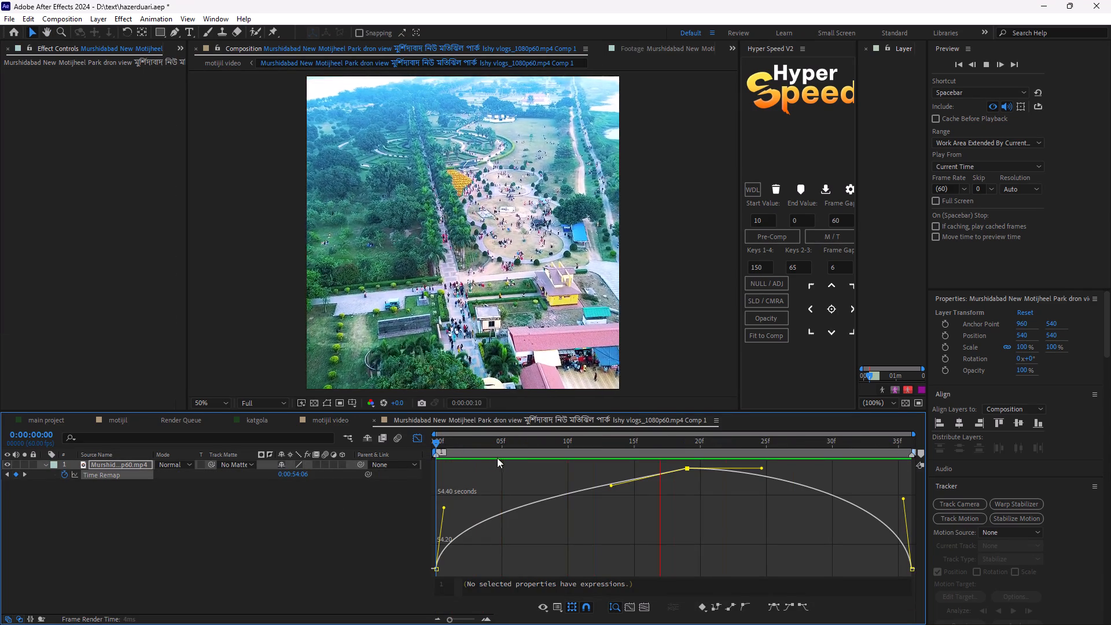
pyautogui.press('space')
pyautogui.press('space')
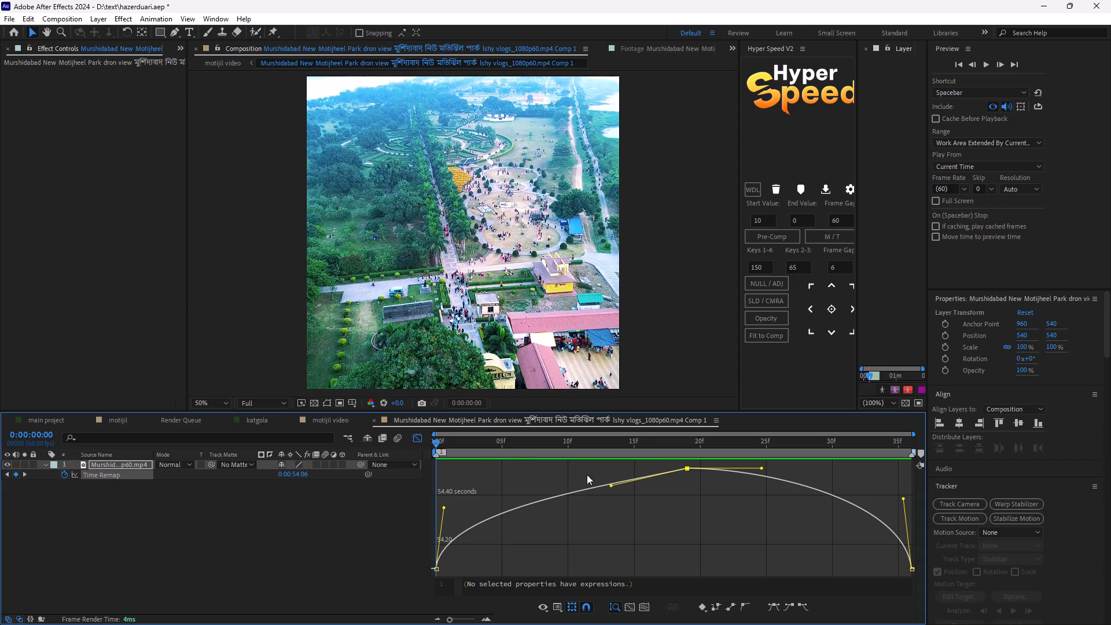
pyautogui.moveTo(611, 487); pyautogui.dragTo(593, 472)
pyautogui.press('space')
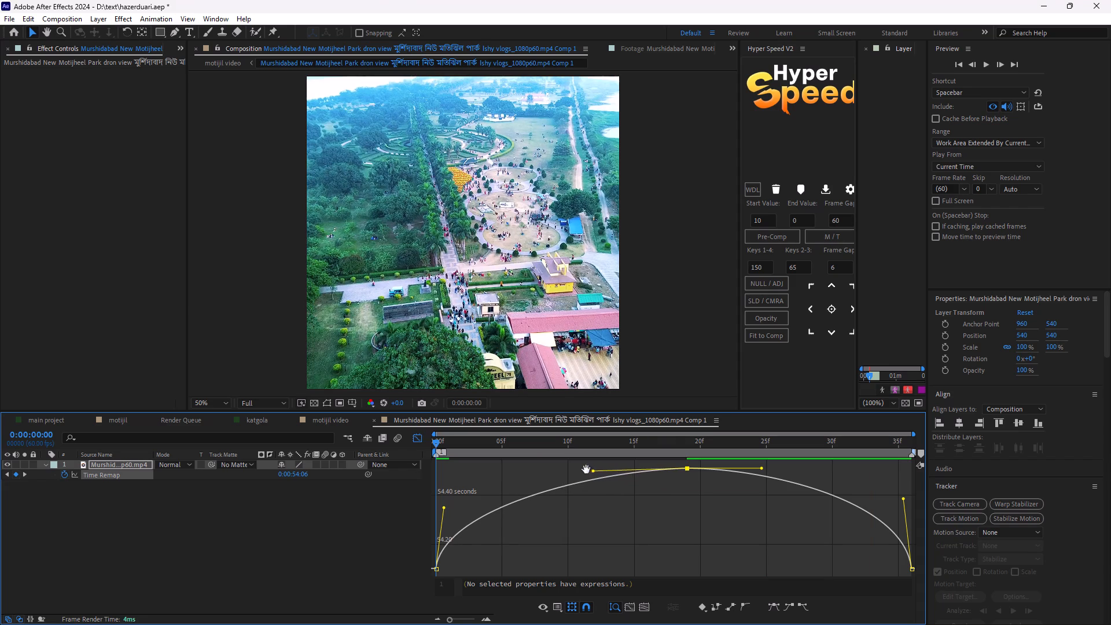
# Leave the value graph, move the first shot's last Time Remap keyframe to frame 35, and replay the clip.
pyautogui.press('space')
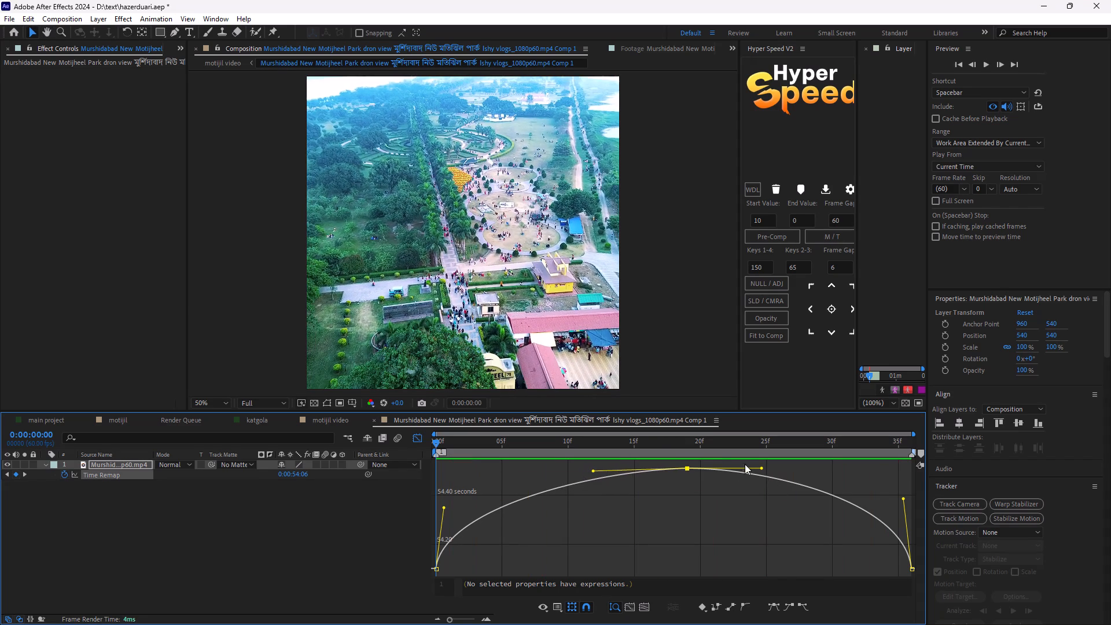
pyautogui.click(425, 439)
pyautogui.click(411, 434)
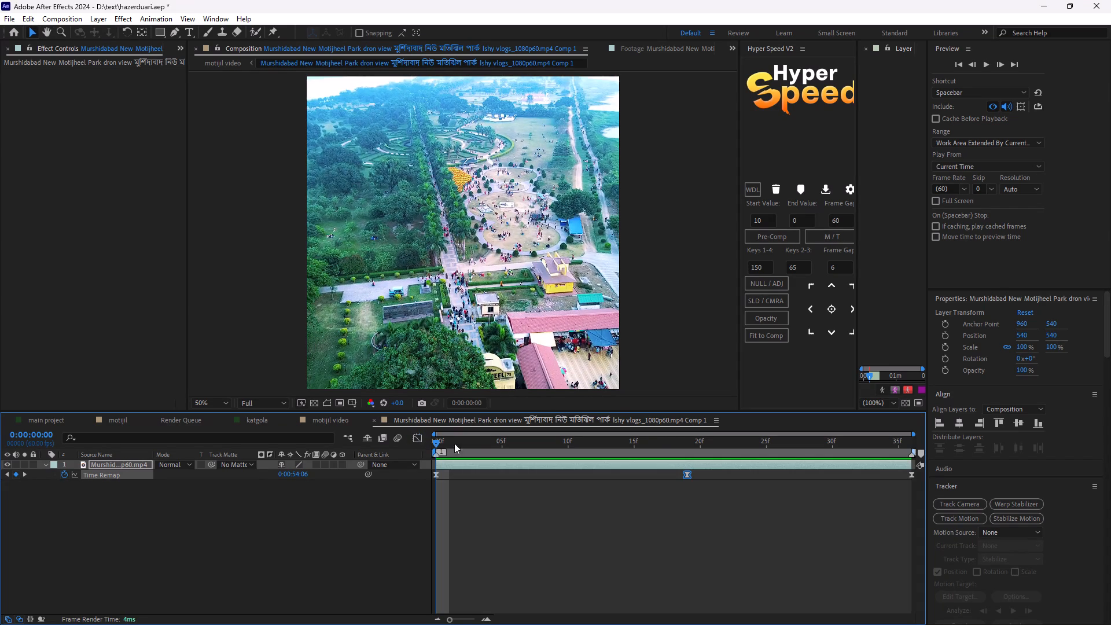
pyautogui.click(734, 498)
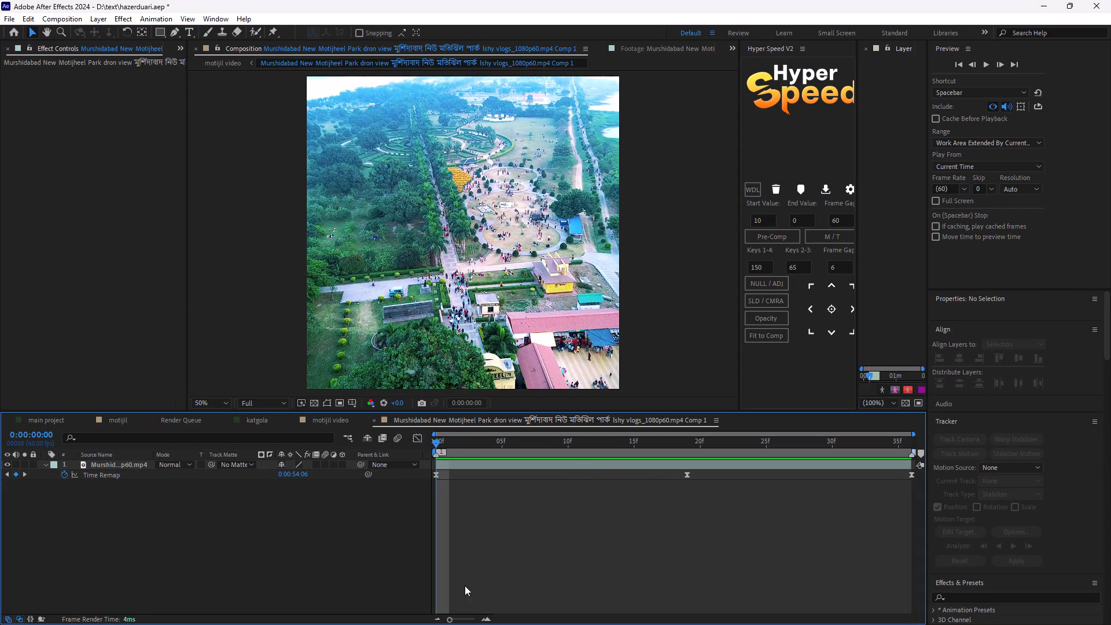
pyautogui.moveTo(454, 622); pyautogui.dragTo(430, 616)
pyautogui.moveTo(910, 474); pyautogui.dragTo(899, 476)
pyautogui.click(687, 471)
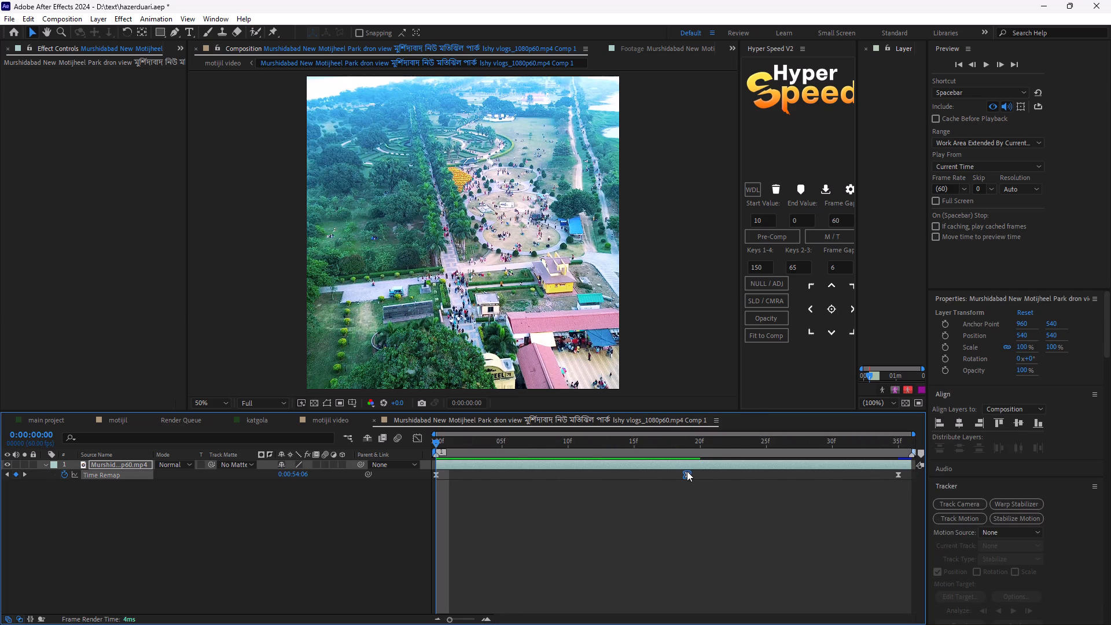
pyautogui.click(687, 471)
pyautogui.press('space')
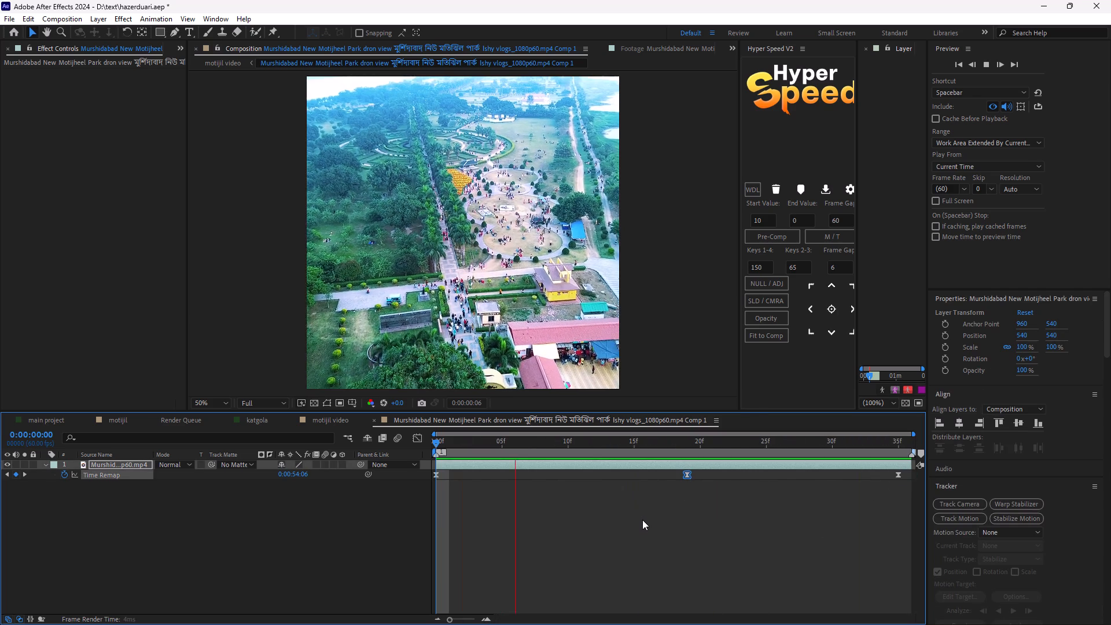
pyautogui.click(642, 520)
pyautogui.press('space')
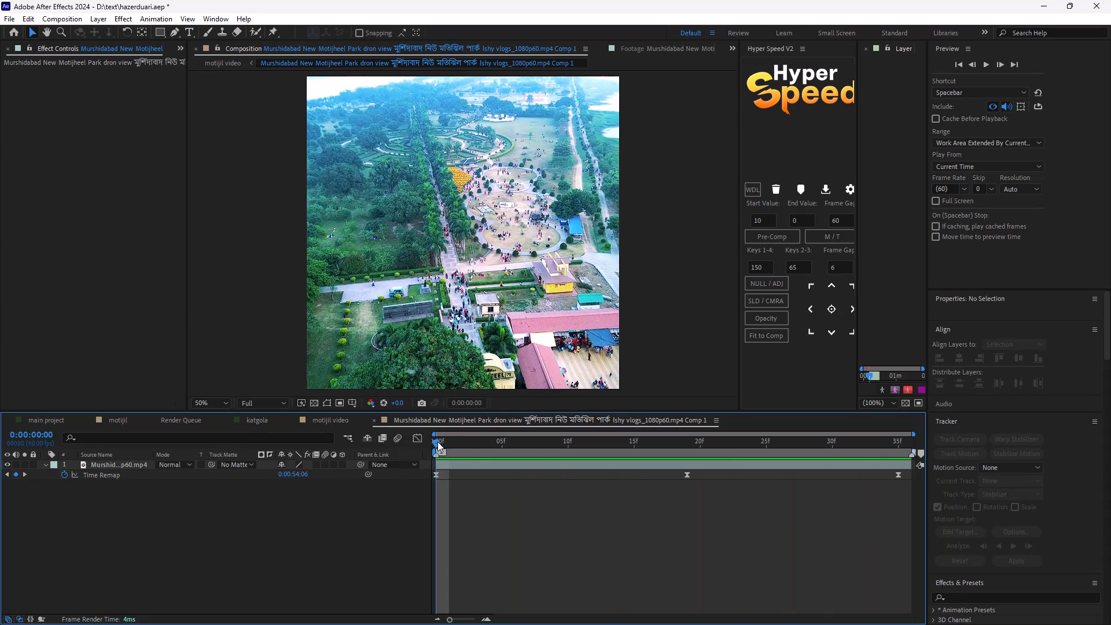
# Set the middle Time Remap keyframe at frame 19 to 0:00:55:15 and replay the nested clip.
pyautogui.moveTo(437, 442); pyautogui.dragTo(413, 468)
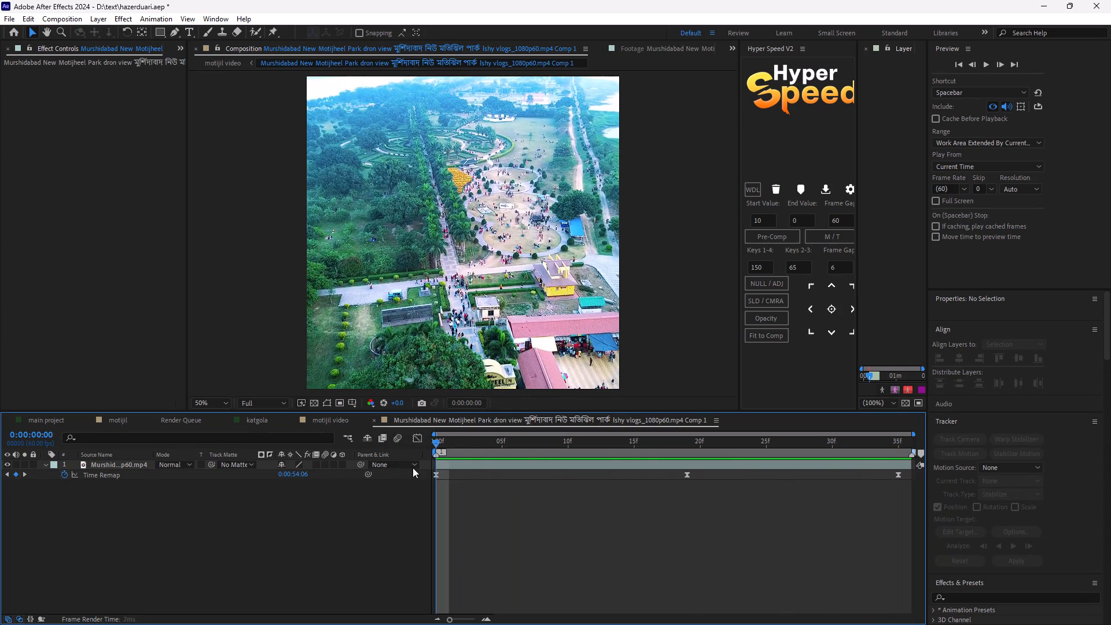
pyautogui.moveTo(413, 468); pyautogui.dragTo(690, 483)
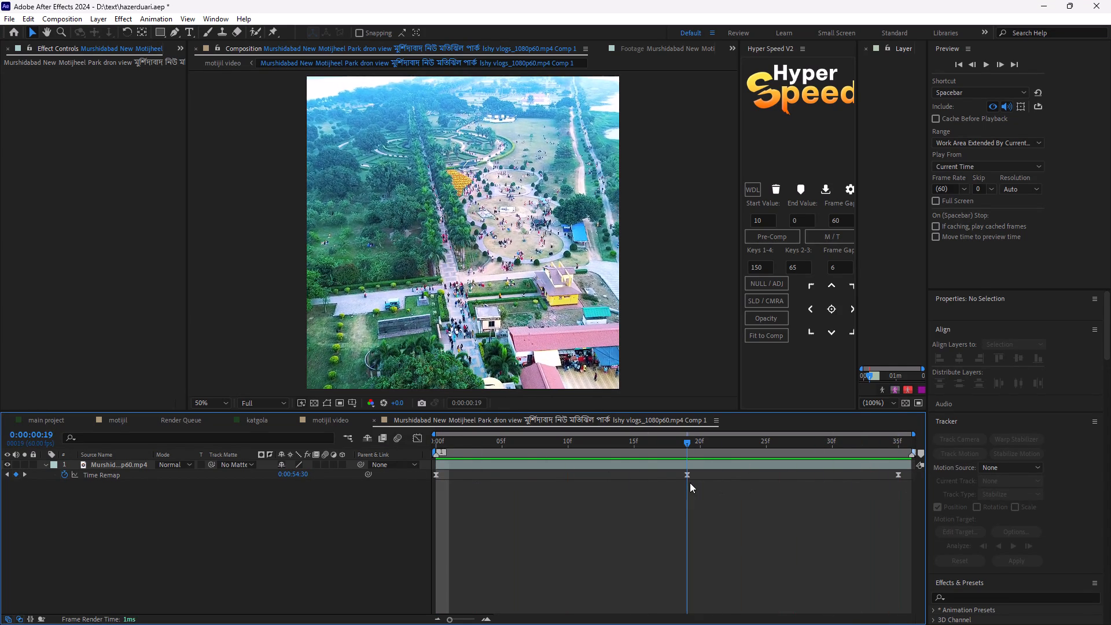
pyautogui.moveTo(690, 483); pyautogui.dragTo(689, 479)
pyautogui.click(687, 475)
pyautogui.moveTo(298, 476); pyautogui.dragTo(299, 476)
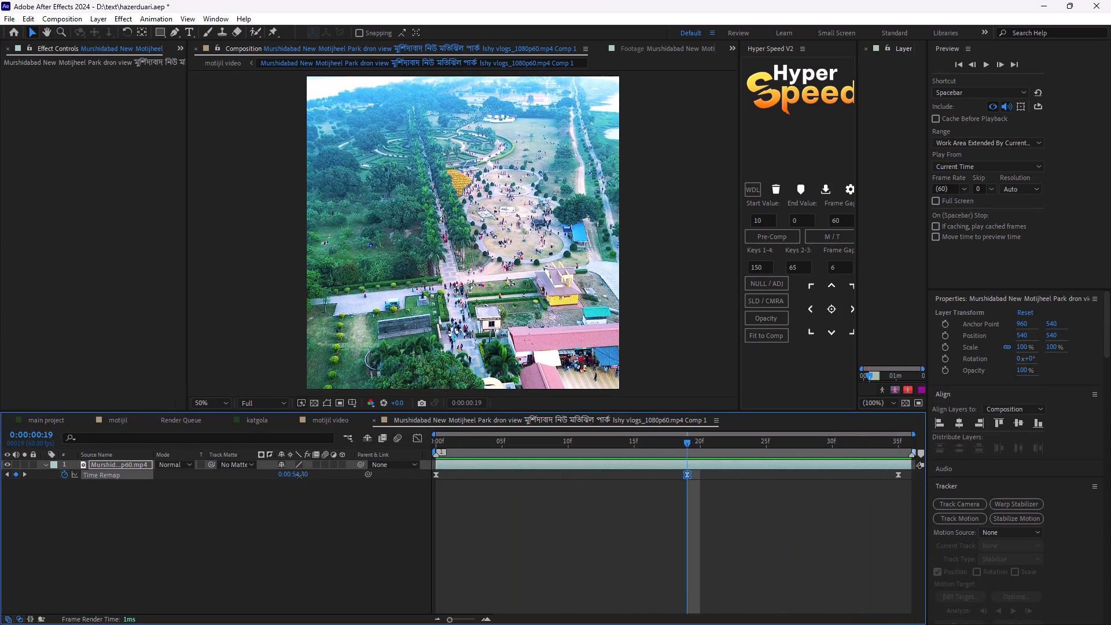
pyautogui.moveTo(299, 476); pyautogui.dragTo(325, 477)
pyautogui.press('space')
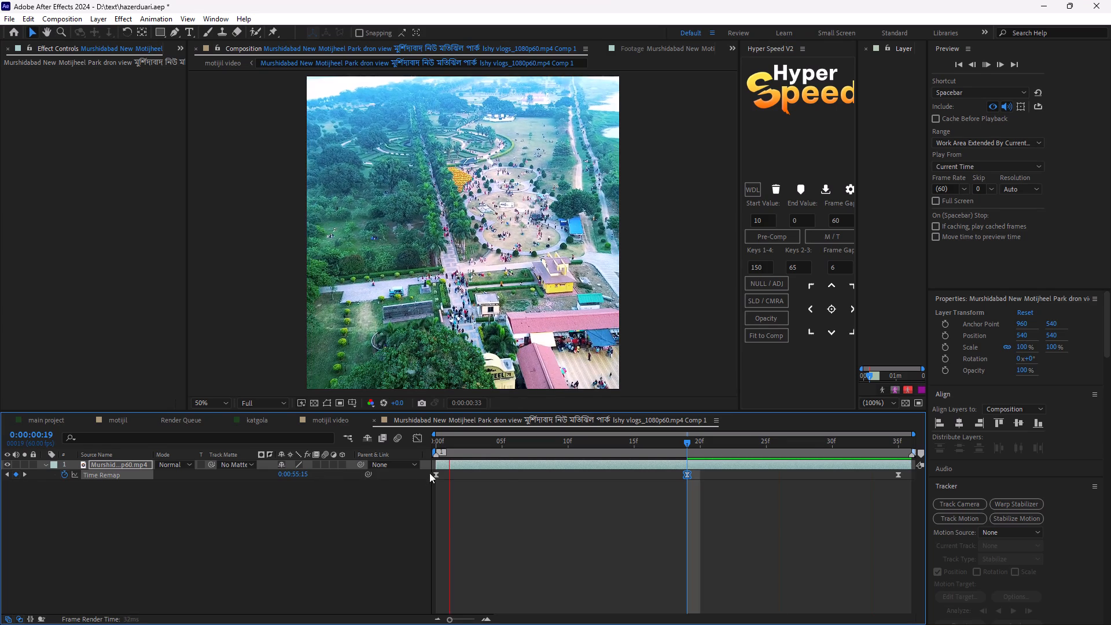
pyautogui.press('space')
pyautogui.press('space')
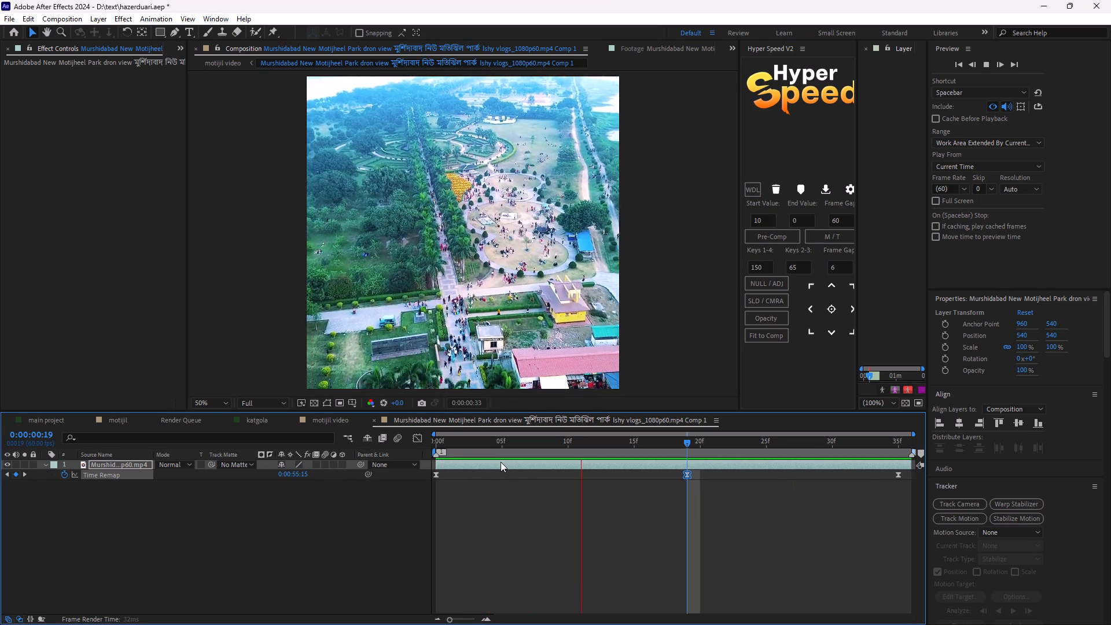
# Replay the opening of the motijil video composition repeatedly to examine the first shot's motion and its cut to the second shot.
pyautogui.click(351, 426)
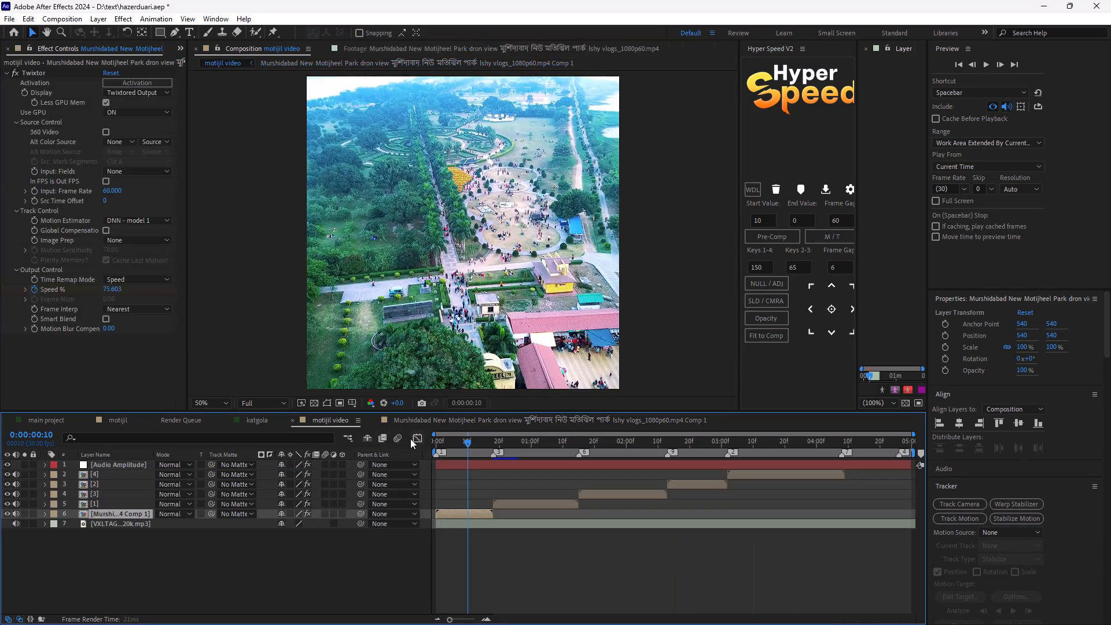
pyautogui.press('space')
pyautogui.moveTo(471, 444); pyautogui.dragTo(399, 458)
pyautogui.click(475, 542)
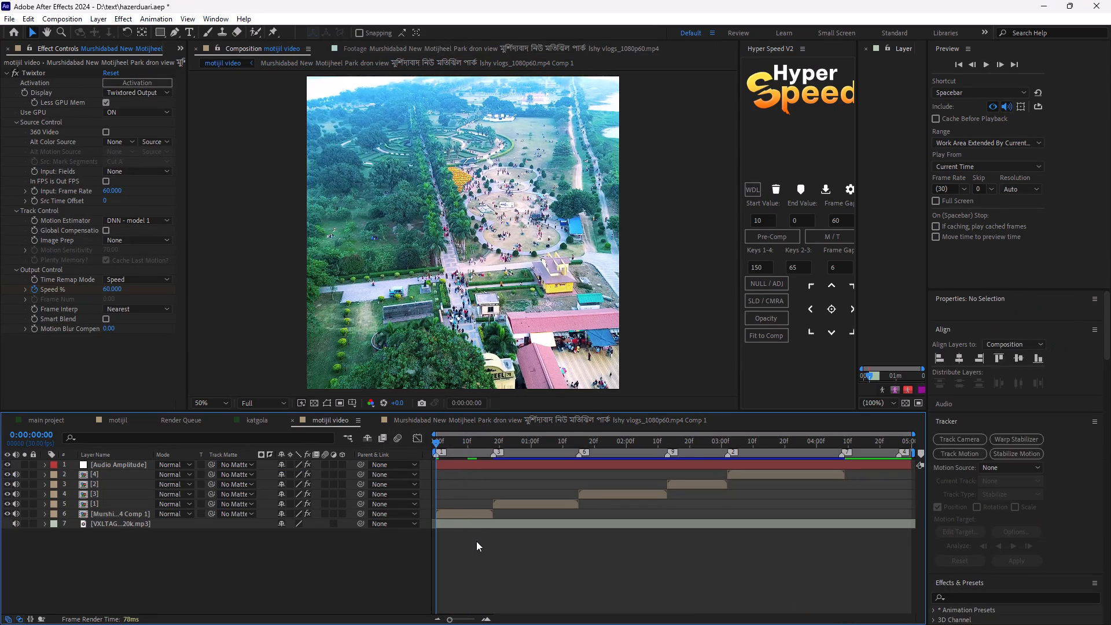
pyautogui.press('space')
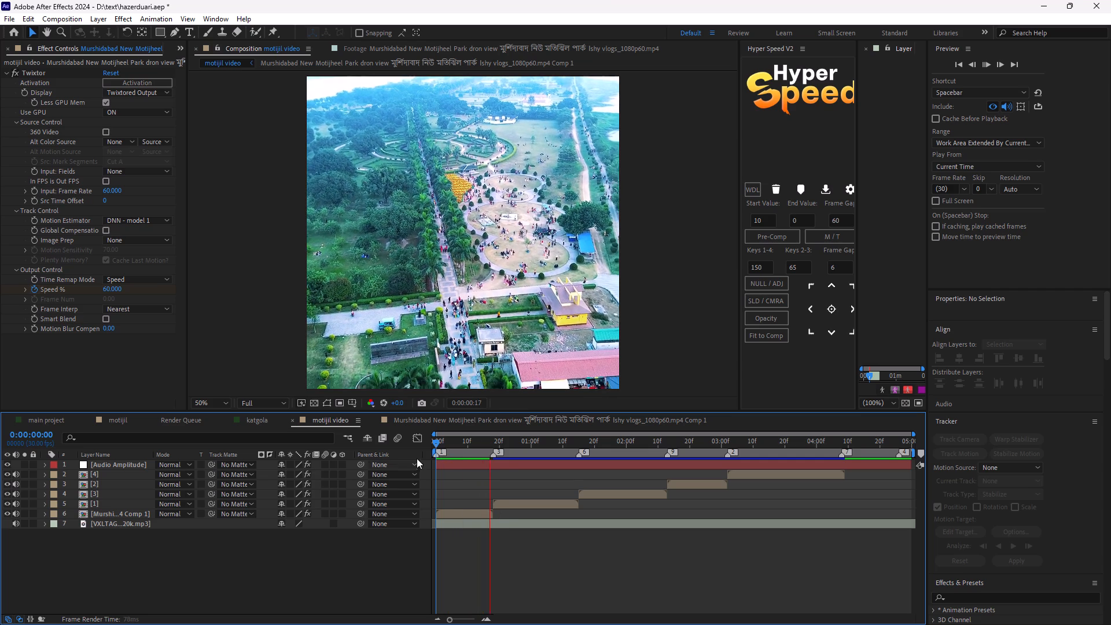
pyautogui.press('space')
pyautogui.moveTo(439, 442); pyautogui.dragTo(408, 470)
pyautogui.press('space')
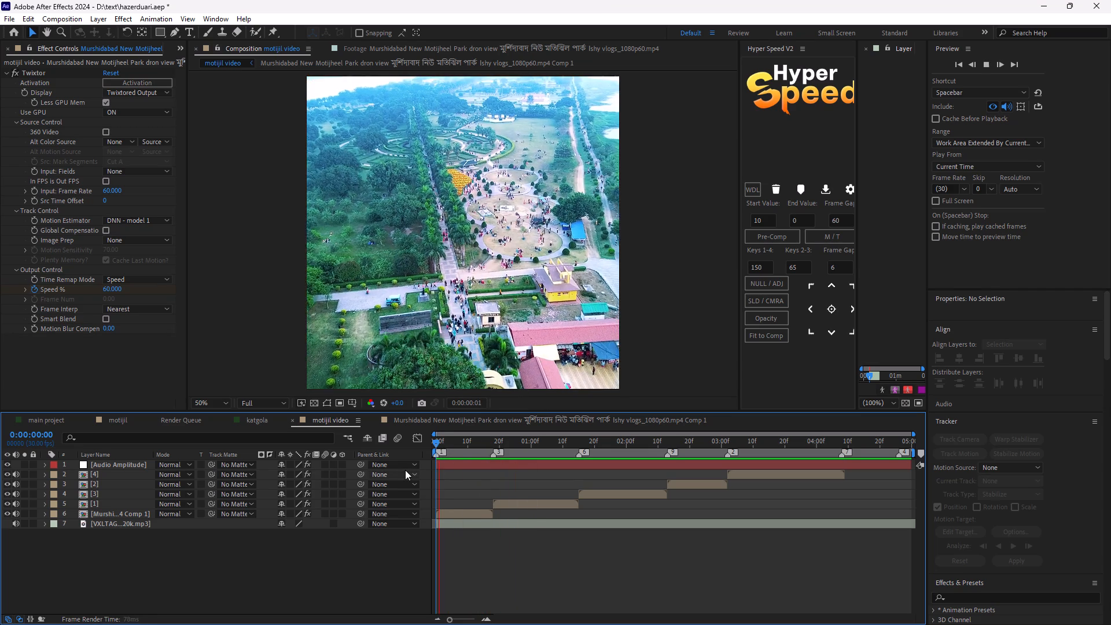
pyautogui.press('space')
pyautogui.press('space')
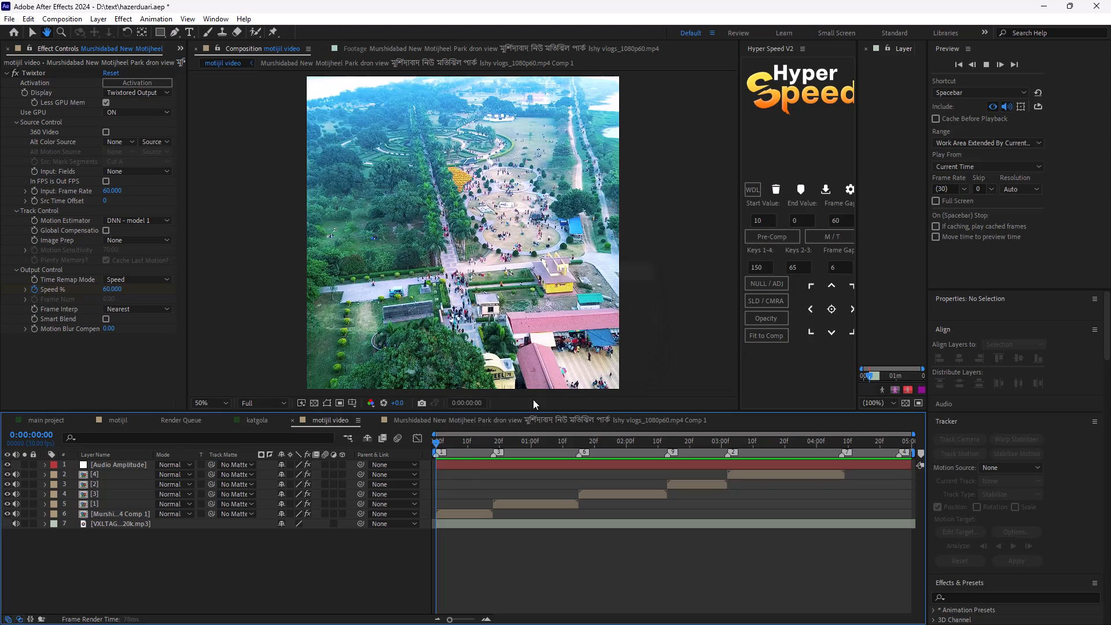
pyautogui.press('space')
pyautogui.press('space')
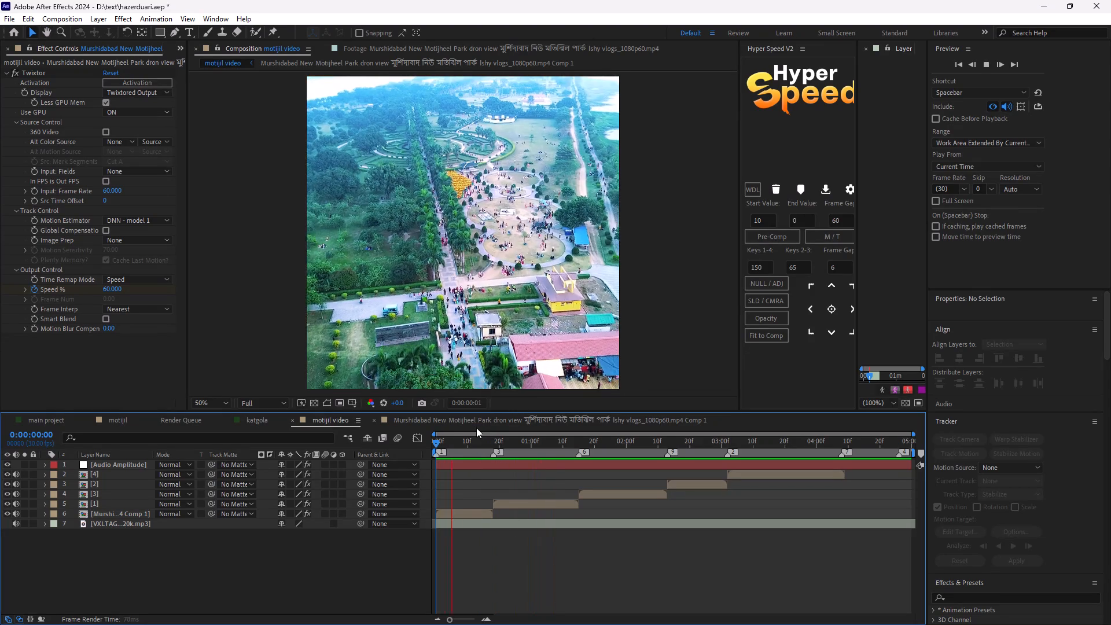
pyautogui.press('space')
pyautogui.press('space')
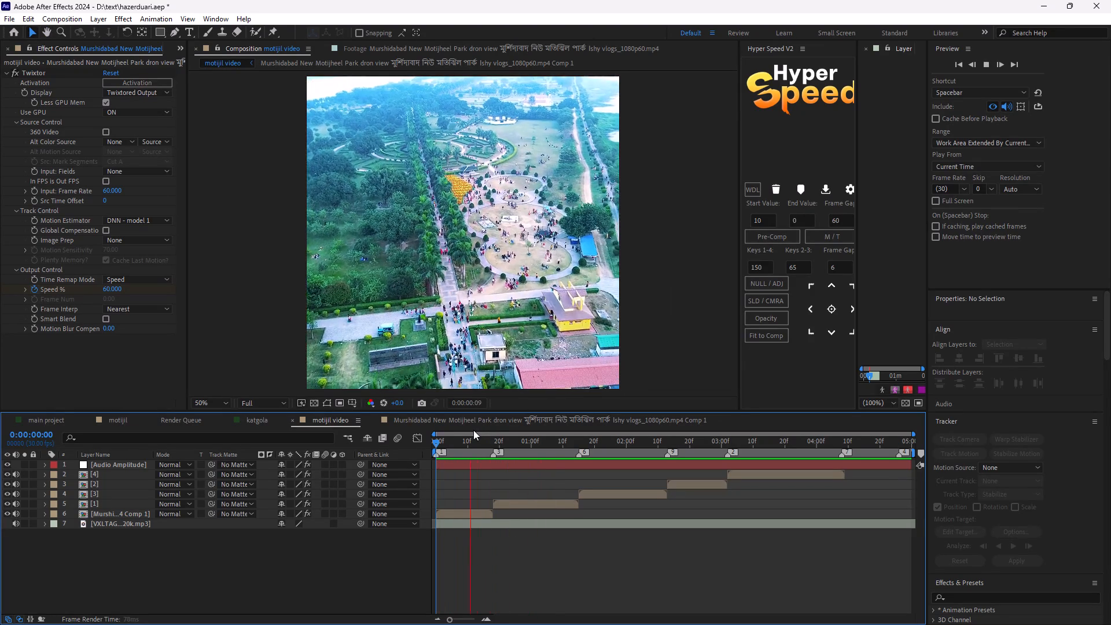
pyautogui.press('space')
pyautogui.press('space')
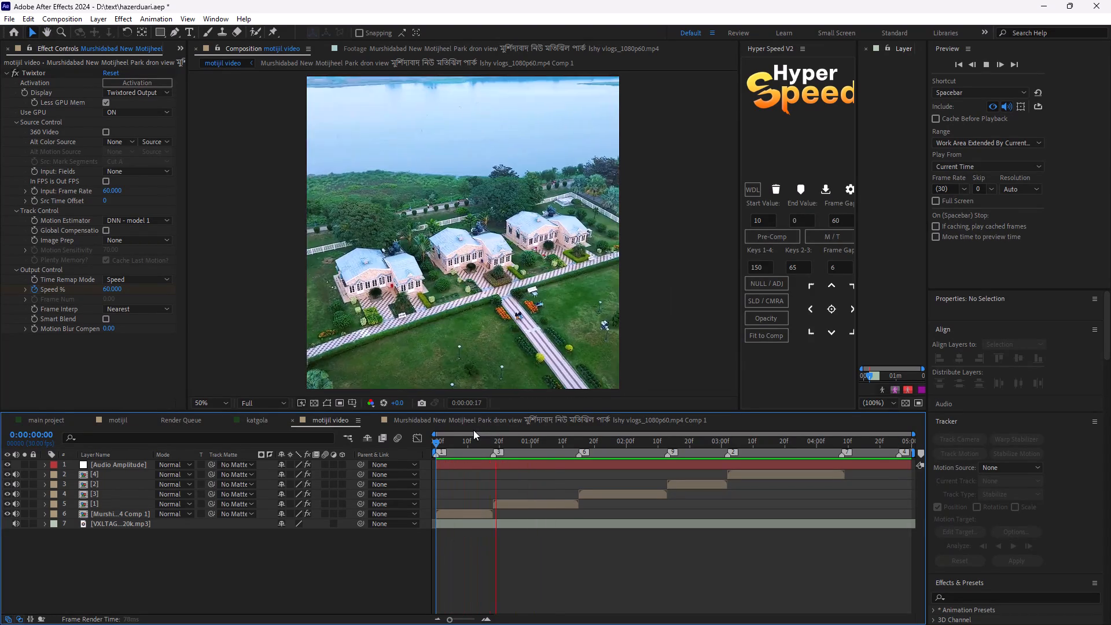
pyautogui.press('space')
pyautogui.press('space')
pyautogui.press('space')
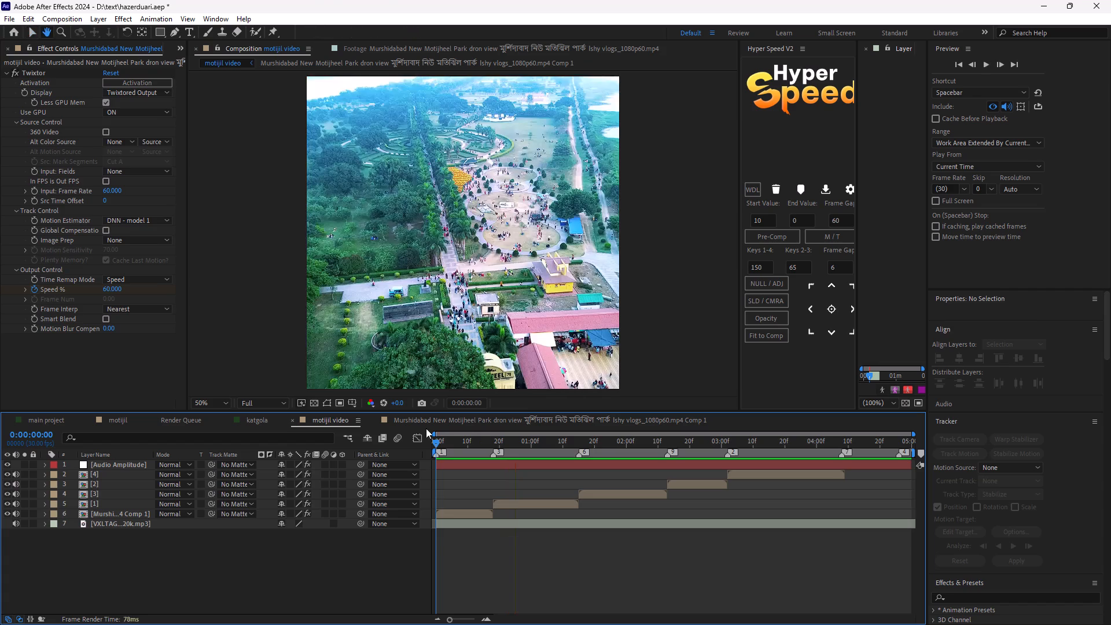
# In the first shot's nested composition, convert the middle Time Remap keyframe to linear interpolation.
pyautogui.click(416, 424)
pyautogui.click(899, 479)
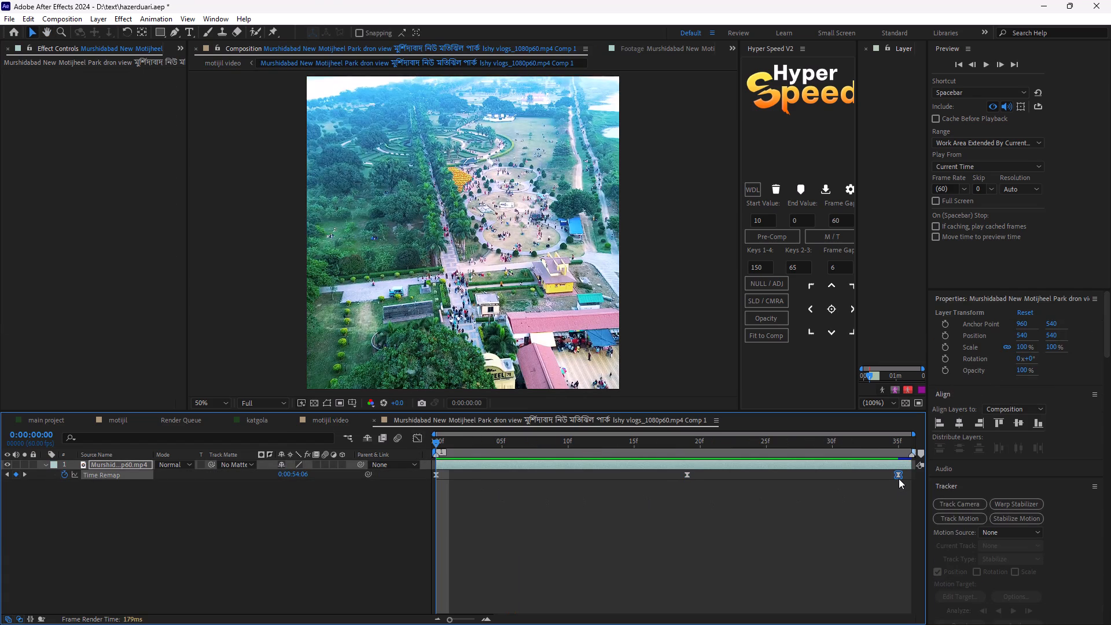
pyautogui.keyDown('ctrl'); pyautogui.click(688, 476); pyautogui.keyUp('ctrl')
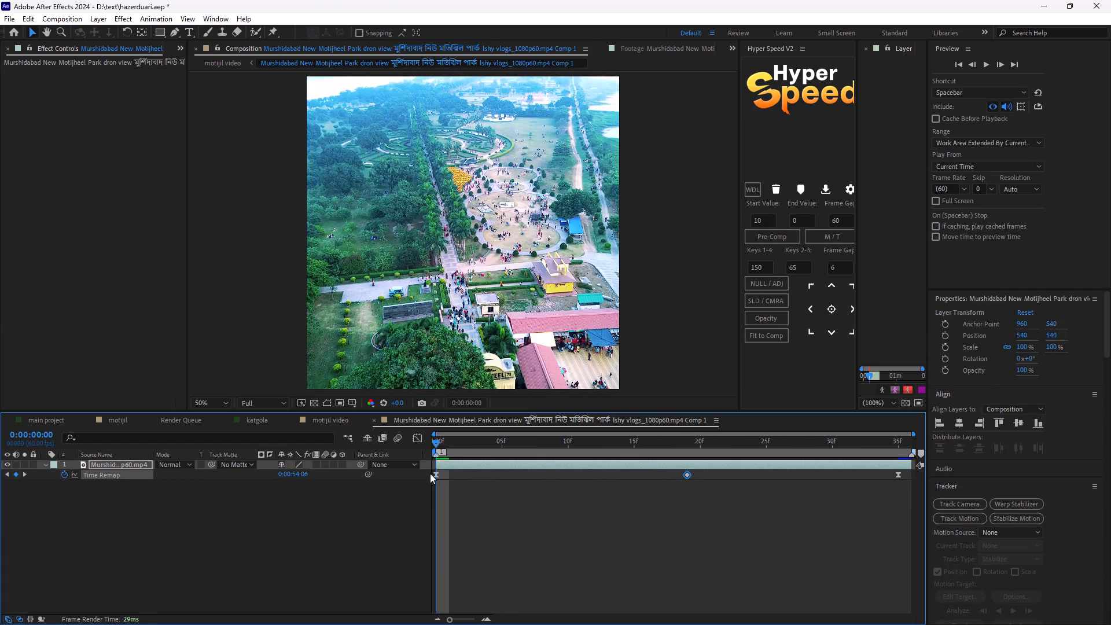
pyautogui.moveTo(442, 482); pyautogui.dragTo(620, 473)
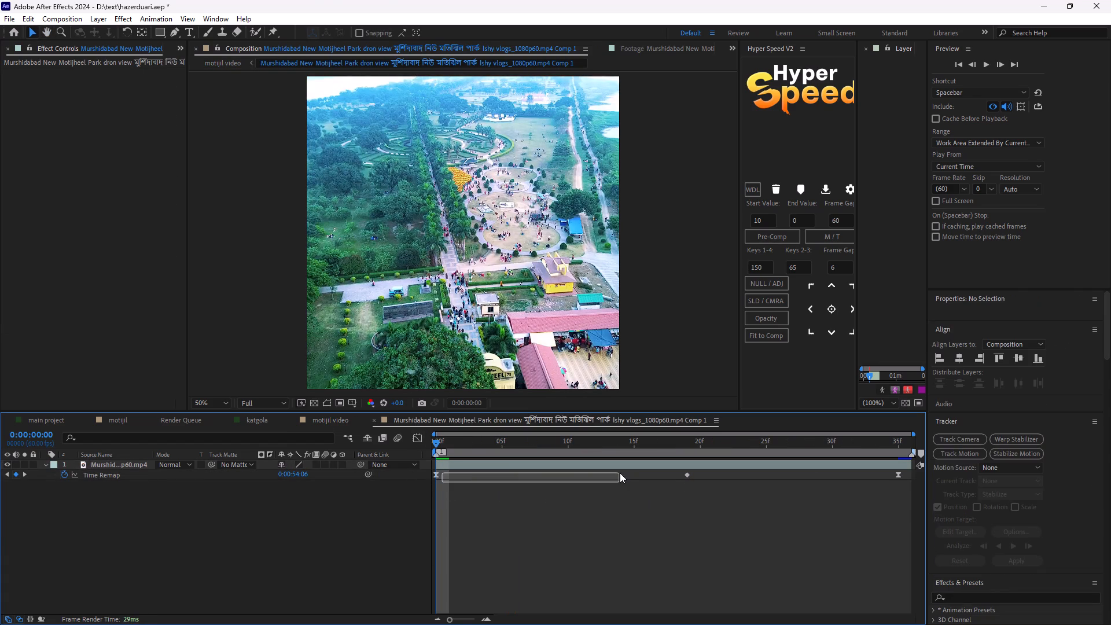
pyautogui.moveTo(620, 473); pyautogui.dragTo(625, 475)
# Undo the first shot's time remap edits until Time Remap is removed from the drone footage layer.
pyautogui.hotkey('ctrl', 'z')
pyautogui.hotkey('ctrl', 'z')
pyautogui.hotkey('ctrl', 'z')
pyautogui.hotkey('ctrl', 'z')
pyautogui.hotkey('ctrl', 'z')
pyautogui.hotkey('ctrl', 'z')
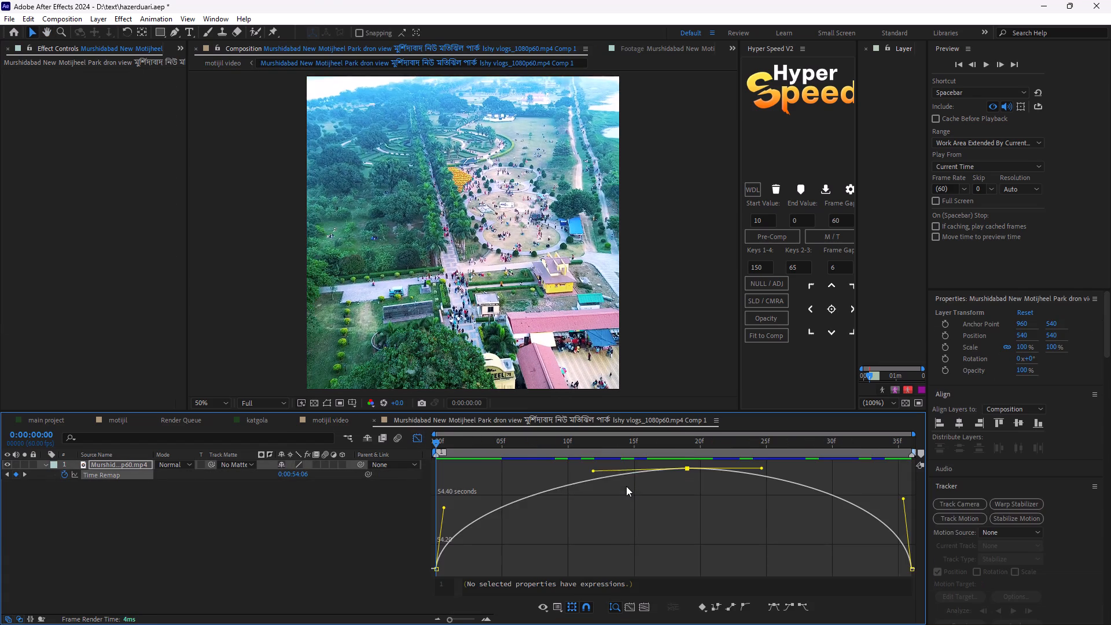
pyautogui.hotkey('ctrl', 'z')
pyautogui.hotkey('ctrl', 'z')
pyautogui.hotkey('ctrl', 'z')
pyautogui.hotkey('ctrl', 'z')
pyautogui.hotkey('ctrl', 'z')
pyautogui.hotkey('ctrl', 'z')
pyautogui.hotkey('ctrl', 'z')
pyautogui.hotkey('ctrl', 'z')
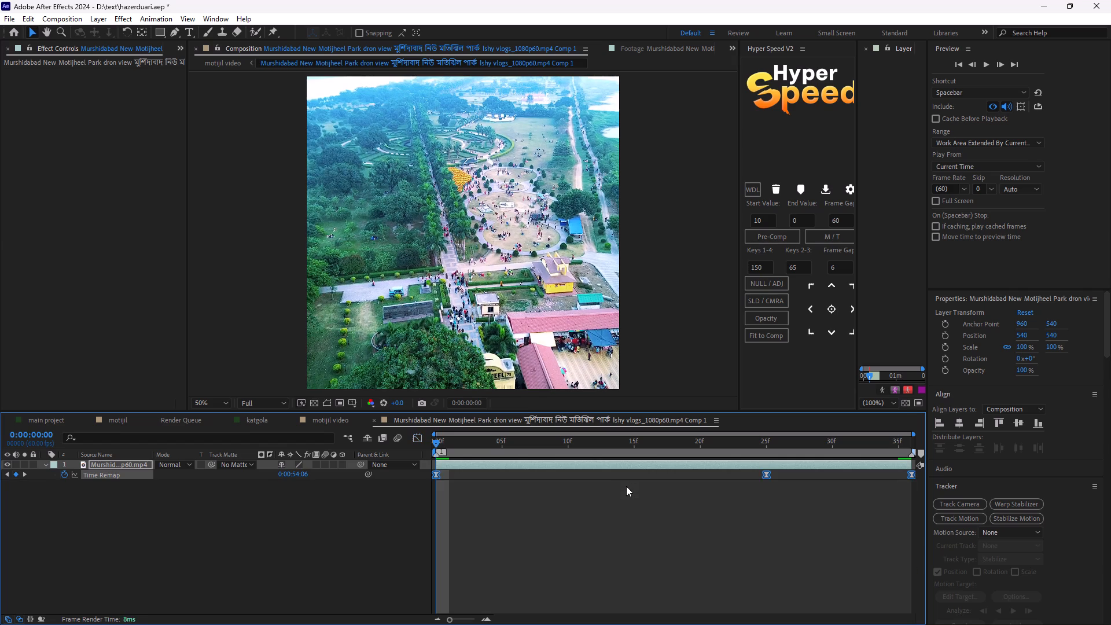
pyautogui.hotkey('ctrl', 'z')
pyautogui.hotkey('ctrl', 'z')
pyautogui.hotkey('ctrl', 'z')
pyautogui.hotkey('ctrl', 'z')
pyautogui.hotkey('ctrl', 'z')
pyautogui.hotkey('ctrl', 'z')
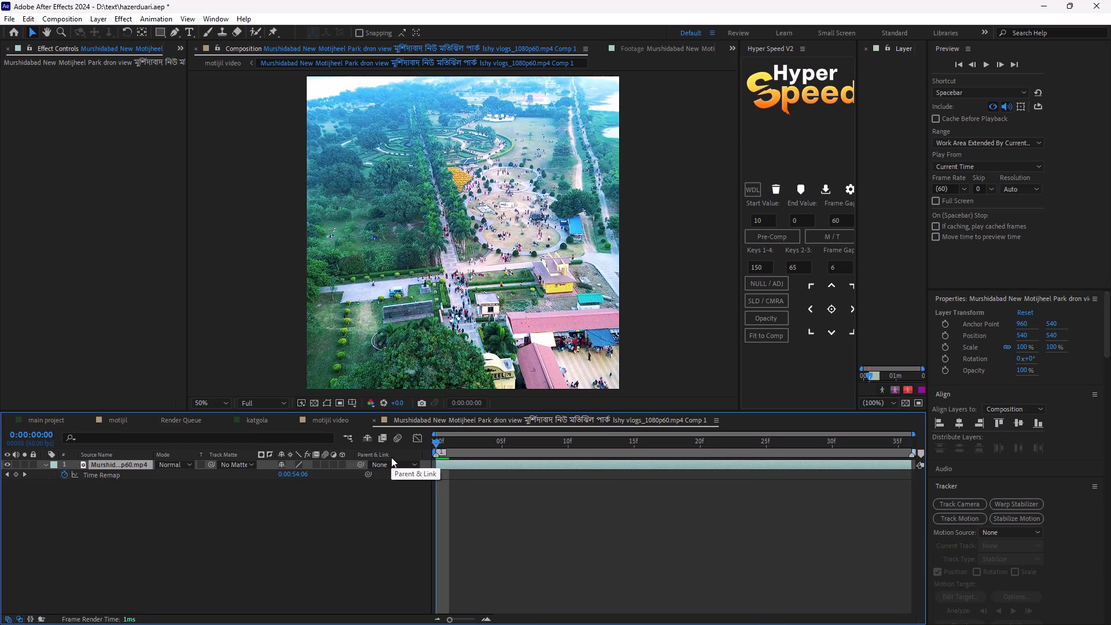
pyautogui.hotkey('ctrl', 'z')
# Play the shot without time remapping in its nested composition and in the opening of the motijil video composition.
pyautogui.press('space')
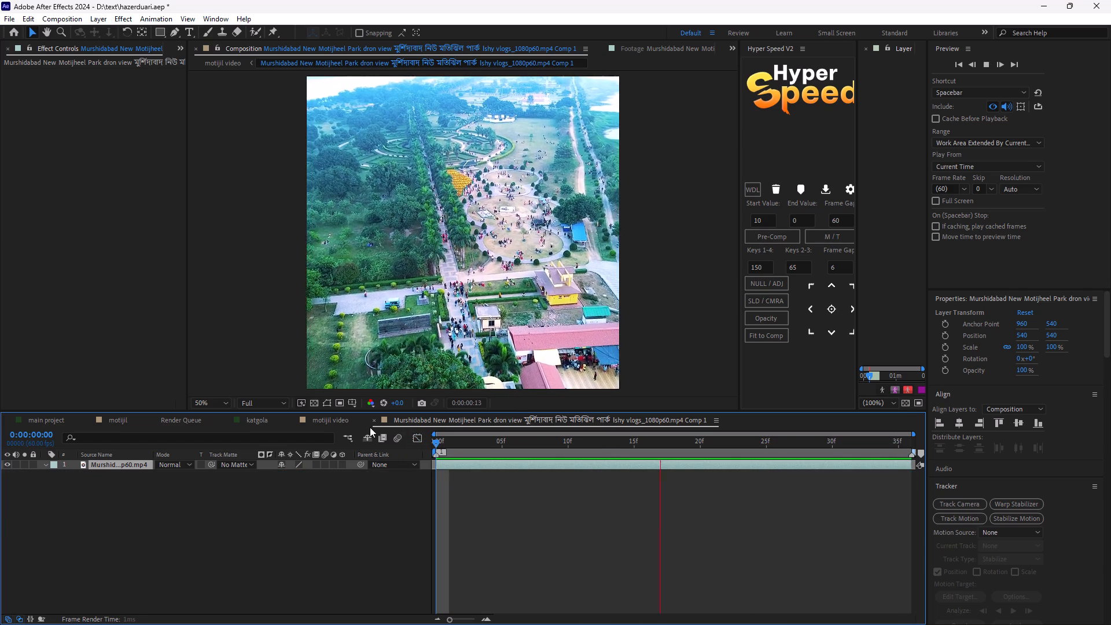
pyautogui.click(359, 420)
pyautogui.press('space')
pyautogui.click(502, 562)
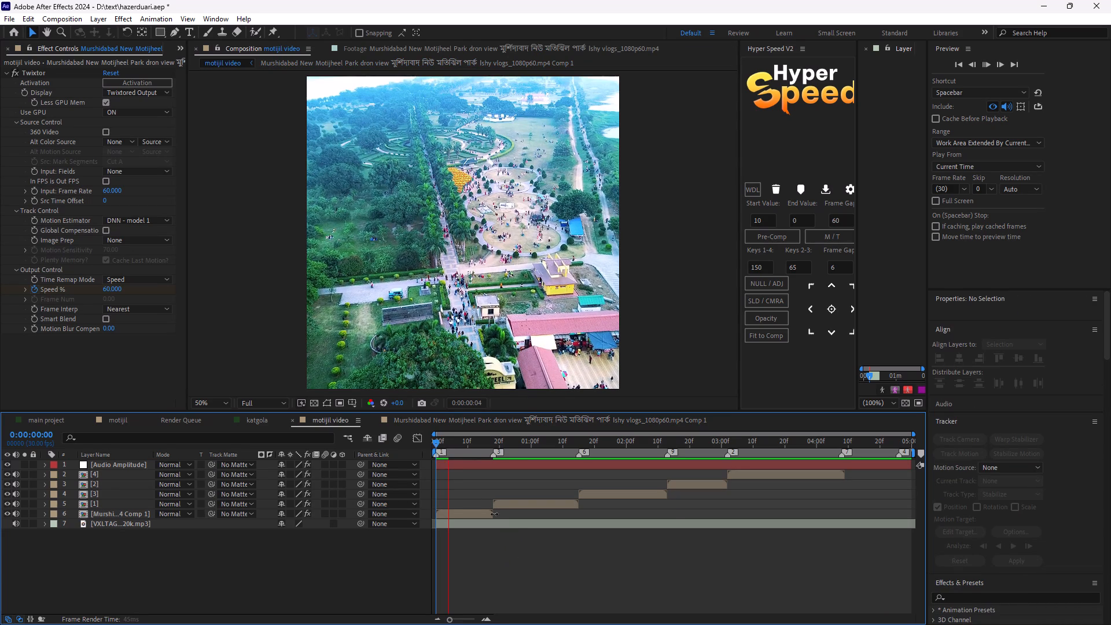
pyautogui.moveTo(433, 442); pyautogui.dragTo(366, 440)
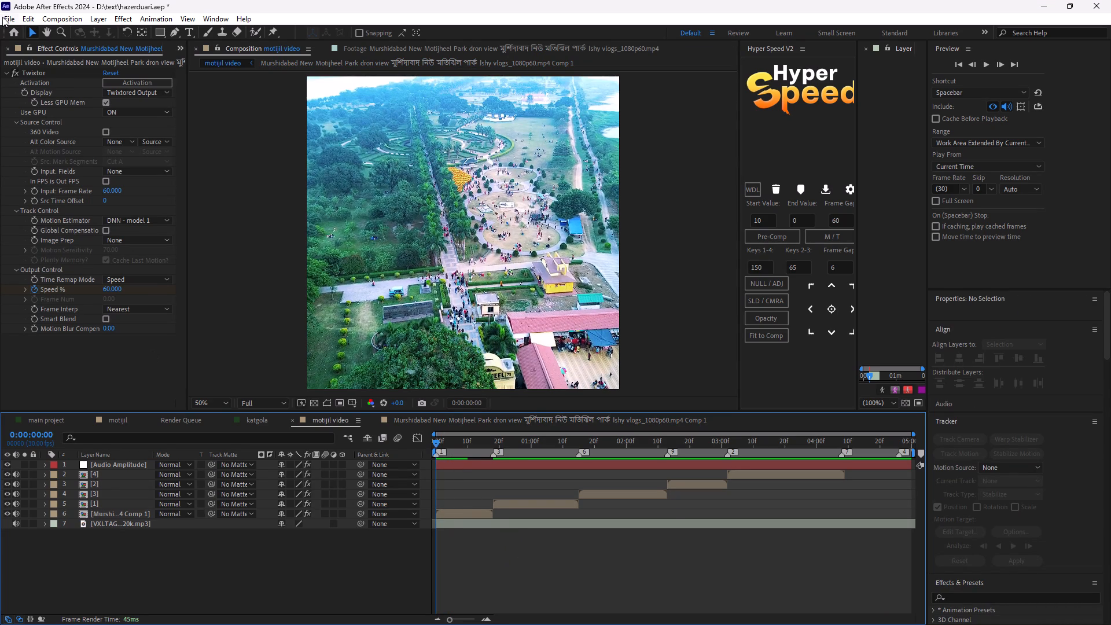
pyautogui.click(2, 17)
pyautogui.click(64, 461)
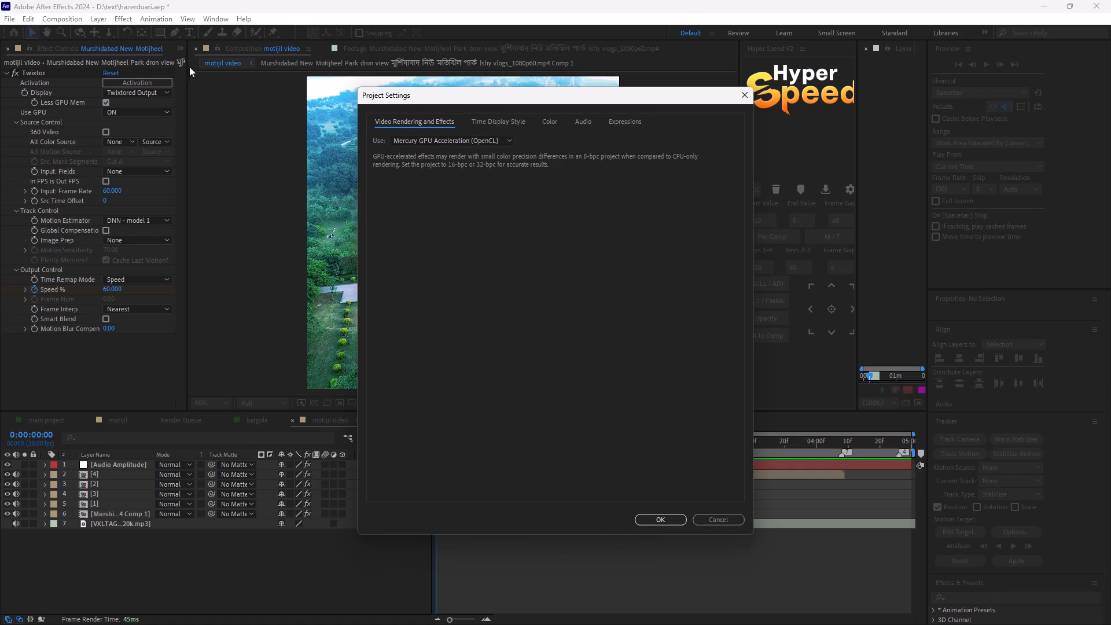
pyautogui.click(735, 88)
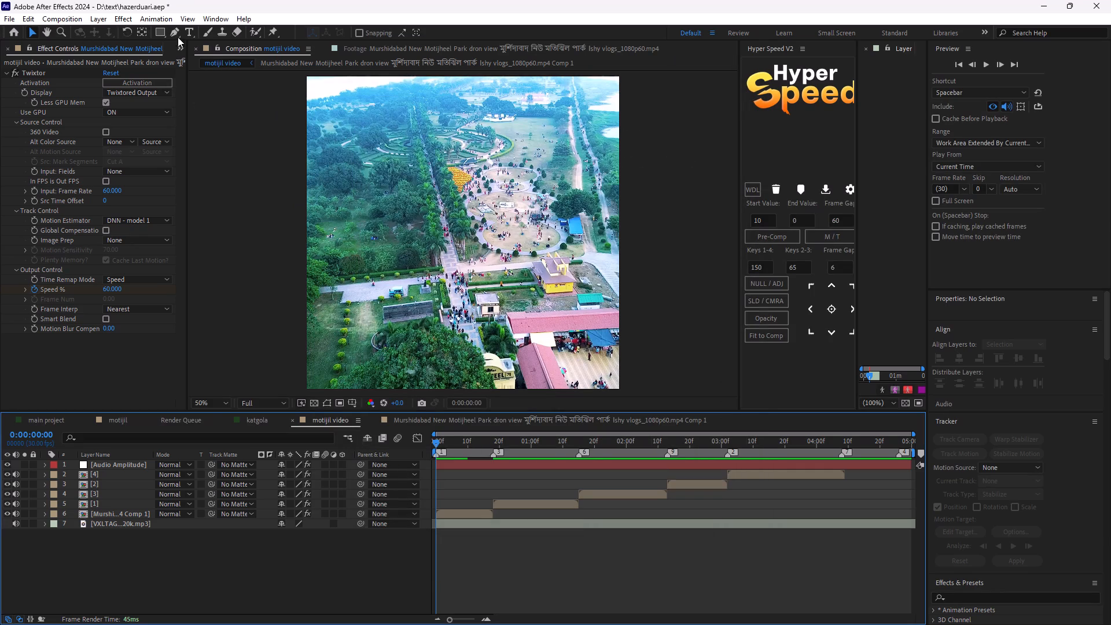
# Empty the disk cache from the Media & Disk Cache preferences.
pyautogui.click(30, 20)
pyautogui.click(72, 377)
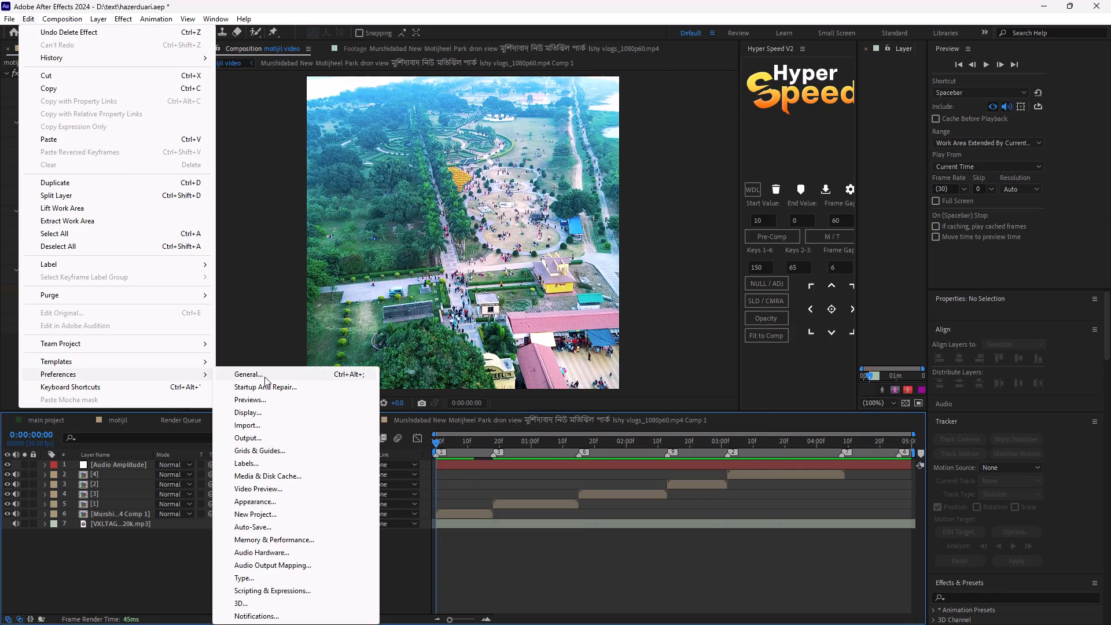
pyautogui.click(264, 376)
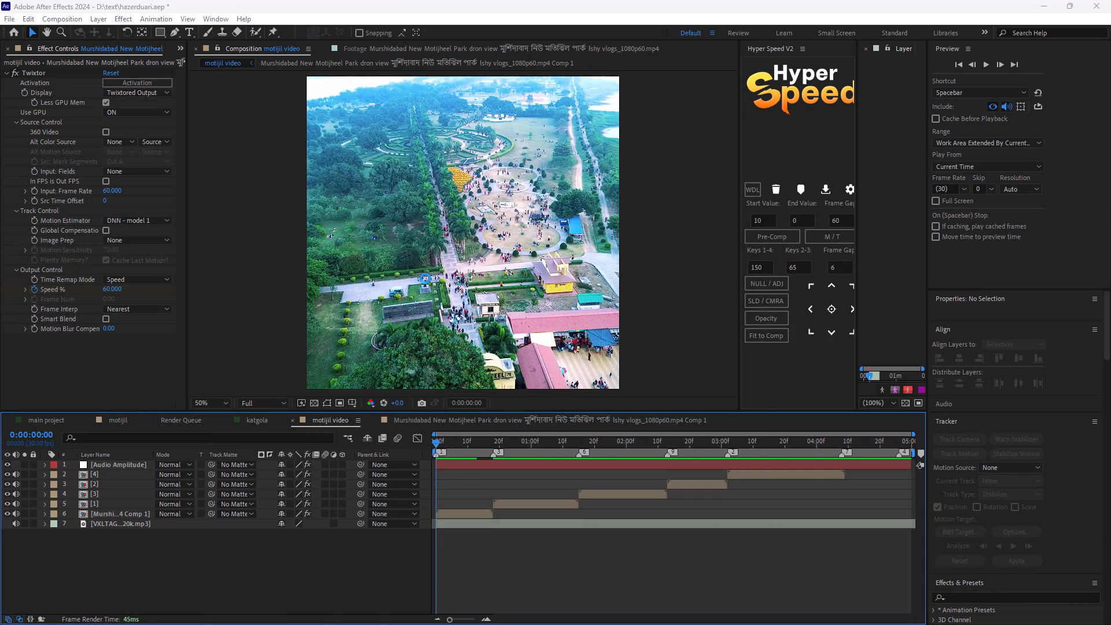
pyautogui.click(361, 155)
pyautogui.click(351, 164)
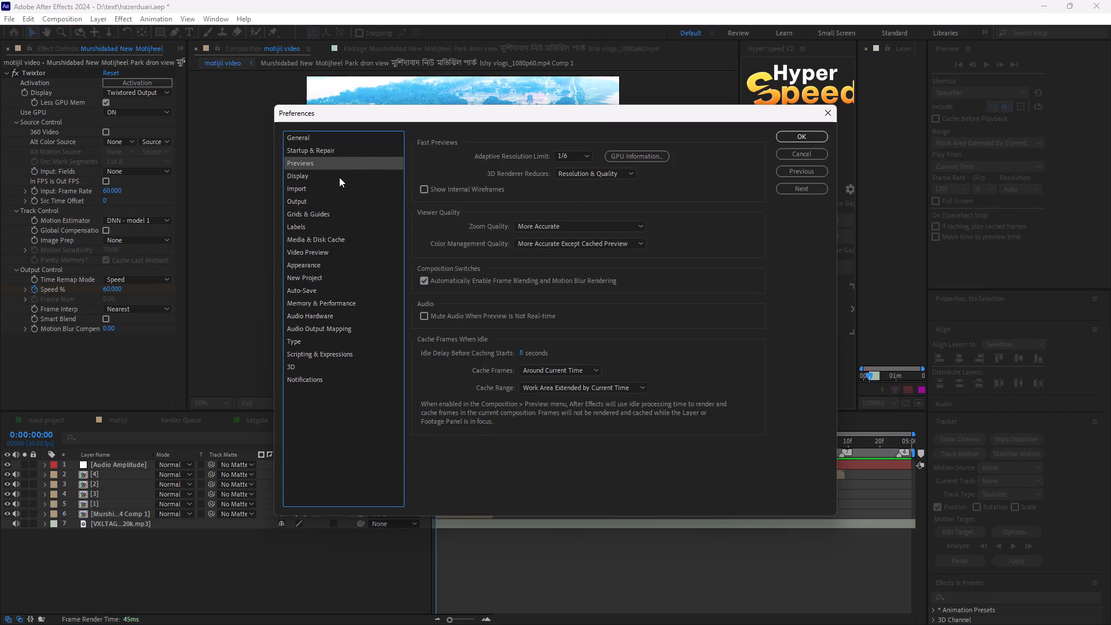
pyautogui.click(339, 177)
pyautogui.click(334, 192)
pyautogui.click(332, 213)
pyautogui.click(332, 223)
pyautogui.click(332, 237)
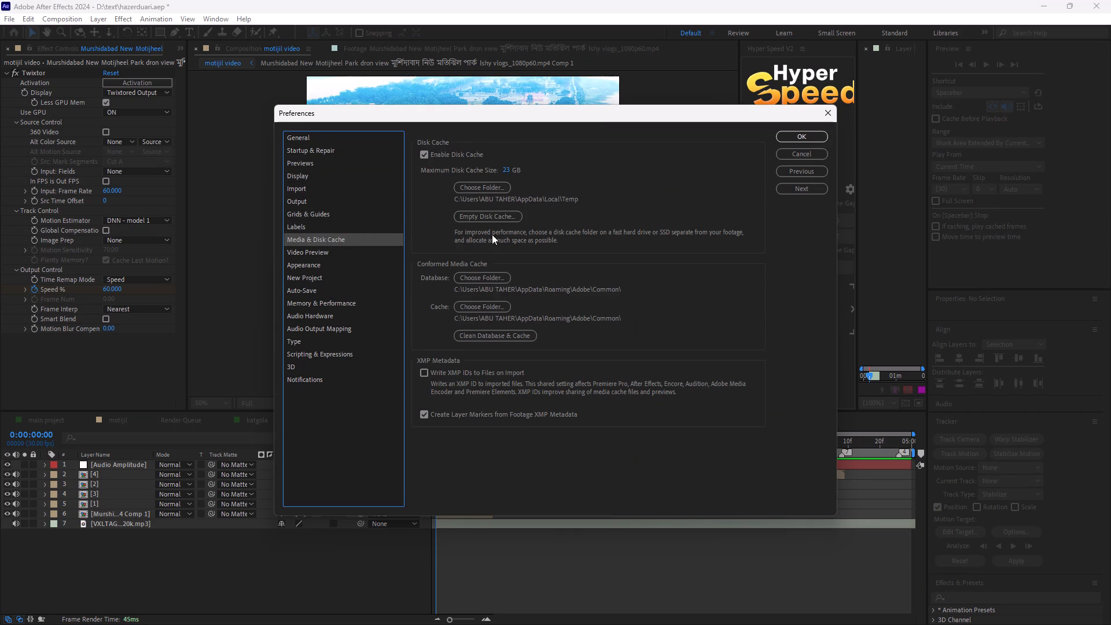
pyautogui.click(500, 218)
pyautogui.click(588, 340)
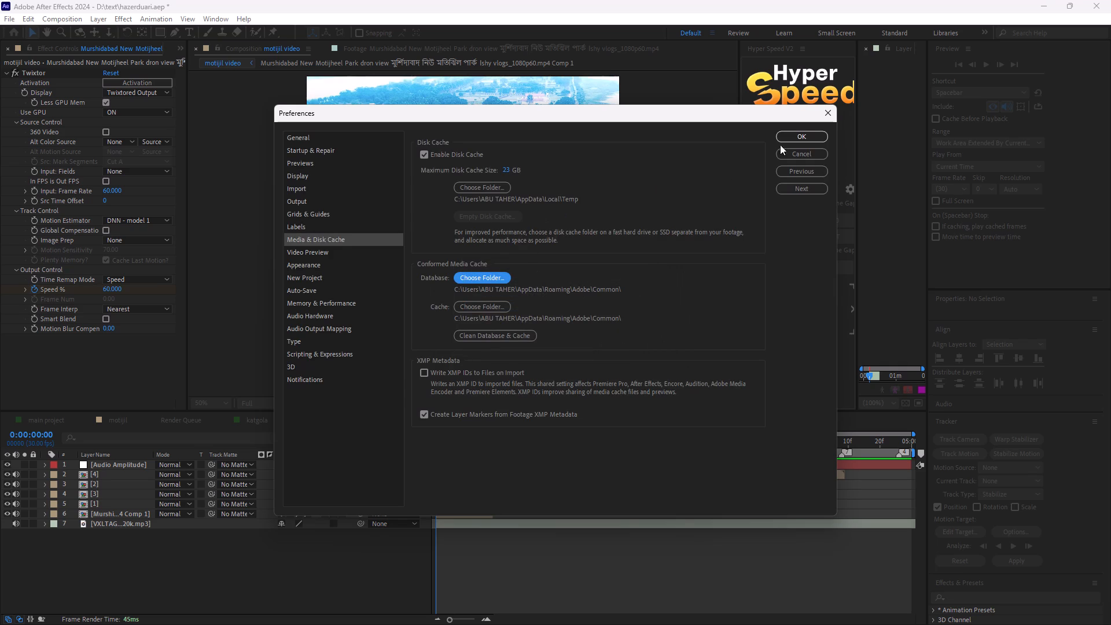
pyautogui.click(797, 135)
# Replay the opening of the motijil video composition to examine the first shot's playback and its cut to the second shot.
pyautogui.press('space')
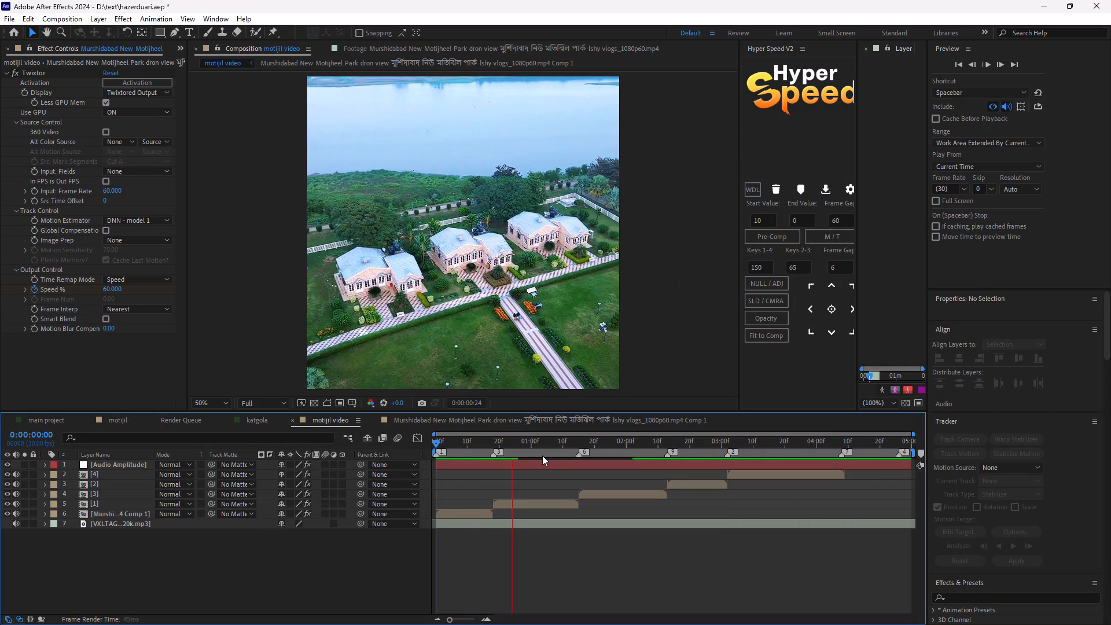
pyautogui.press('space')
pyautogui.moveTo(443, 447); pyautogui.dragTo(417, 455)
pyautogui.press('space')
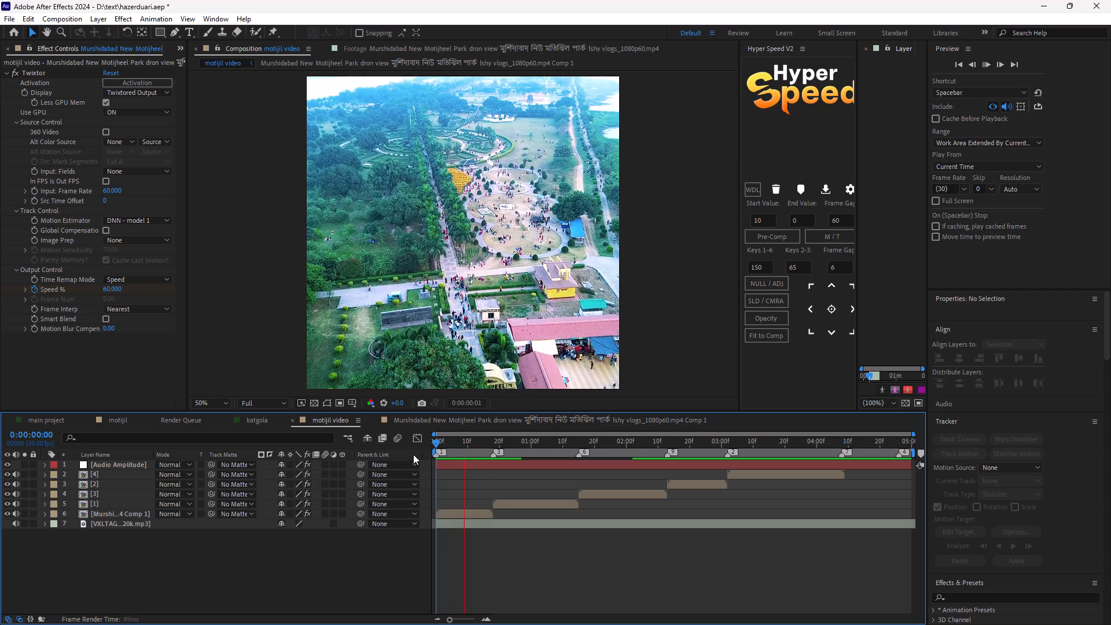
pyautogui.press('space')
pyautogui.press('space')
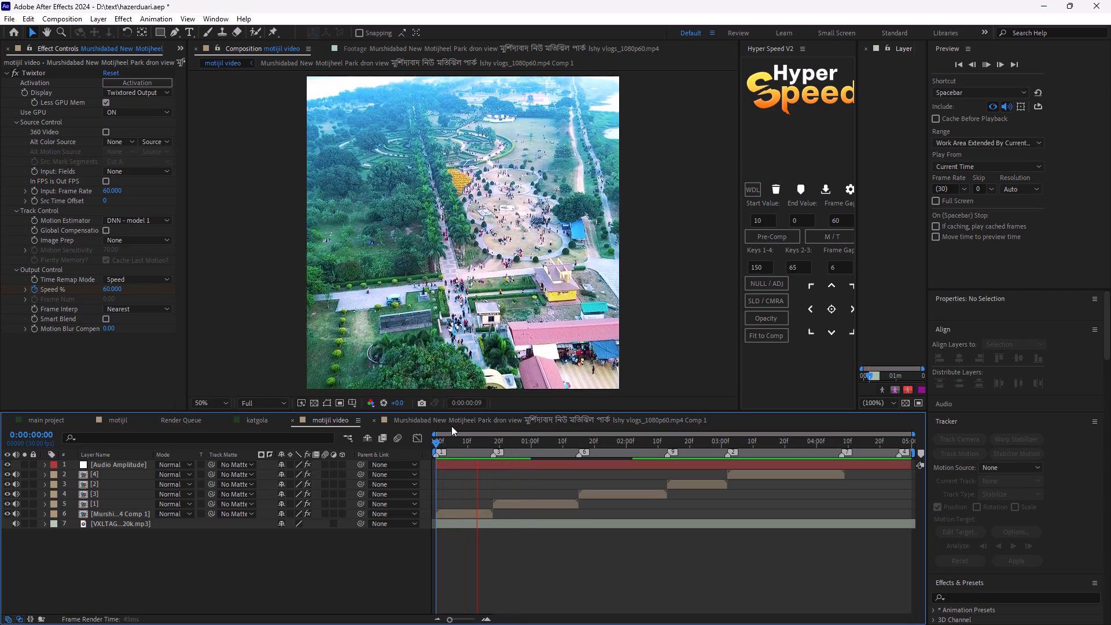
pyautogui.press('space')
pyautogui.press('space')
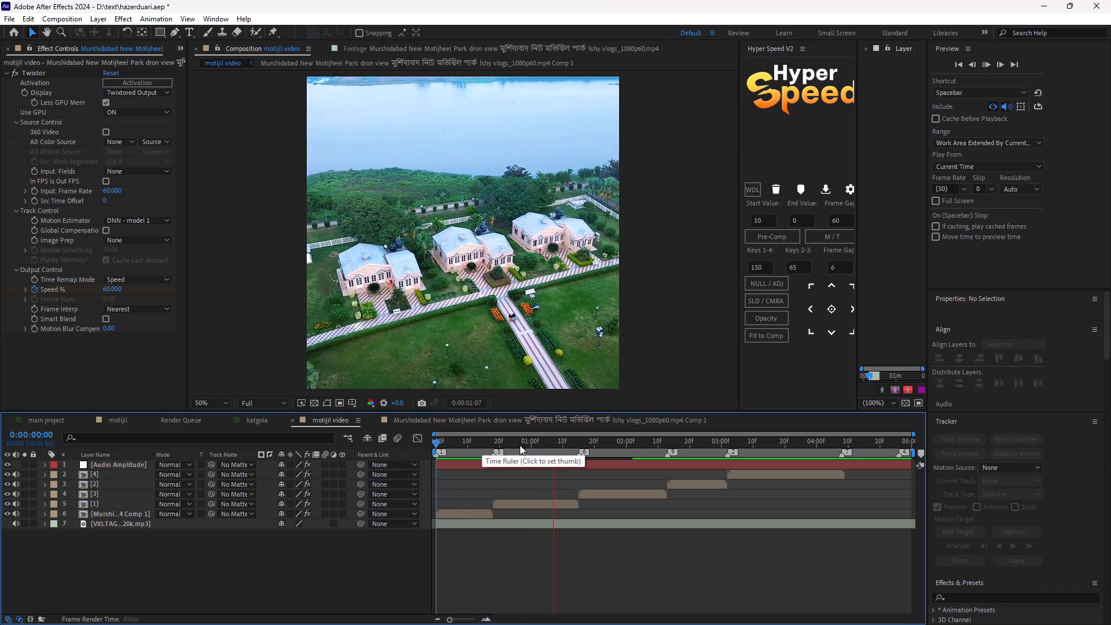
pyautogui.press('space')
pyautogui.moveTo(445, 443); pyautogui.dragTo(420, 464)
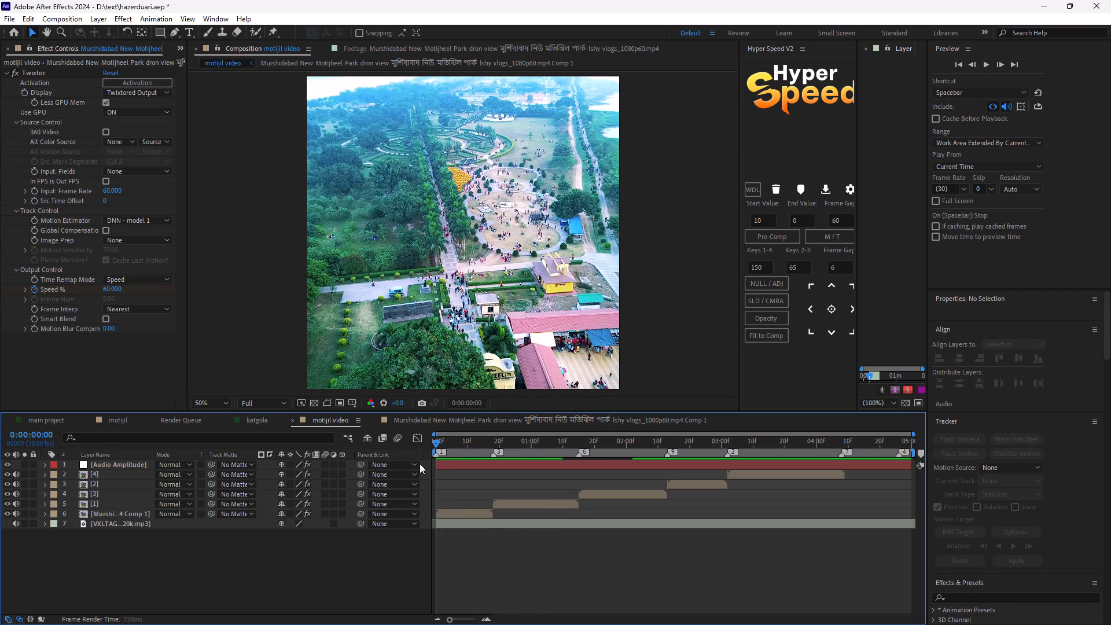
pyautogui.moveTo(420, 464); pyautogui.dragTo(419, 464)
pyautogui.press('space')
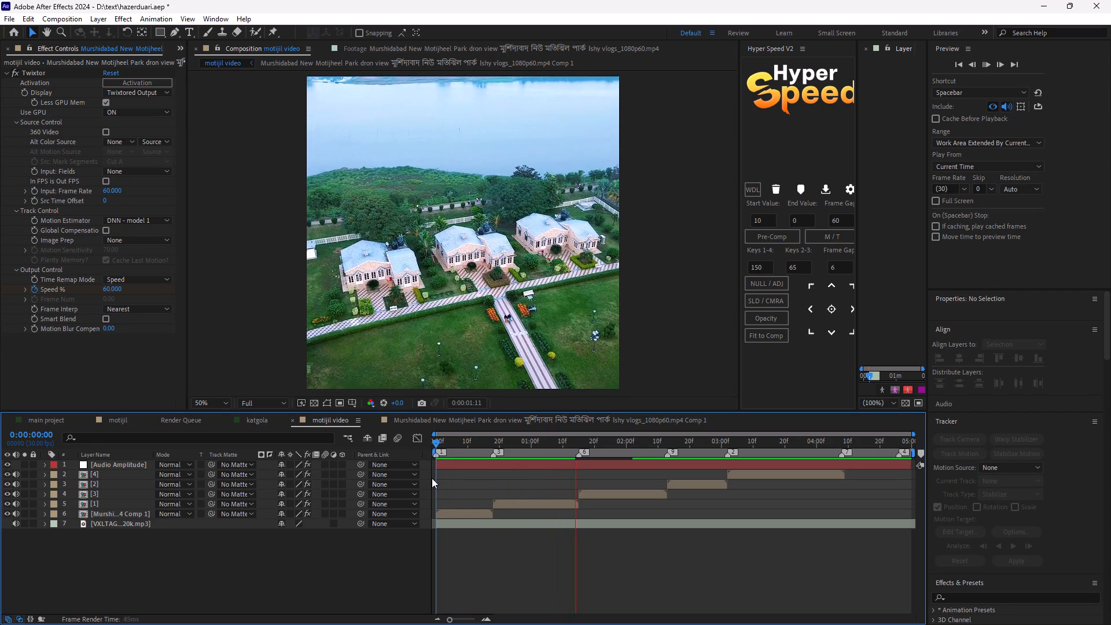
pyautogui.press('space')
# Add an adjustment layer to the motijil video composition, split it at 0:00:00:18 and delete the part after the first shot.
pyautogui.rightClick(365, 564)
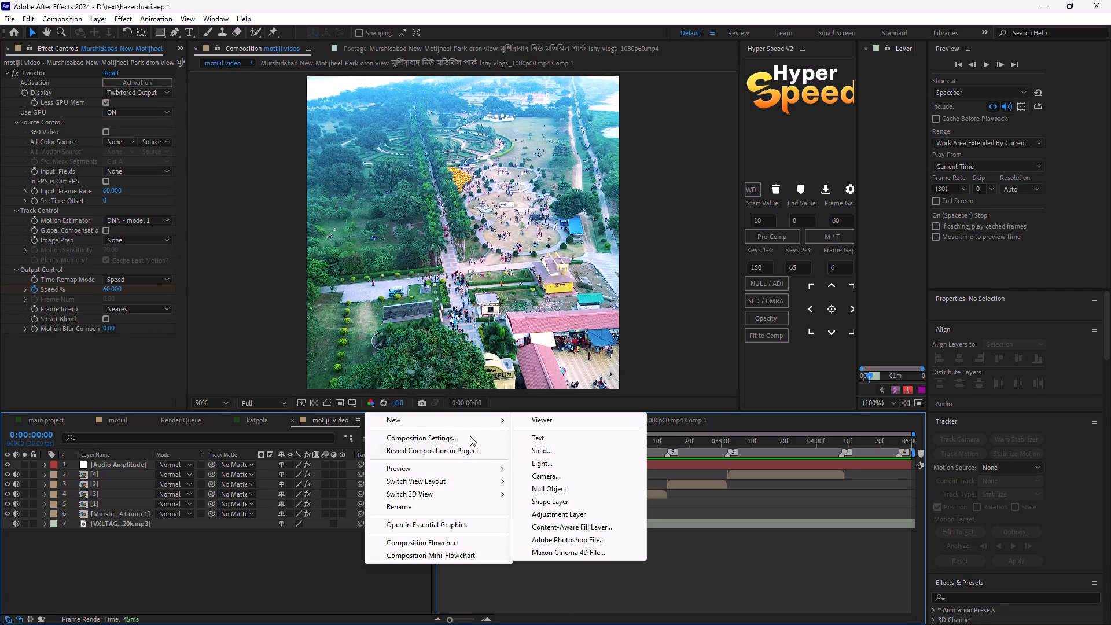
pyautogui.click(569, 514)
pyautogui.moveTo(446, 438); pyautogui.dragTo(481, 463)
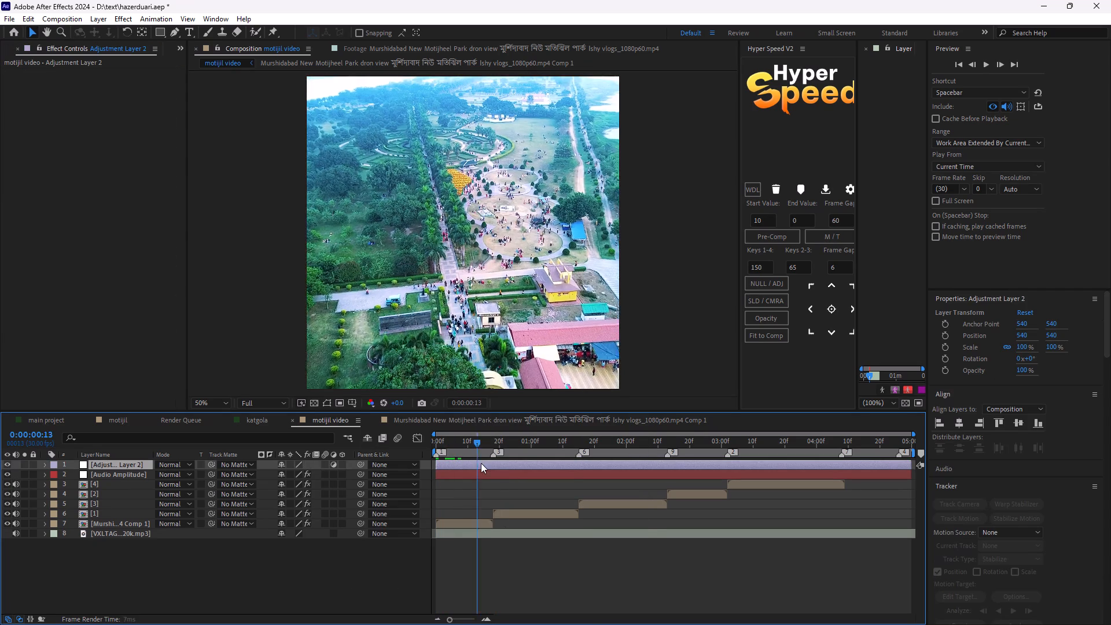
pyautogui.moveTo(481, 463); pyautogui.dragTo(492, 479)
pyautogui.hotkey('ctrl', 'shift', 'd')
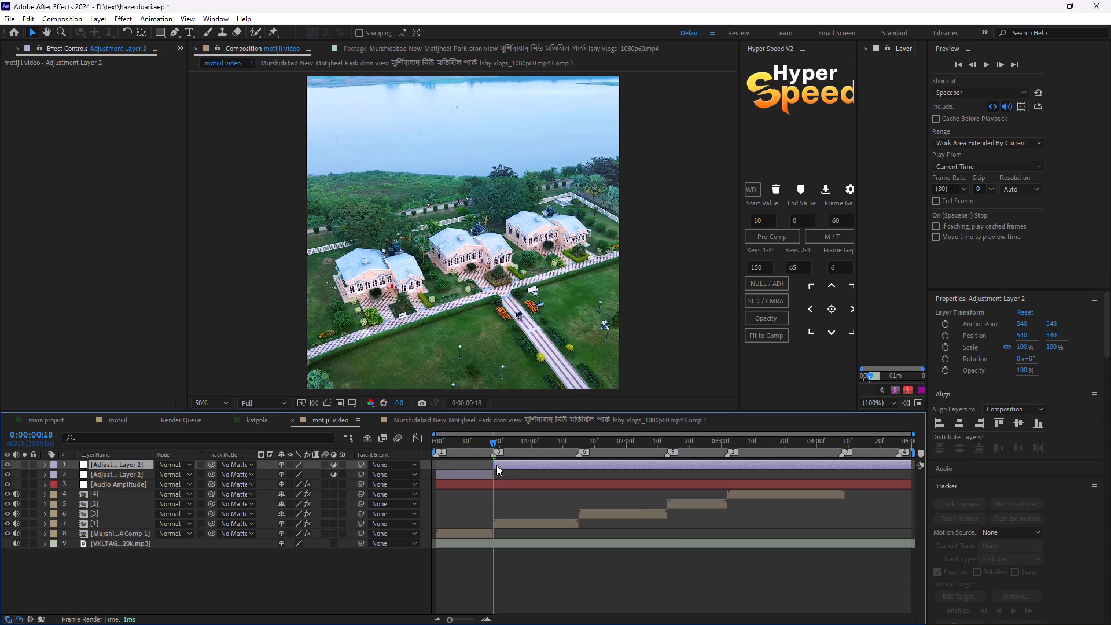
pyautogui.press('Delete')
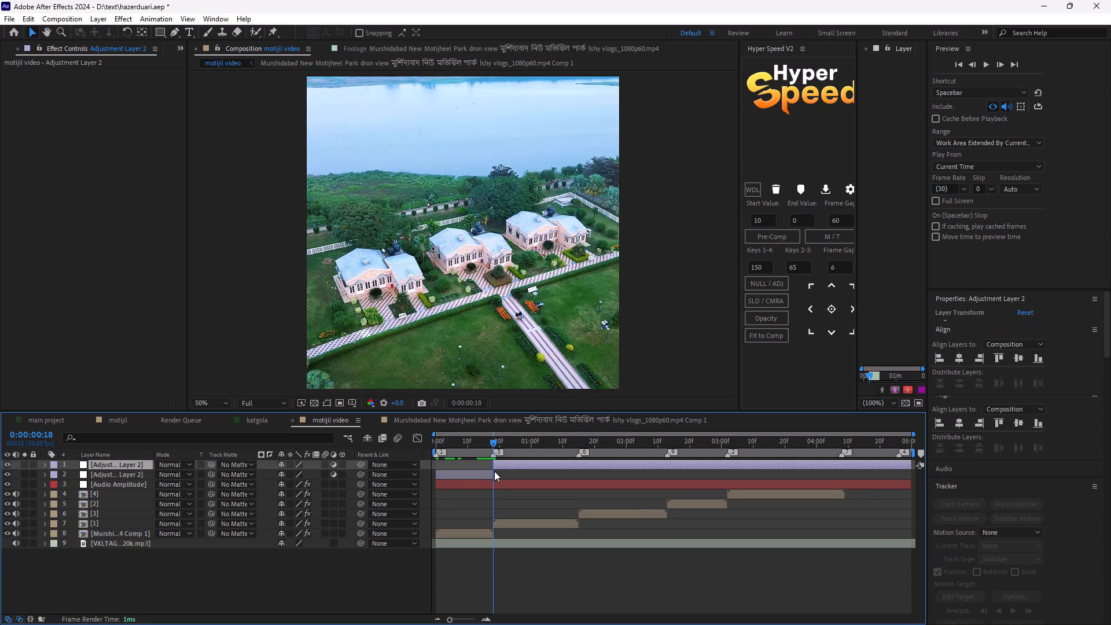
# Move the adjustment layer down the stack to directly above the first shot's nested composition.
pyautogui.moveTo(137, 461); pyautogui.dragTo(142, 512)
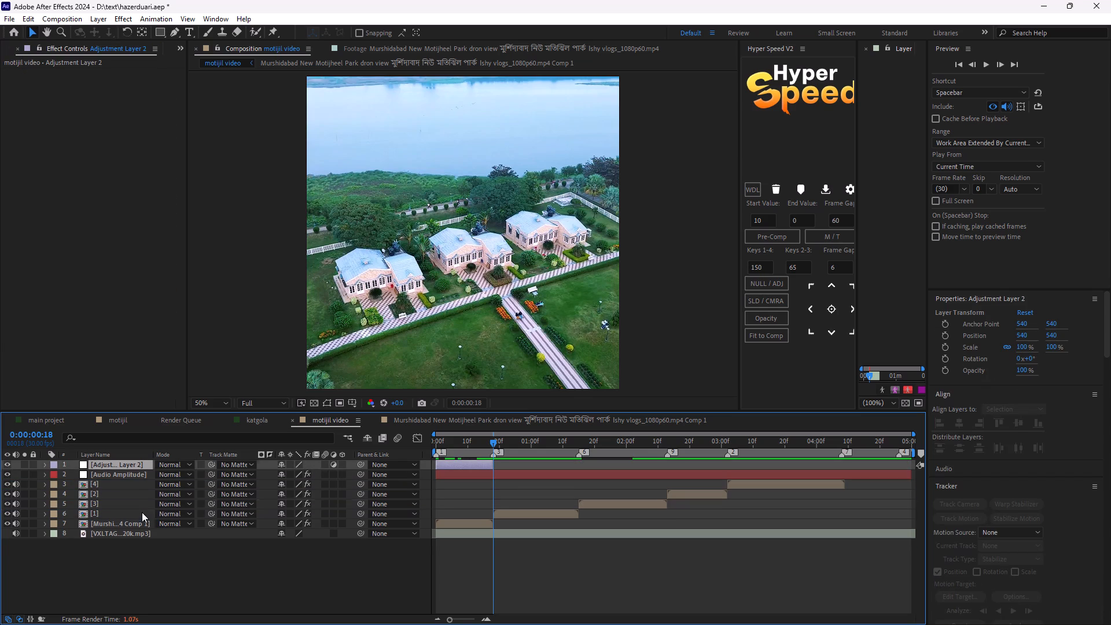
pyautogui.moveTo(127, 503); pyautogui.dragTo(128, 514)
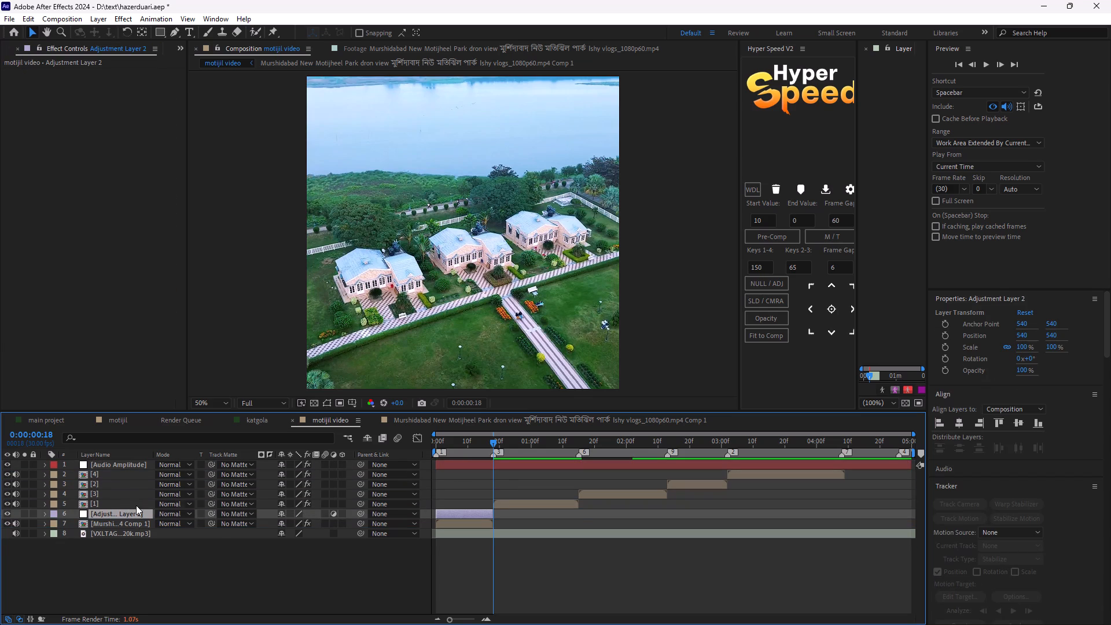
# Find the S_BlurMoCurves effect by searching for "s_blu" and apply it to the adjustment layer over the first shot.
pyautogui.moveTo(492, 439); pyautogui.dragTo(347, 460)
pyautogui.press('space')
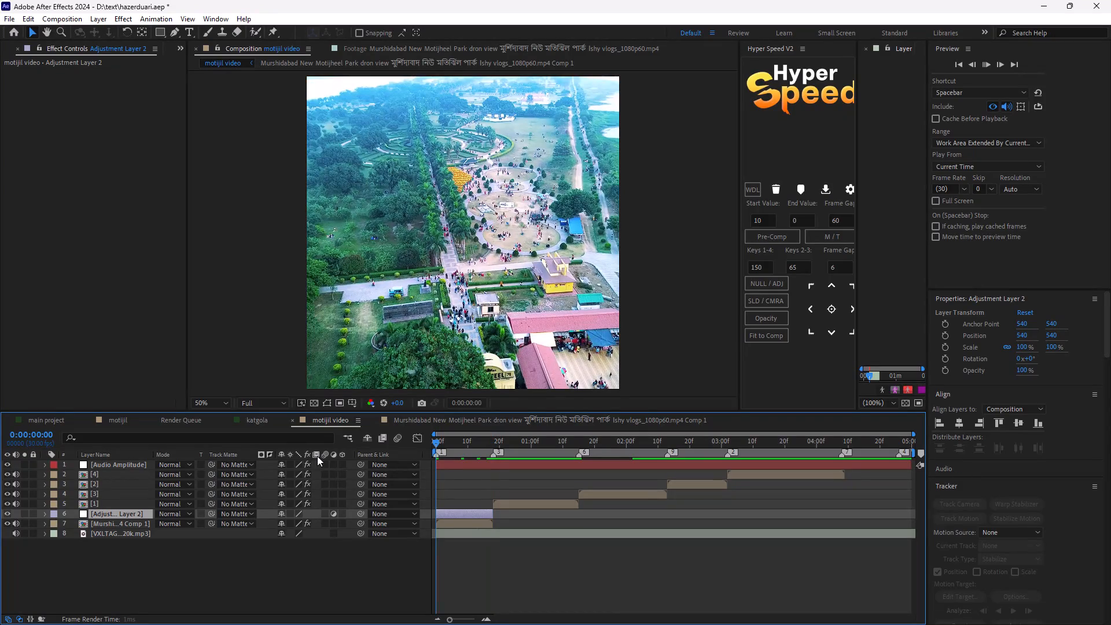
pyautogui.press('space')
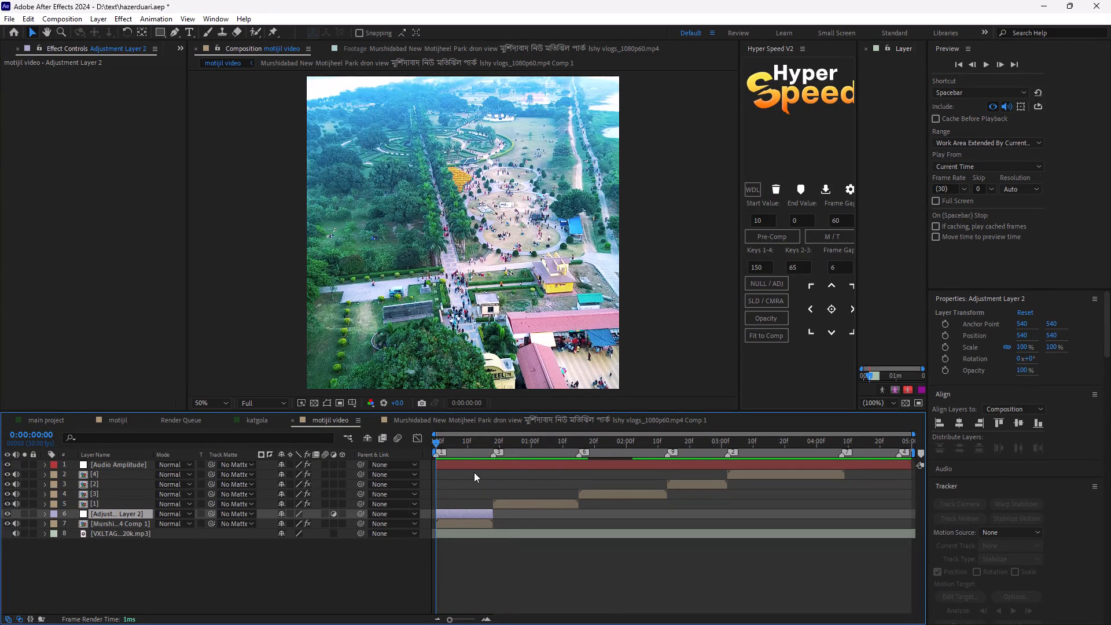
pyautogui.hotkey('ctrl', 'space')
pyautogui.hotkey('ctrl', 'space')
pyautogui.hotkey('ctrl', 'space')
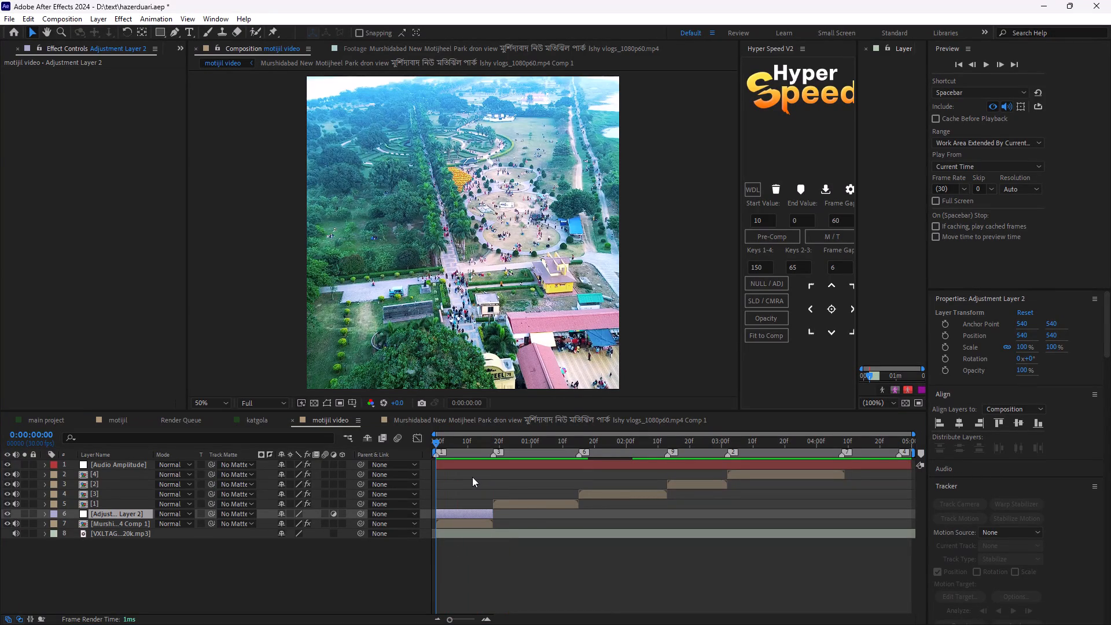
pyautogui.hotkey('ctrl', 'space')
pyautogui.press('s')
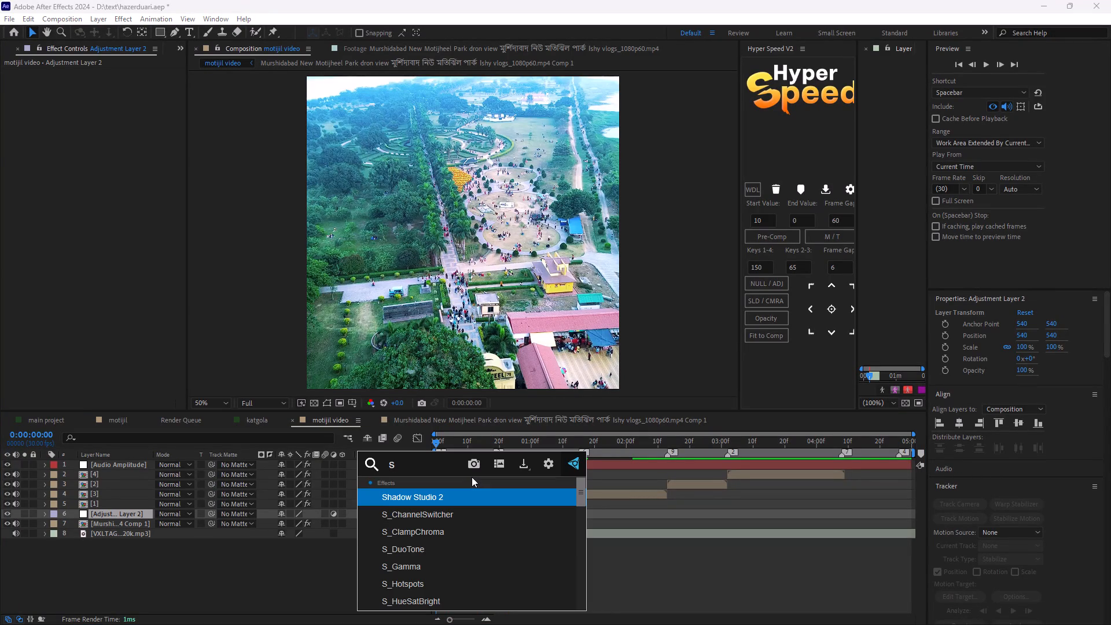
pyautogui.hotkey('shift', '_')
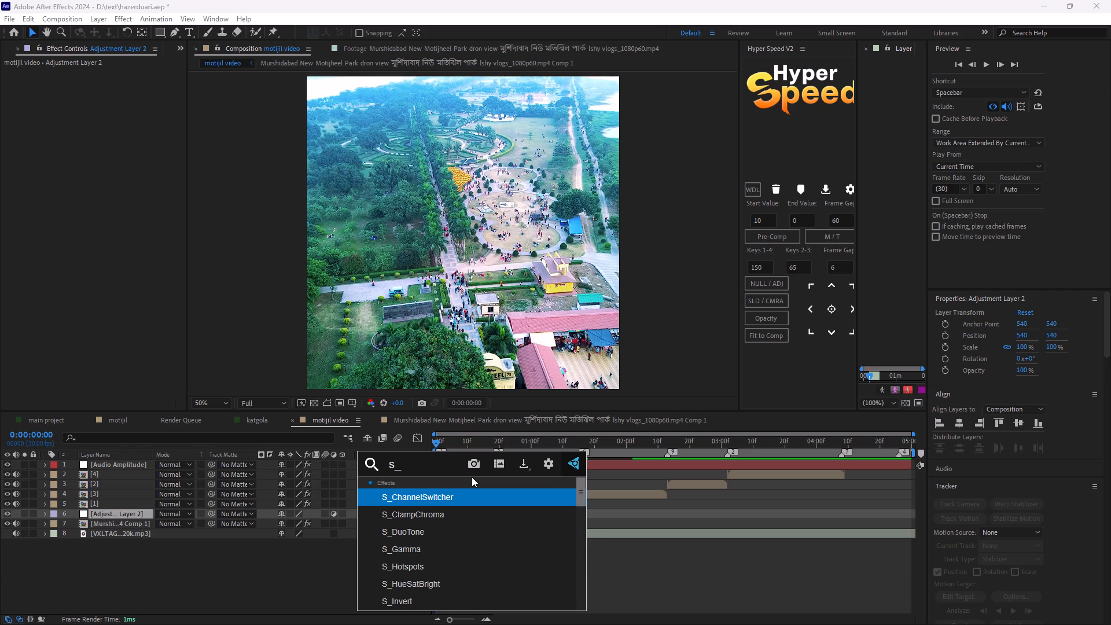
pyautogui.write('blu')
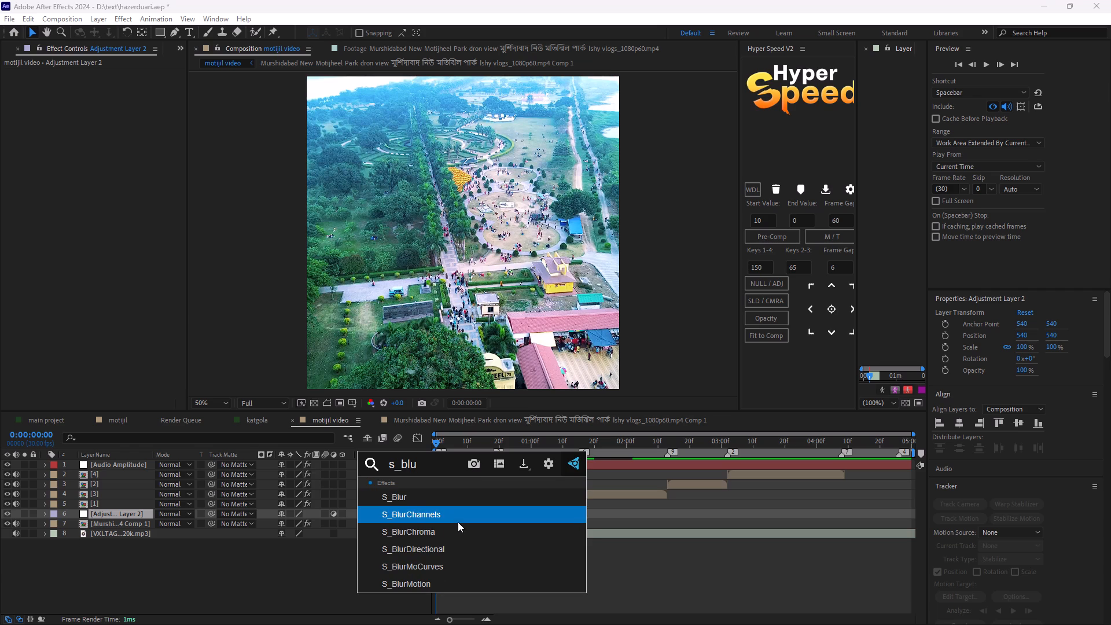
pyautogui.scroll(-2, 459, 547)
pyautogui.click(451, 567)
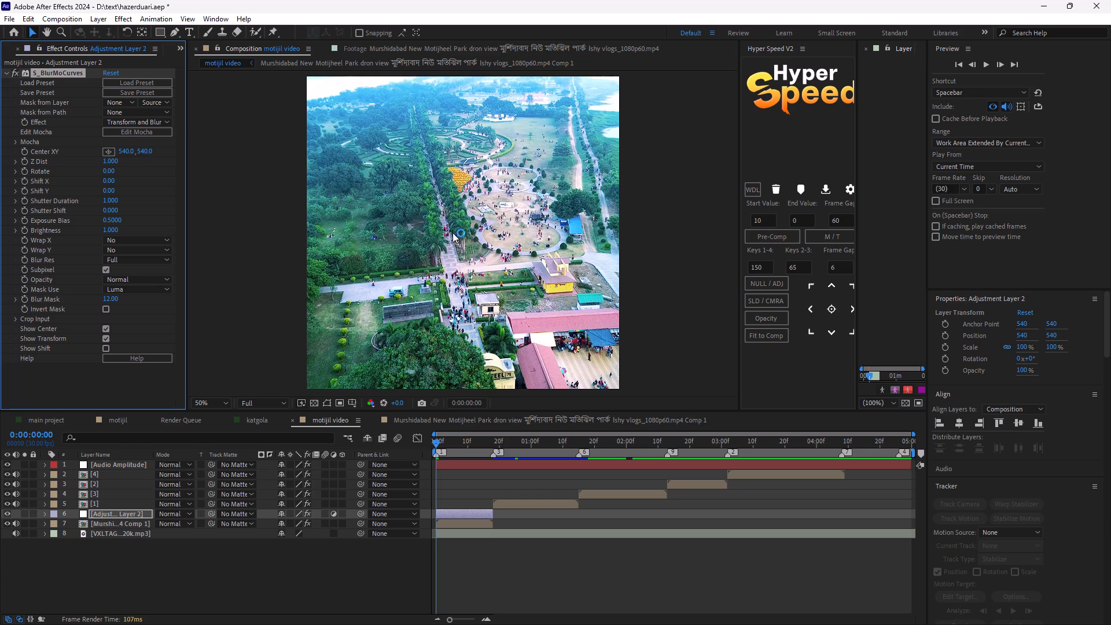
# Keyframe the S_BlurMoCurves Z Dist from 1.000 at 0:00:00:00 to 0.700 at the adjustment layer's last frame, 0:00:00:17.
pyautogui.moveTo(439, 441); pyautogui.dragTo(446, 445)
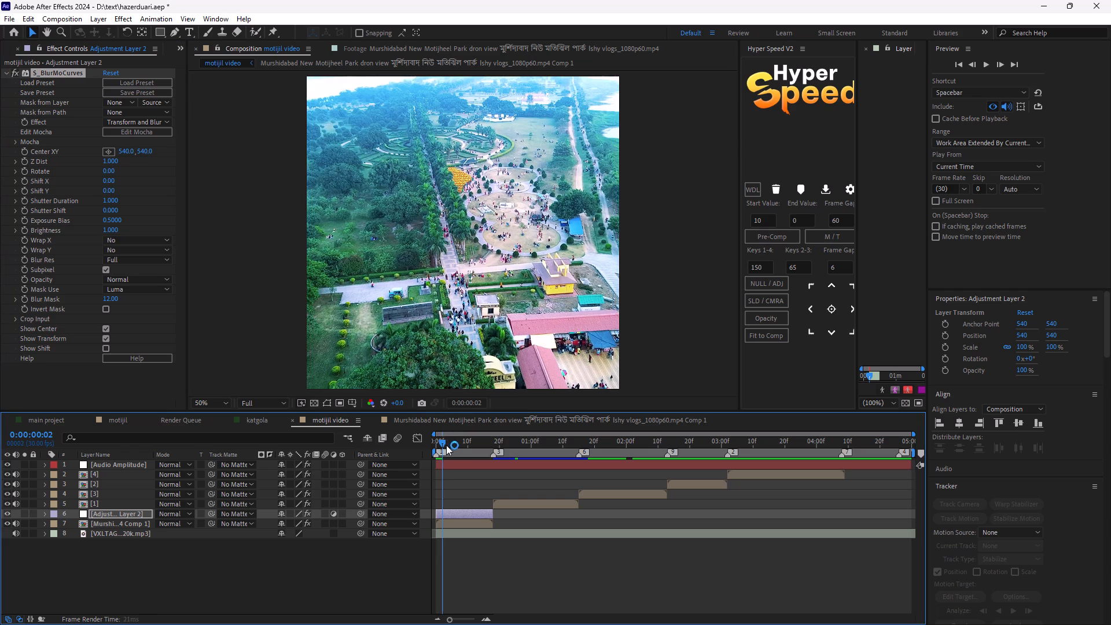
pyautogui.moveTo(446, 445); pyautogui.dragTo(367, 443)
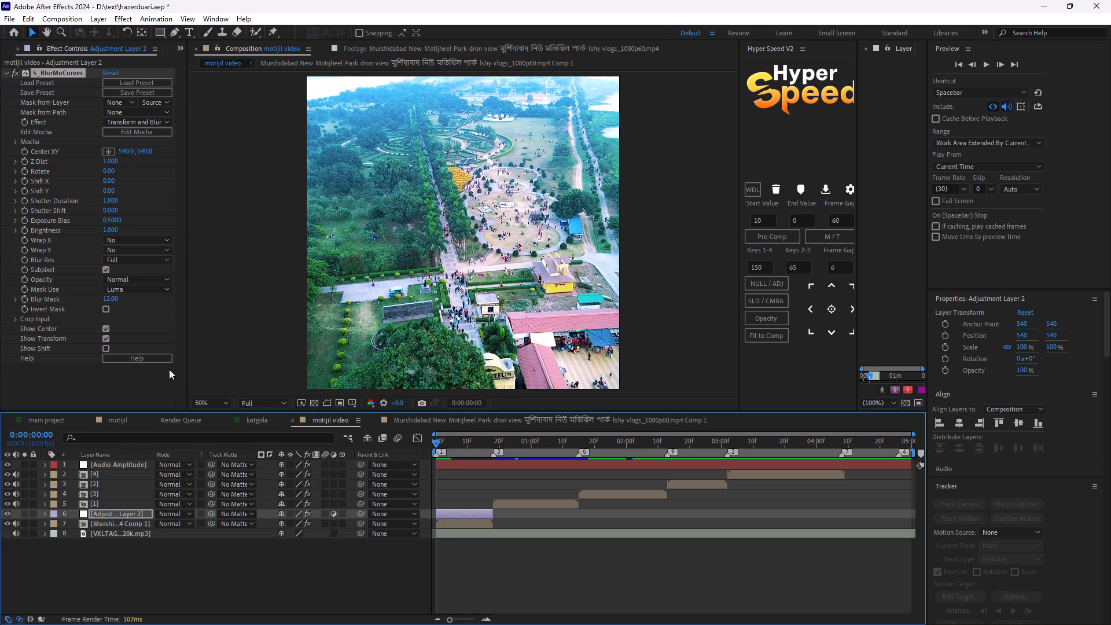
pyautogui.click(25, 160)
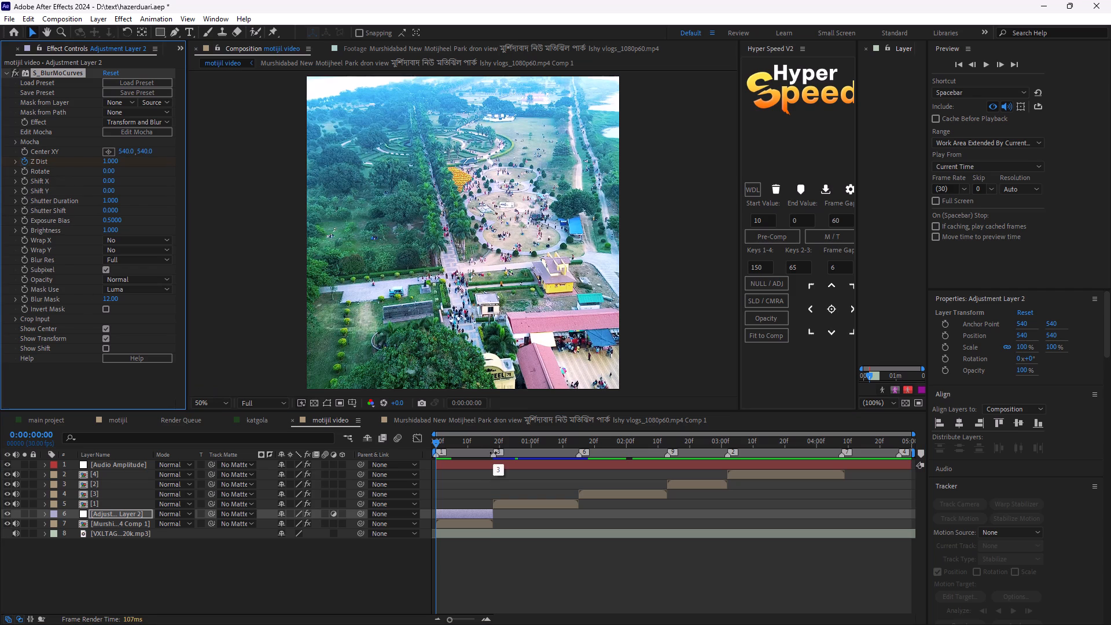
pyautogui.press('o')
pyautogui.moveTo(110, 161); pyautogui.dragTo(111, 161)
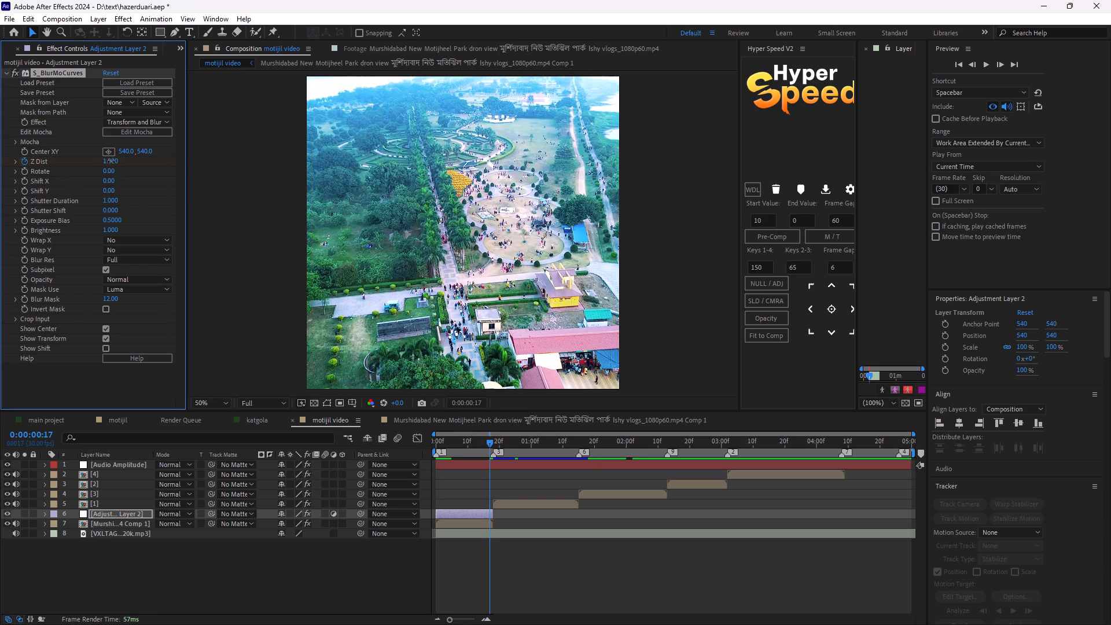
pyautogui.moveTo(111, 161); pyautogui.dragTo(101, 170)
# Set the S_BlurMoCurves Center XY on the lower part of the park's central path, at about 516, 854.
pyautogui.click(112, 155)
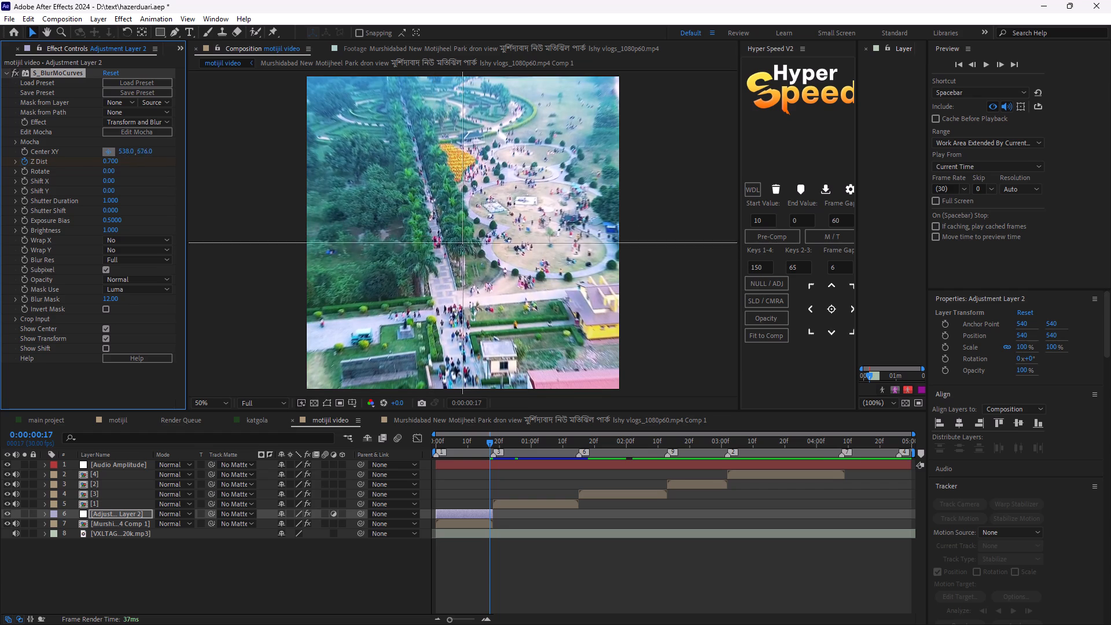
pyautogui.click(456, 323)
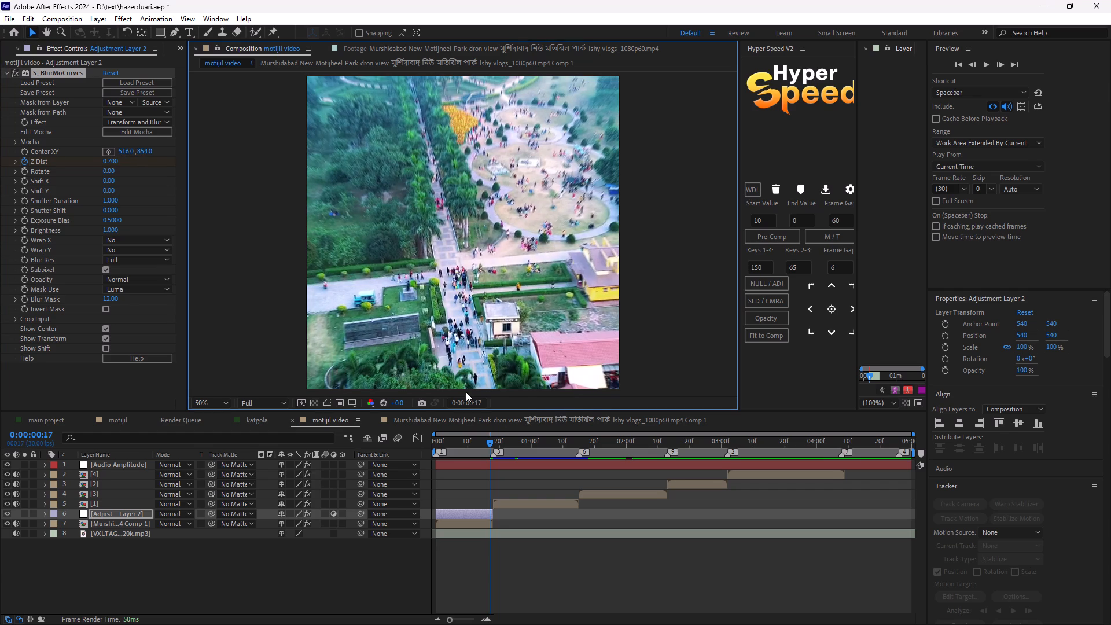
# Play the opening of the motijil video composition from the start to examine the first shot's zoom-in motion.
pyautogui.moveTo(490, 444); pyautogui.dragTo(404, 435)
pyautogui.press('space')
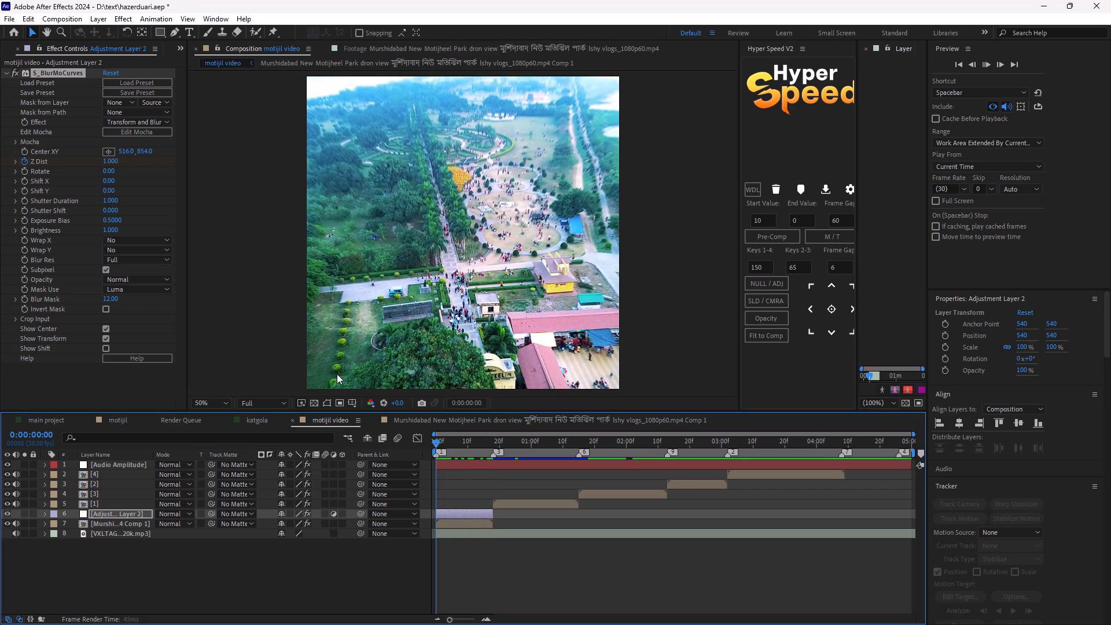
pyautogui.press('space')
pyautogui.press('space')
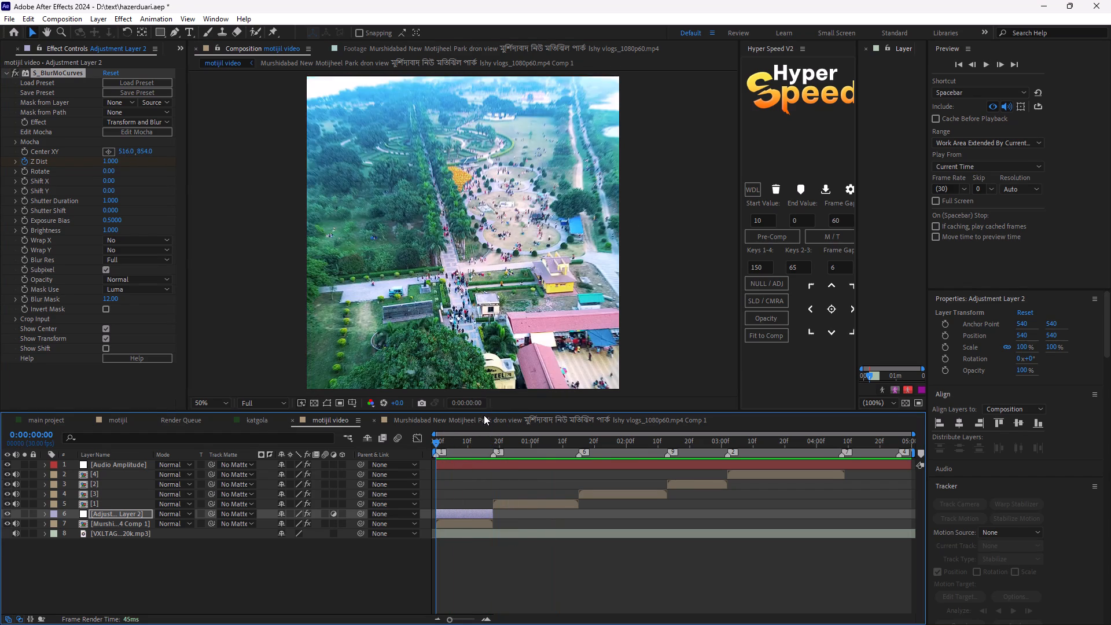
pyautogui.press('space')
pyautogui.moveTo(455, 436); pyautogui.dragTo(468, 439)
pyautogui.moveTo(468, 439); pyautogui.dragTo(470, 442)
pyautogui.moveTo(435, 444); pyautogui.dragTo(362, 456)
pyautogui.moveTo(439, 440); pyautogui.dragTo(384, 443)
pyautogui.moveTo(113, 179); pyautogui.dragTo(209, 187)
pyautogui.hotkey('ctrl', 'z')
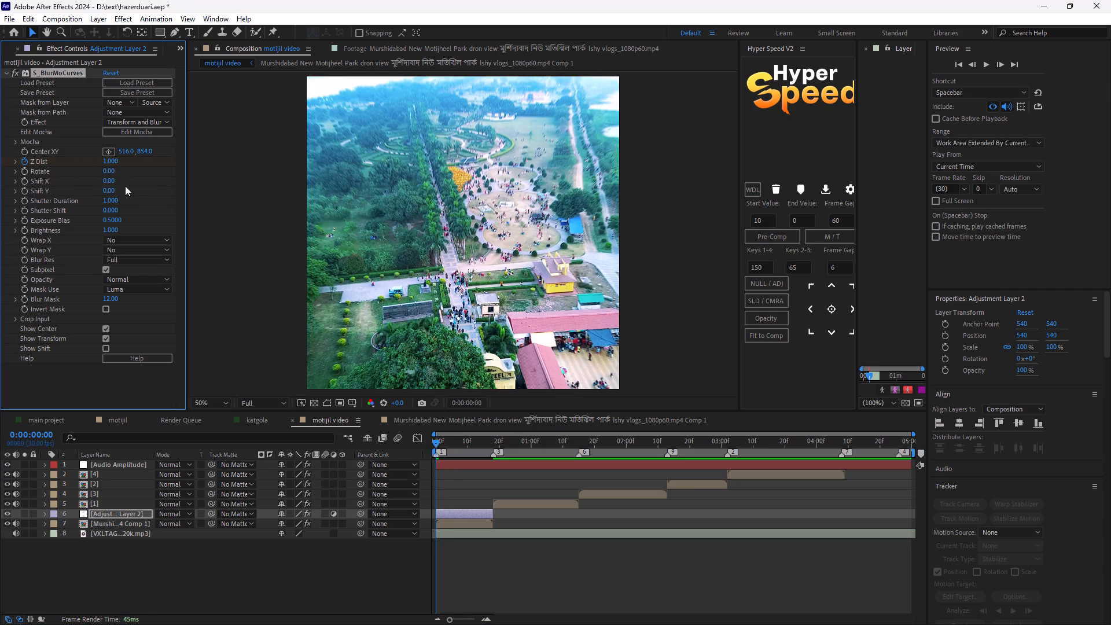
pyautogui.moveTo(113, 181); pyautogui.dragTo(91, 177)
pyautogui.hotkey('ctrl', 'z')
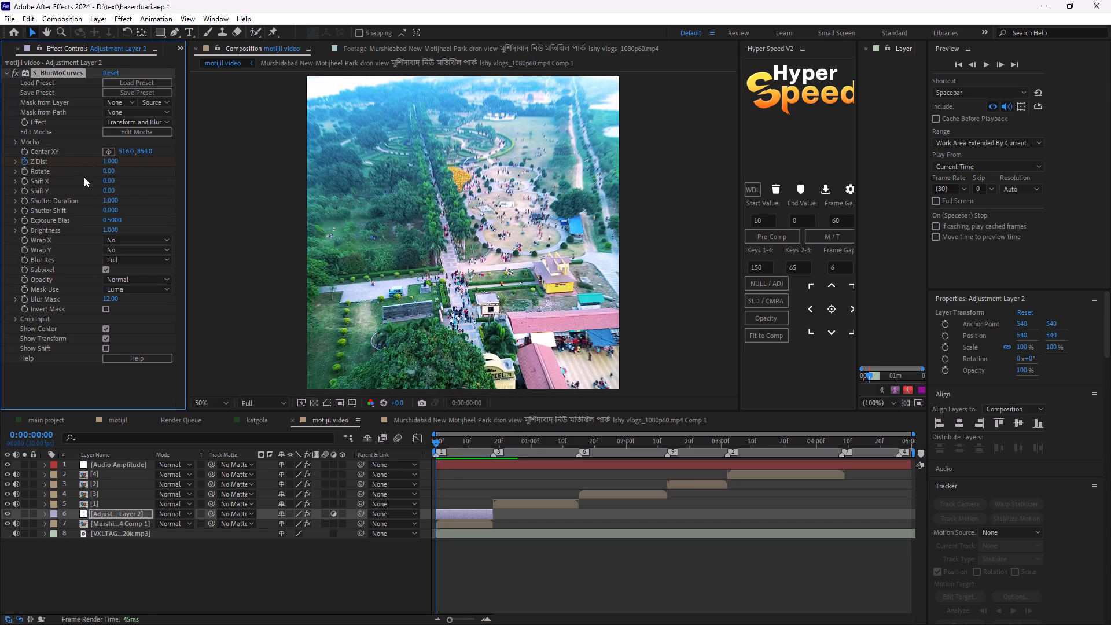
# Keyframe the S_BlurMoCurves Shift X from 0.00 at 0:00:00:00 to -940.00 at the adjustment layer's last frame, 0:00:00:17.
pyautogui.click(25, 179)
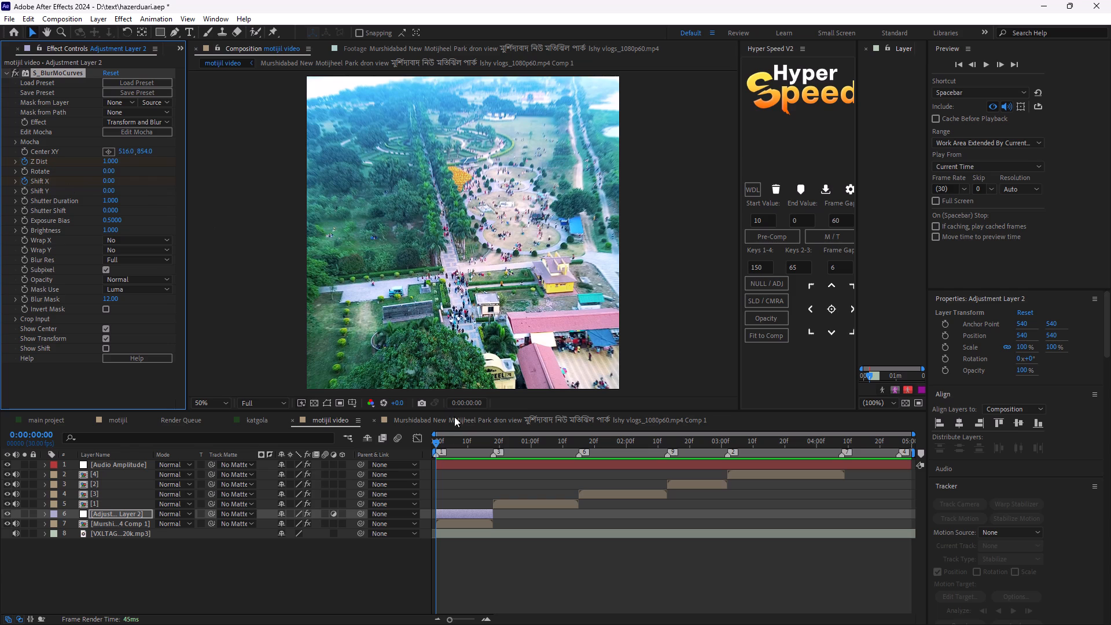
pyautogui.press('o')
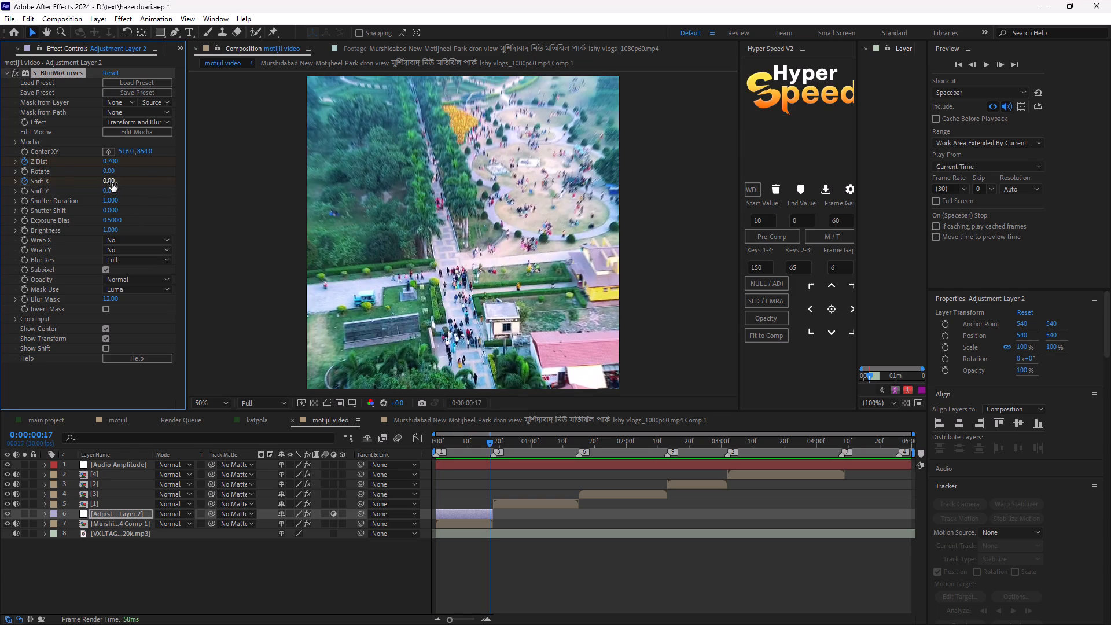
pyautogui.moveTo(112, 183); pyautogui.dragTo(93, 189)
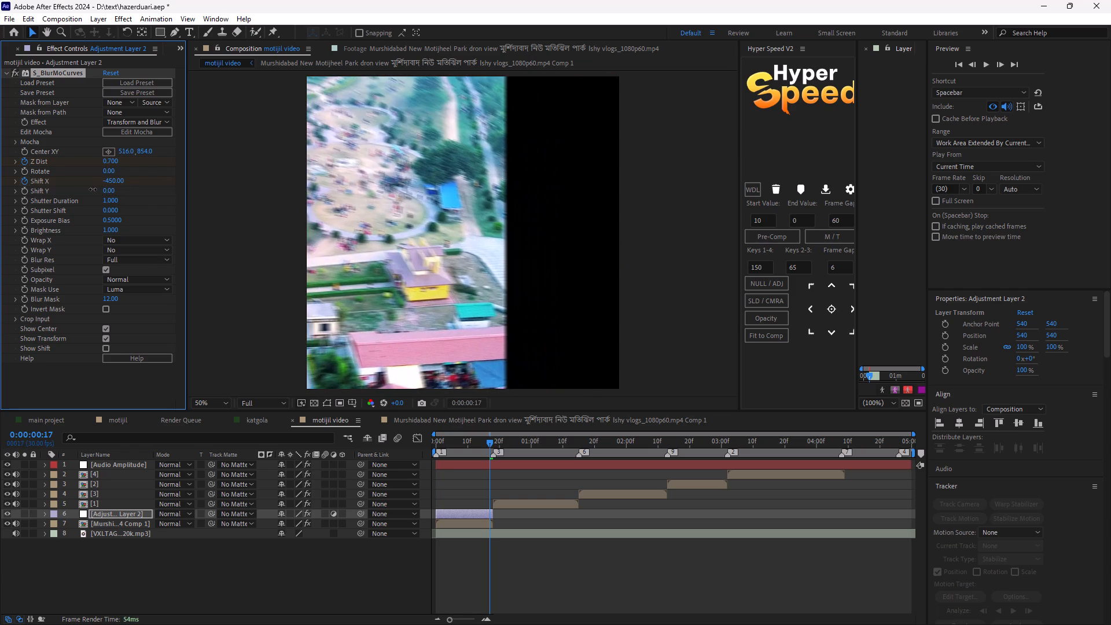
pyautogui.moveTo(93, 189); pyautogui.dragTo(75, 189)
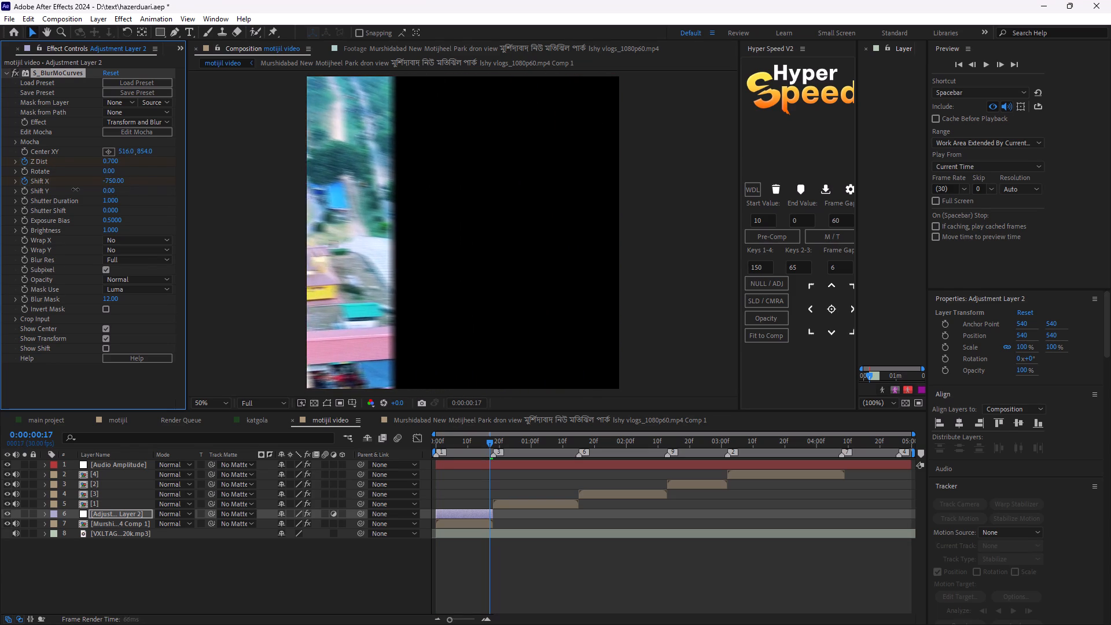
pyautogui.moveTo(75, 189); pyautogui.dragTo(64, 189)
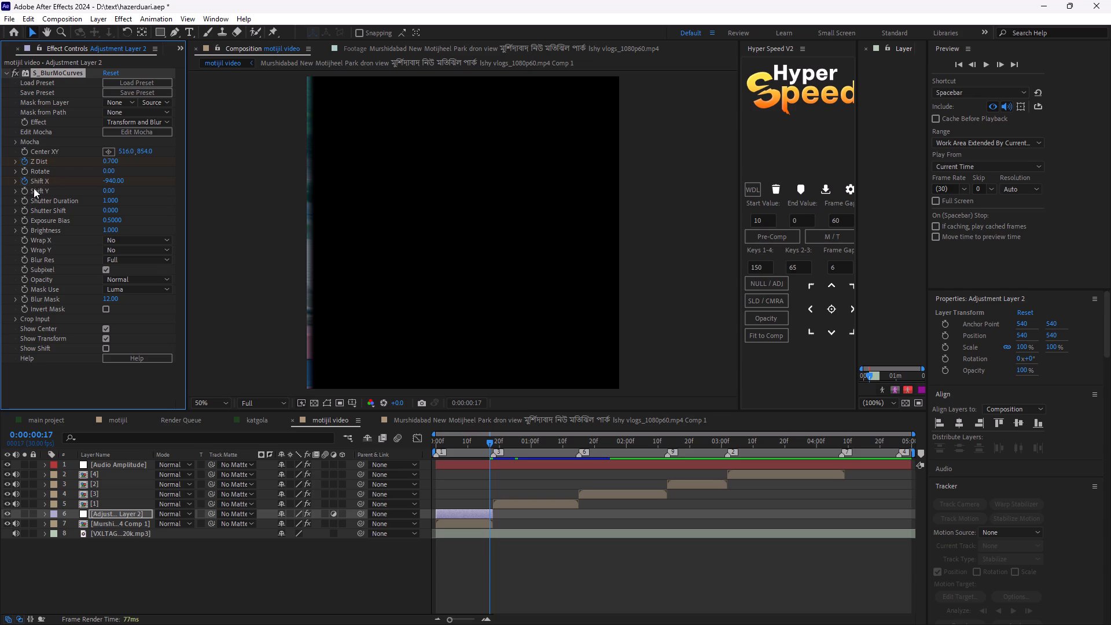
# Keyframe the S_BlurMoCurves Shift Y from 0.00 at 0:00:00:00 to -840.00 at the adjustment layer's last frame, 0:00:00:17.
pyautogui.click(24, 189)
pyautogui.hotkey('ctrl', 'z')
pyautogui.moveTo(488, 442); pyautogui.dragTo(354, 434)
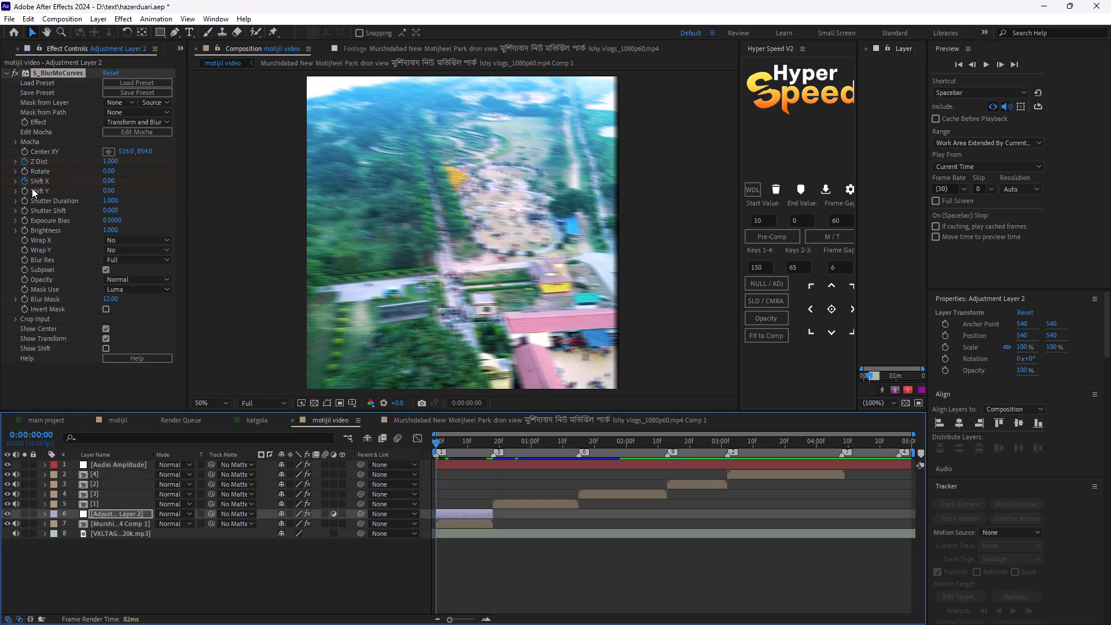
pyautogui.press('u')
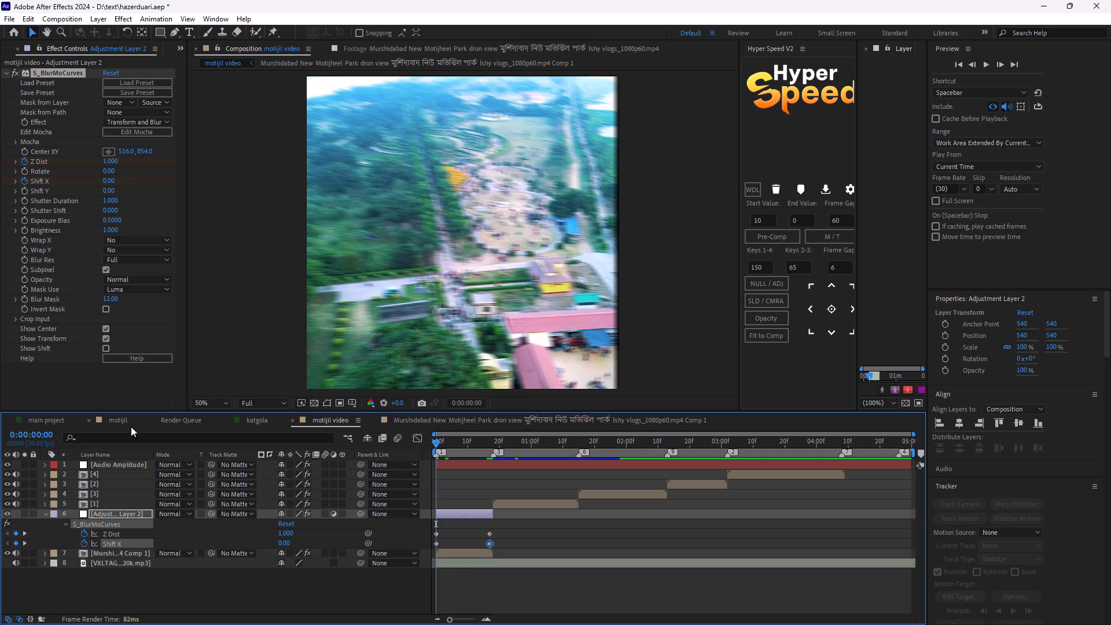
pyautogui.click(25, 193)
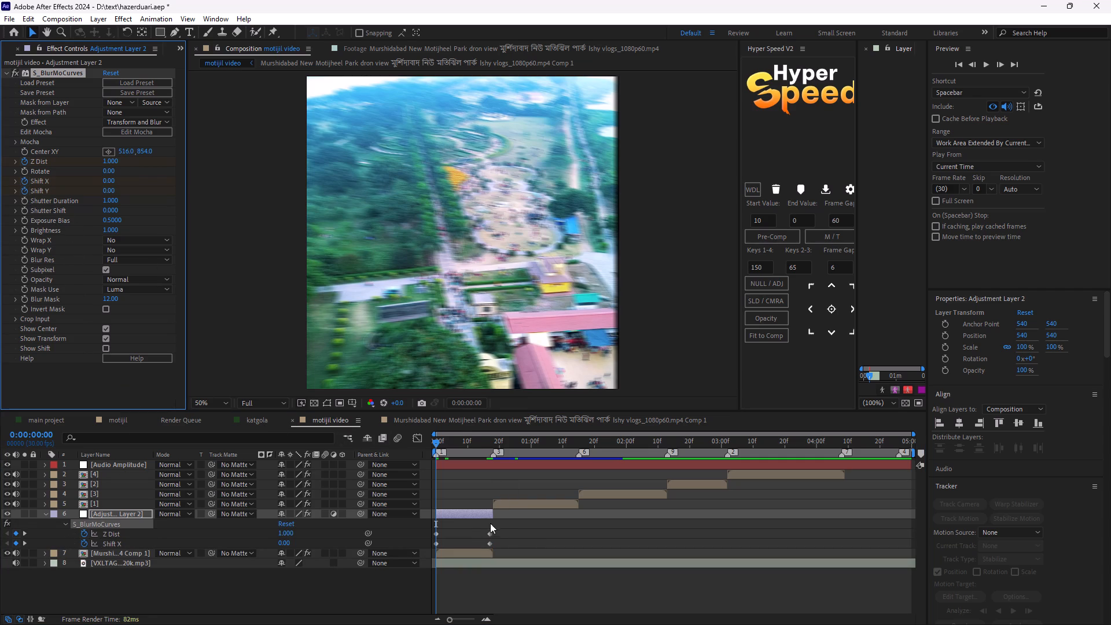
pyautogui.moveTo(438, 440); pyautogui.dragTo(430, 454)
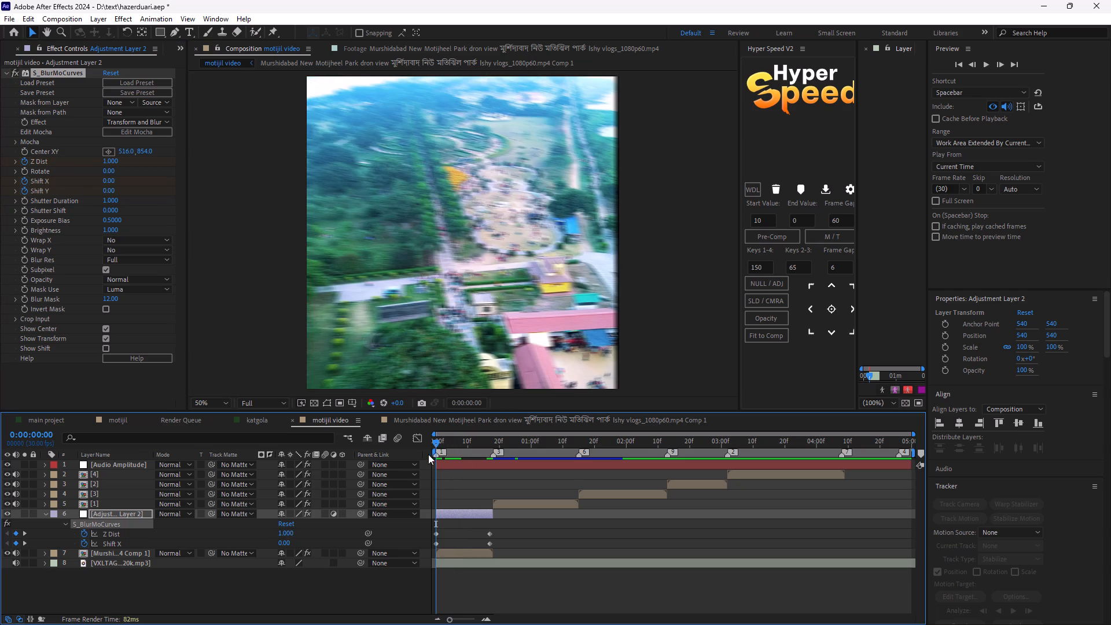
pyautogui.click(27, 193)
pyautogui.click(26, 194)
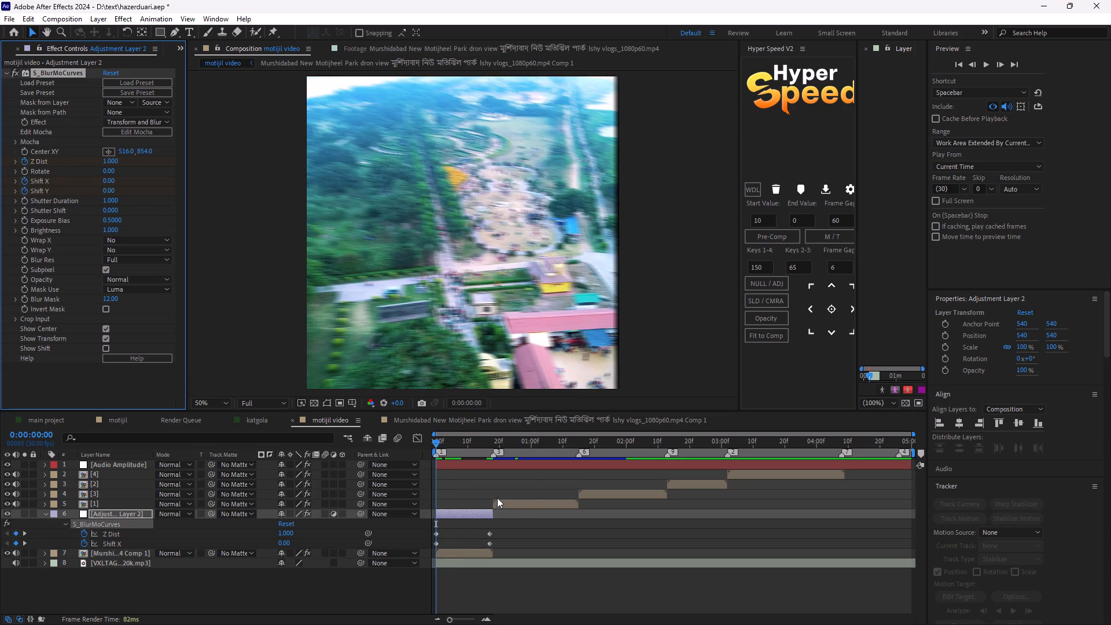
pyautogui.press('o')
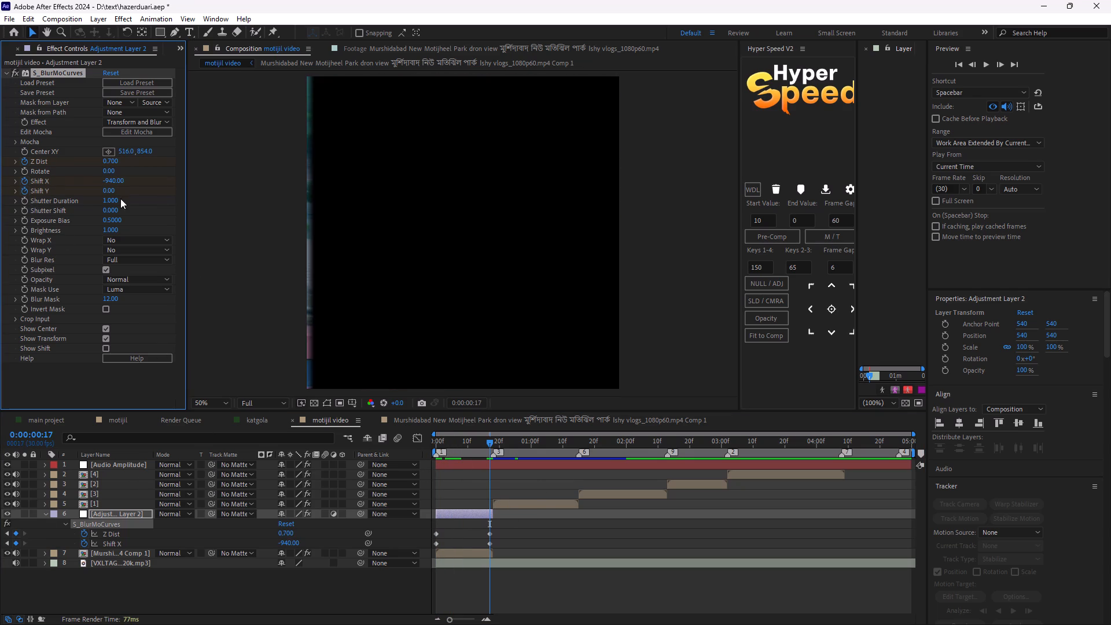
pyautogui.moveTo(112, 190); pyautogui.dragTo(164, 208)
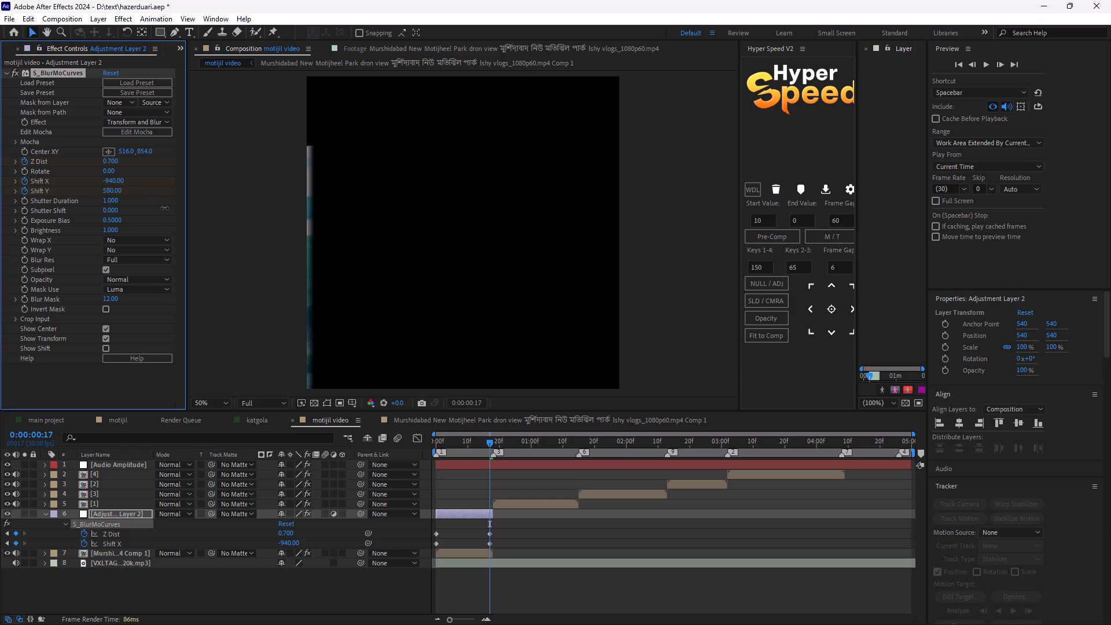
pyautogui.moveTo(164, 208); pyautogui.dragTo(75, 189)
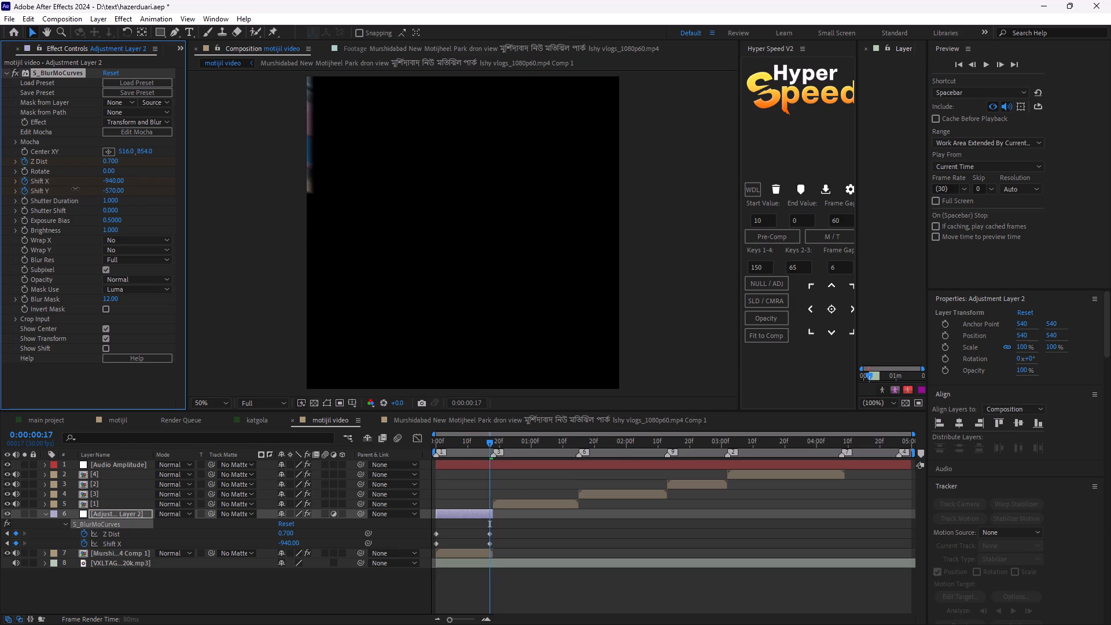
pyautogui.moveTo(75, 189); pyautogui.dragTo(65, 192)
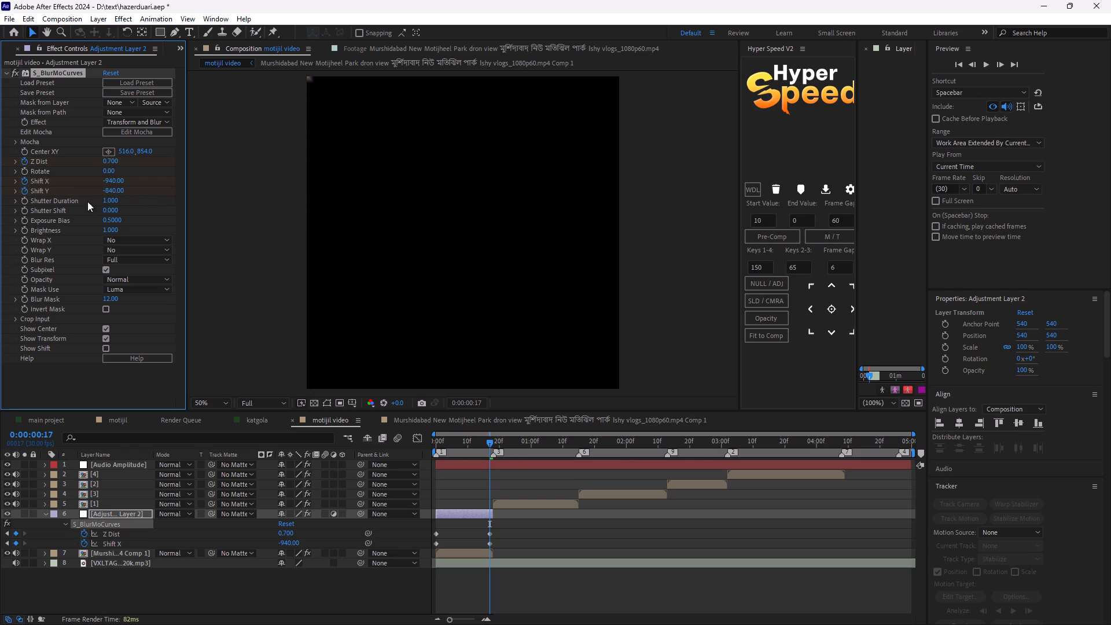
# Reveal the adjustment layer's Z Dist, Shift X and Shift Y keyframes and preview the shift motion around the first shot's start.
pyautogui.moveTo(488, 439); pyautogui.dragTo(426, 443)
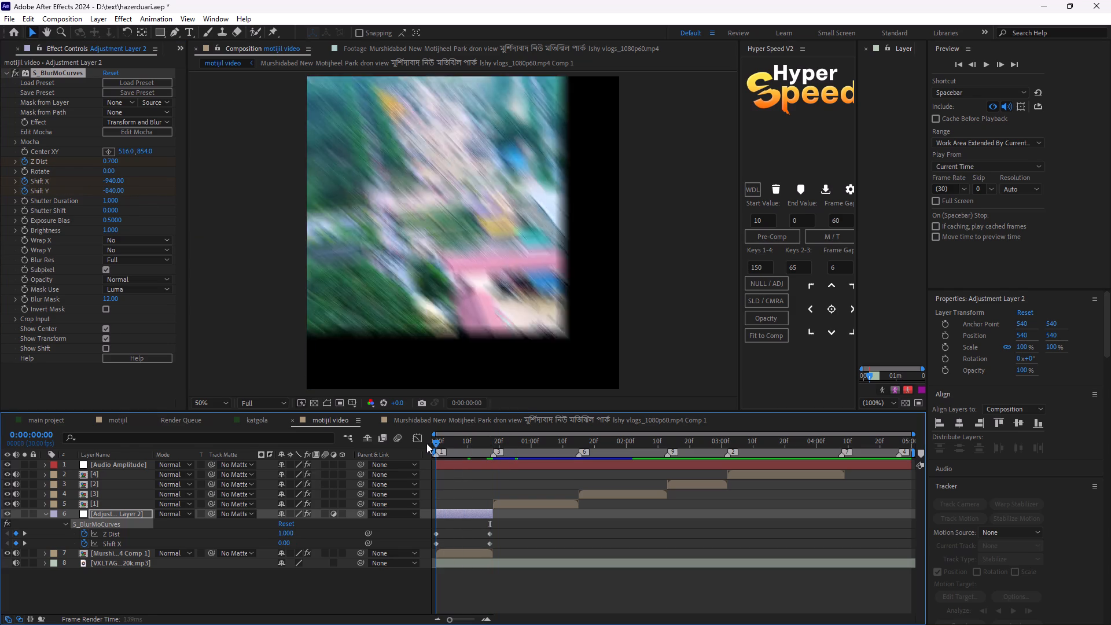
pyautogui.moveTo(426, 443); pyautogui.dragTo(377, 438)
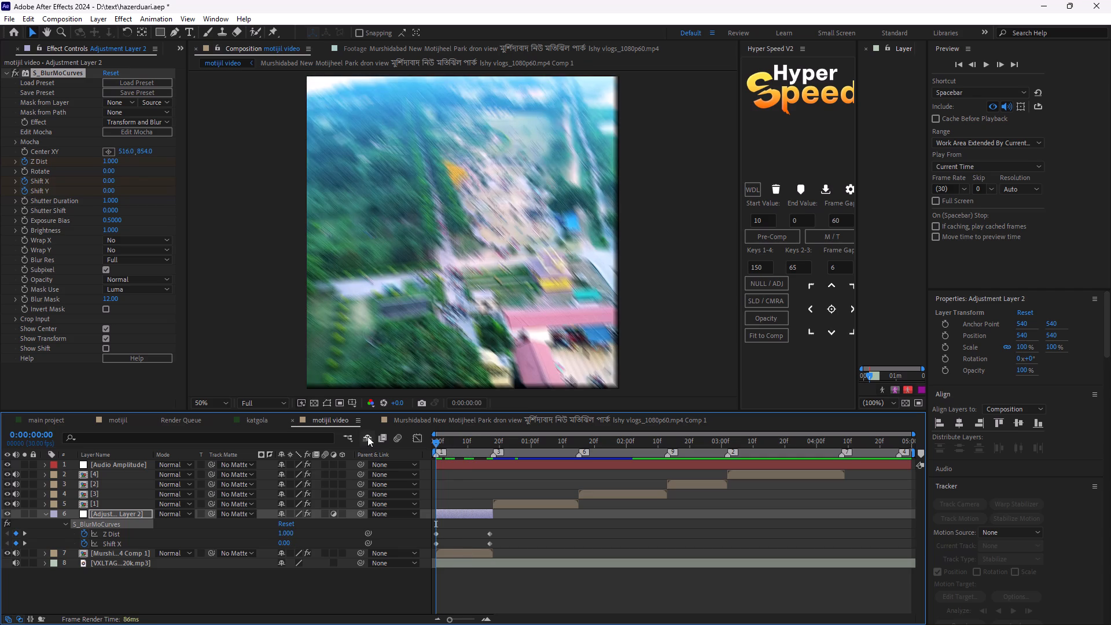
pyautogui.write('uu')
pyautogui.moveTo(530, 548); pyautogui.dragTo(453, 583)
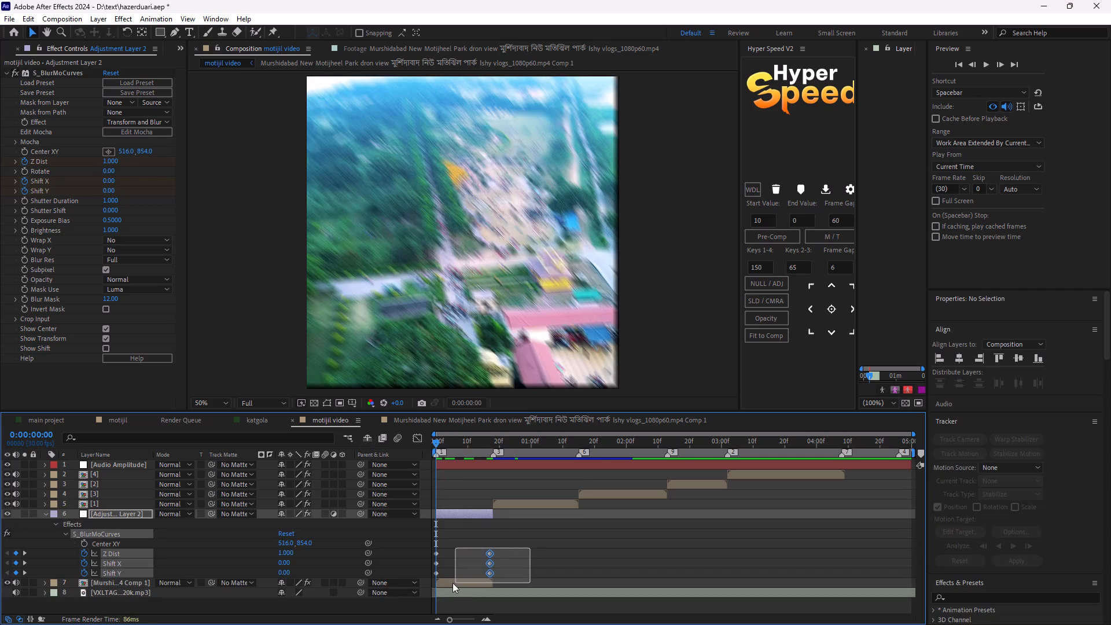
pyautogui.moveTo(453, 583); pyautogui.dragTo(424, 581)
pyautogui.click(551, 578)
pyautogui.press('space')
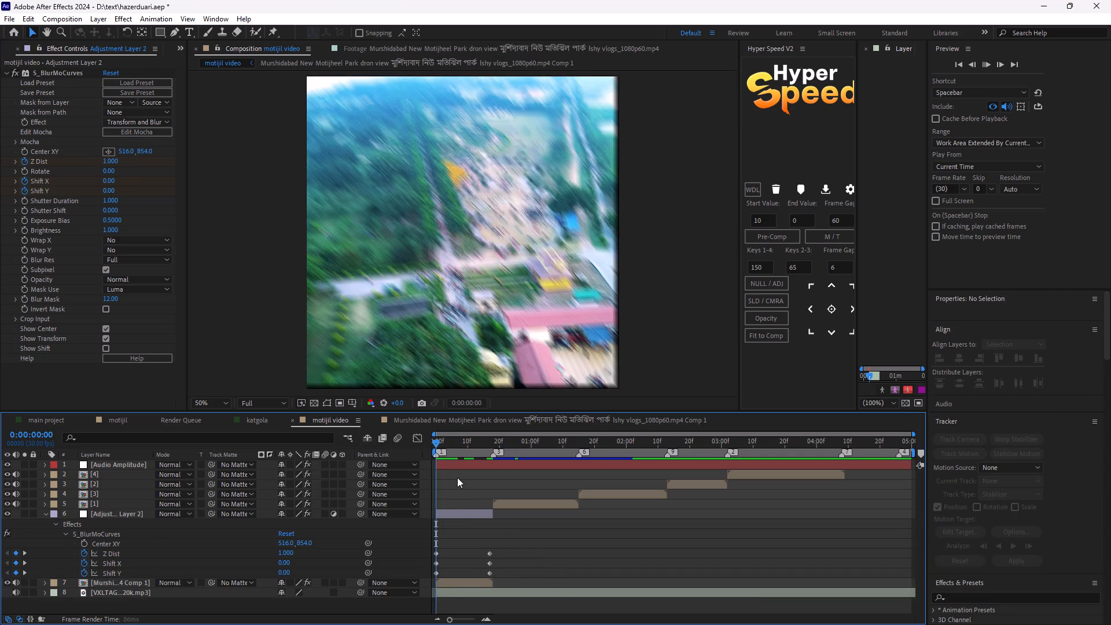
pyautogui.moveTo(443, 436); pyautogui.dragTo(439, 444)
pyautogui.moveTo(436, 438); pyautogui.dragTo(303, 427)
# Set both Wrap X and Wrap Y of S_BlurMoCurves to Reflect.
pyautogui.click(115, 241)
pyautogui.click(141, 274)
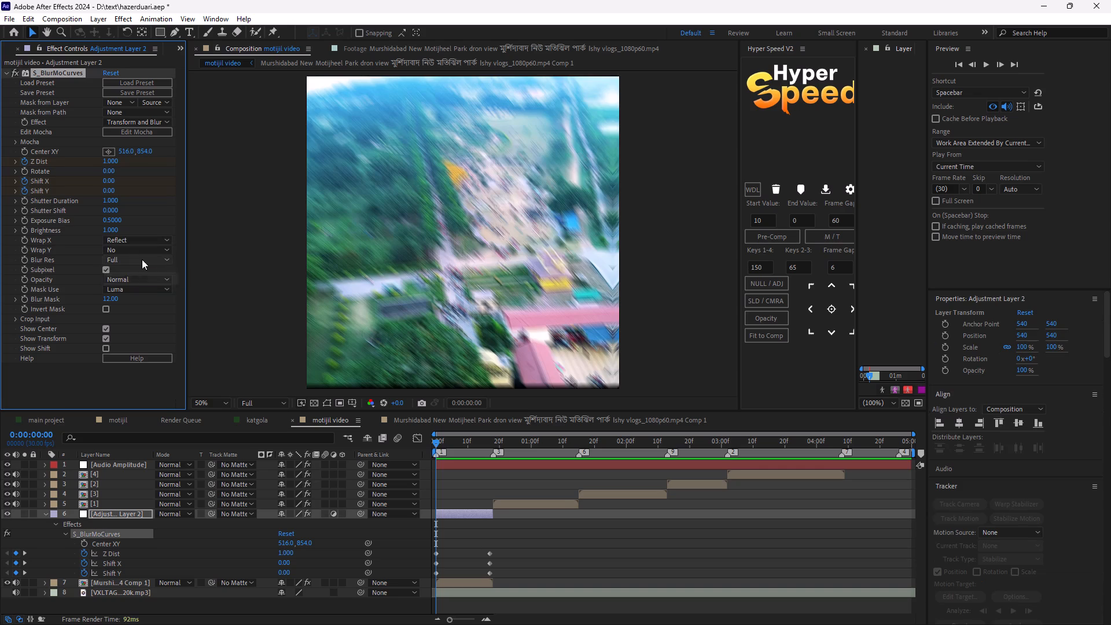
pyautogui.click(142, 253)
pyautogui.click(144, 288)
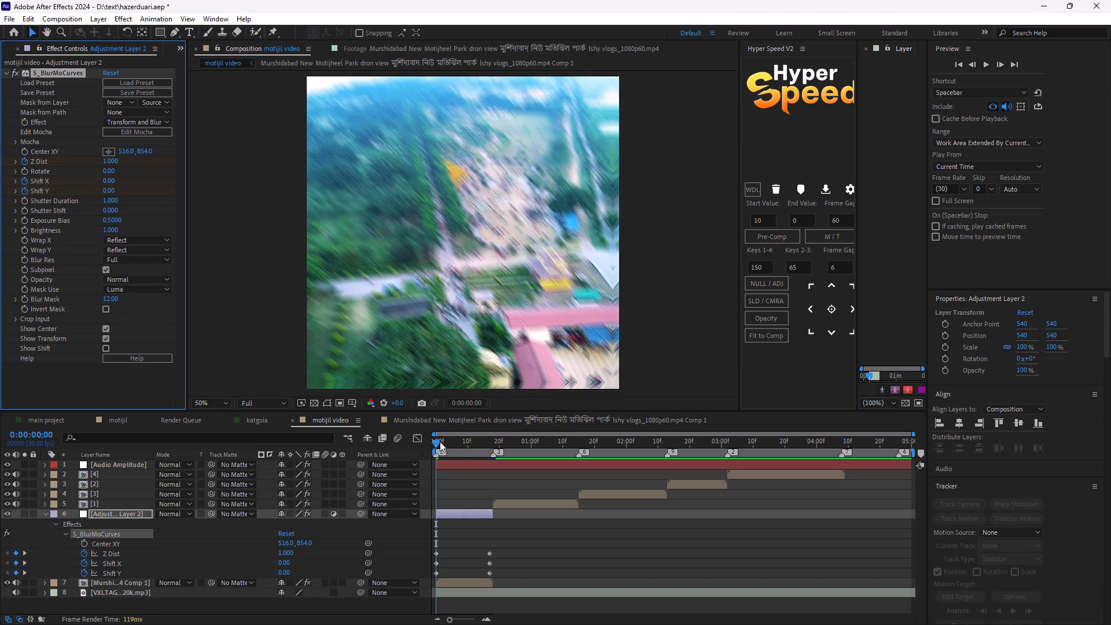
# Duplicate the first shot's adjustment layer with its S_BlurMoCurves effect and place the copy directly above shot layer [1].
pyautogui.moveTo(440, 442); pyautogui.dragTo(462, 470)
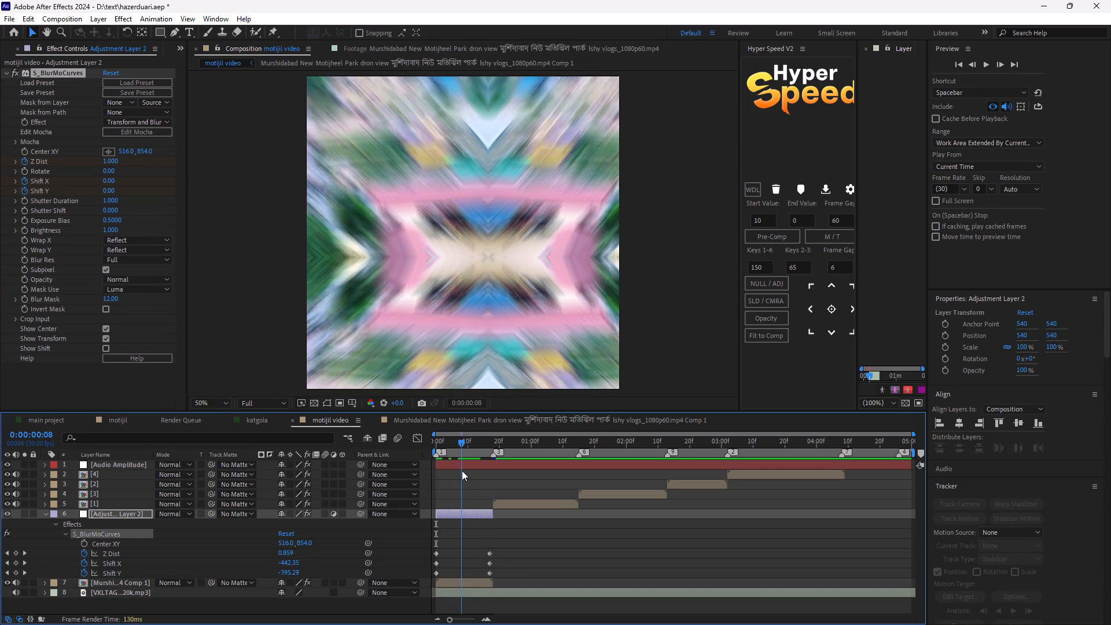
pyautogui.moveTo(462, 470); pyautogui.dragTo(494, 499)
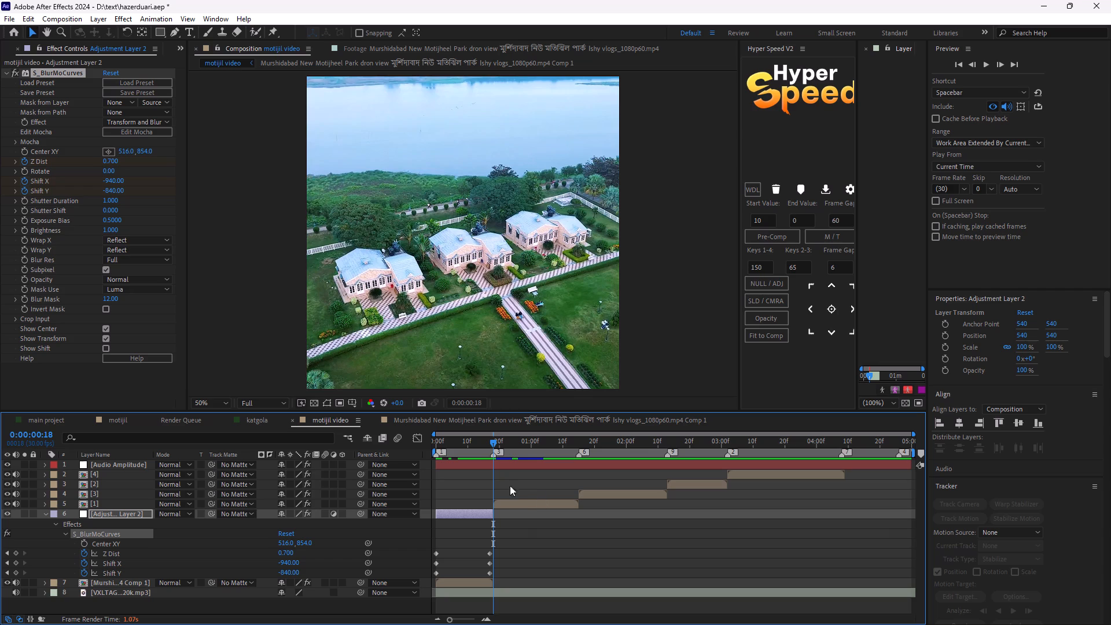
pyautogui.click(48, 514)
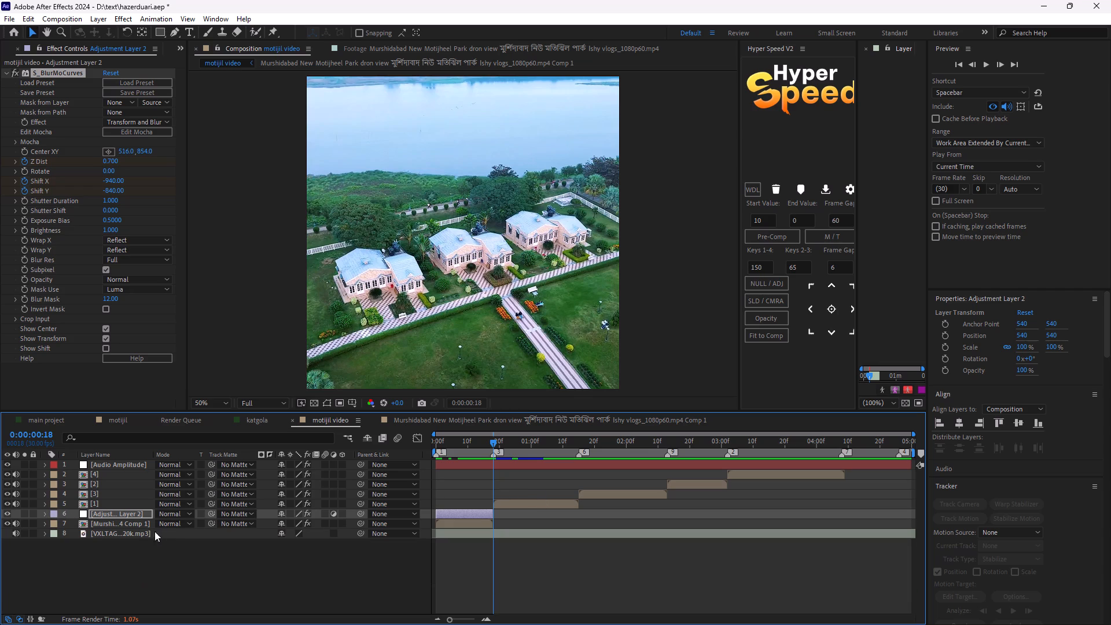
pyautogui.hotkey('ctrl', 'd')
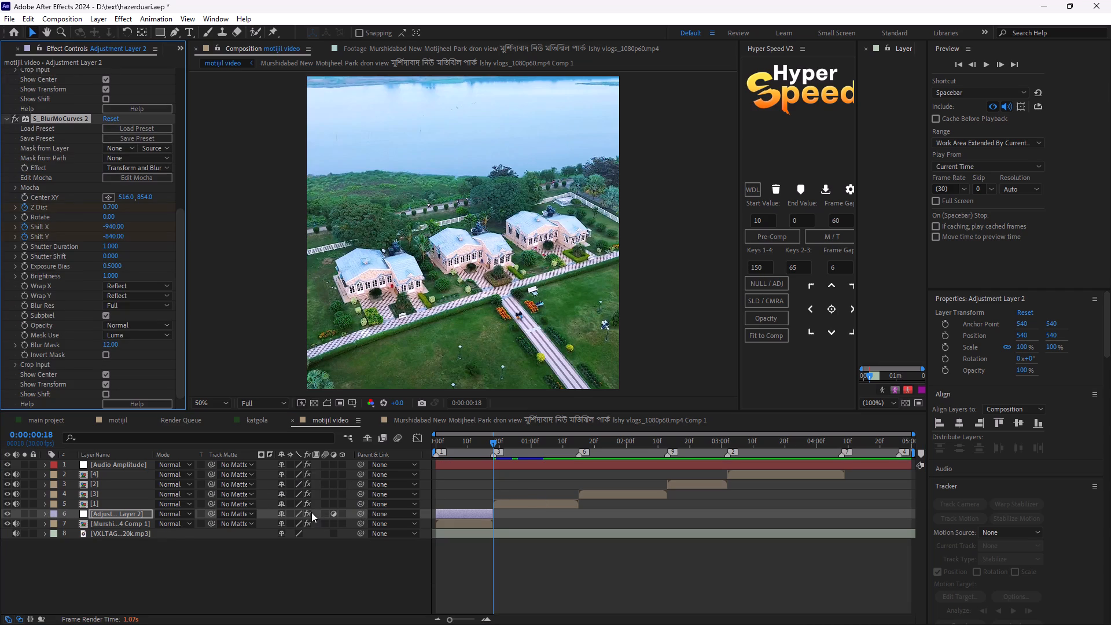
pyautogui.hotkey('ctrl', 'z')
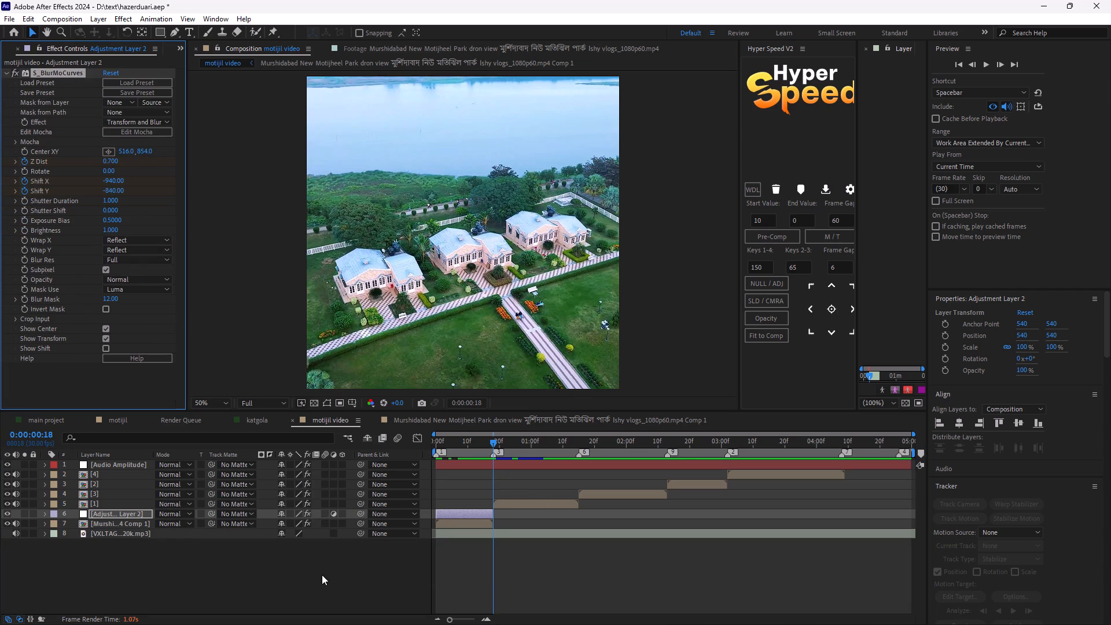
pyautogui.click(322, 575)
pyautogui.click(131, 513)
pyautogui.hotkey('ctrl', 'd')
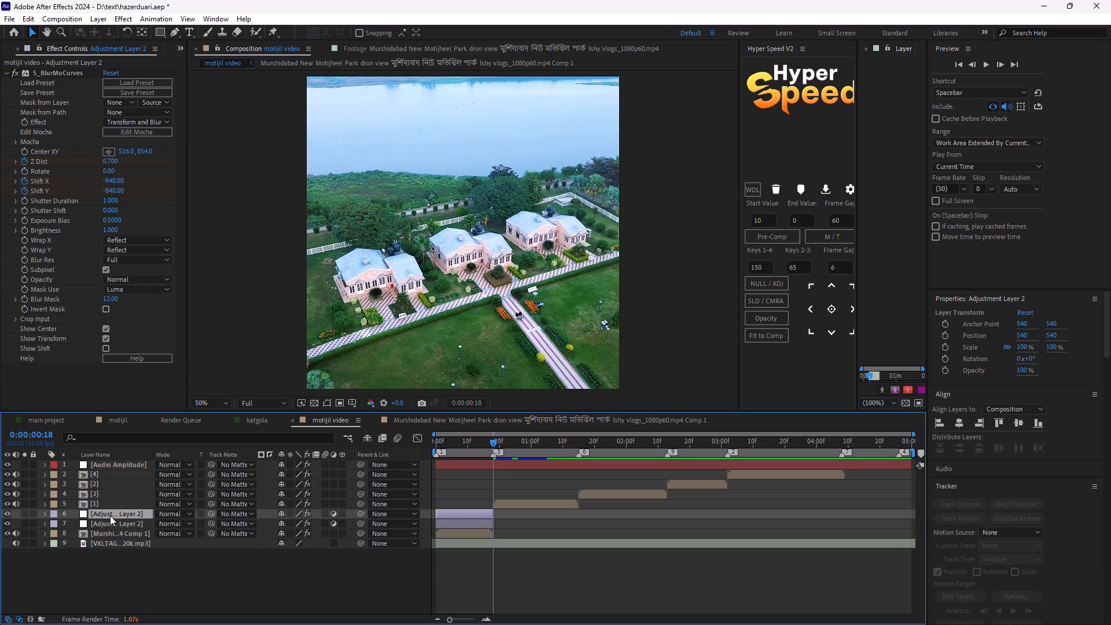
pyautogui.moveTo(110, 516); pyautogui.dragTo(105, 498)
# Shift the duplicated adjustment layer to start at 0:00:00:18 and extend its end to match the end of shot [1].
pyautogui.moveTo(459, 505); pyautogui.dragTo(502, 518)
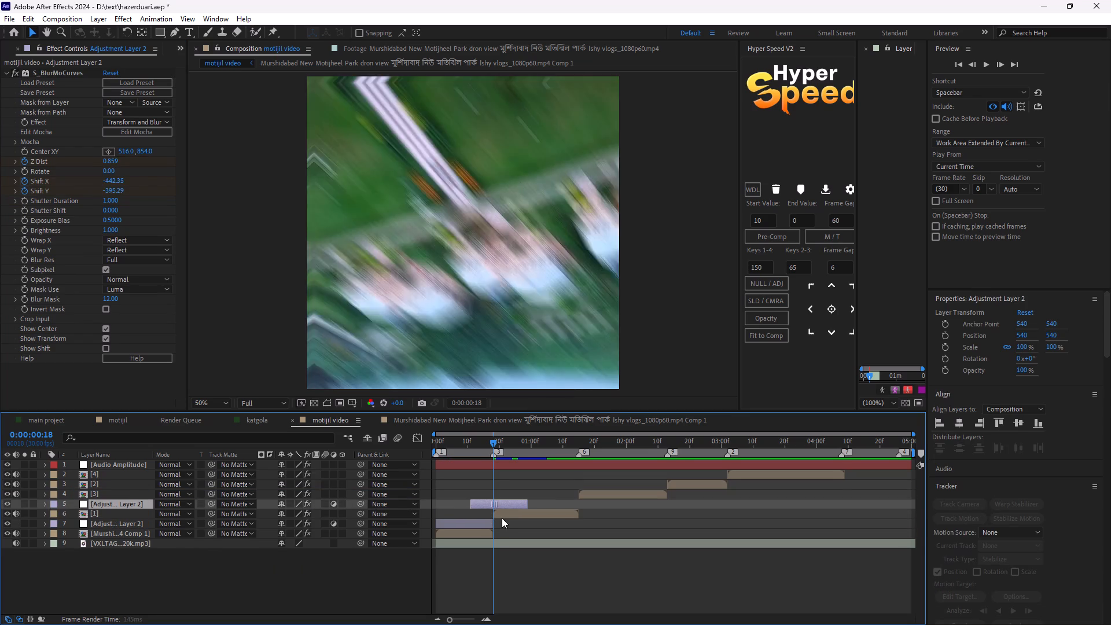
pyautogui.moveTo(502, 518); pyautogui.dragTo(517, 528)
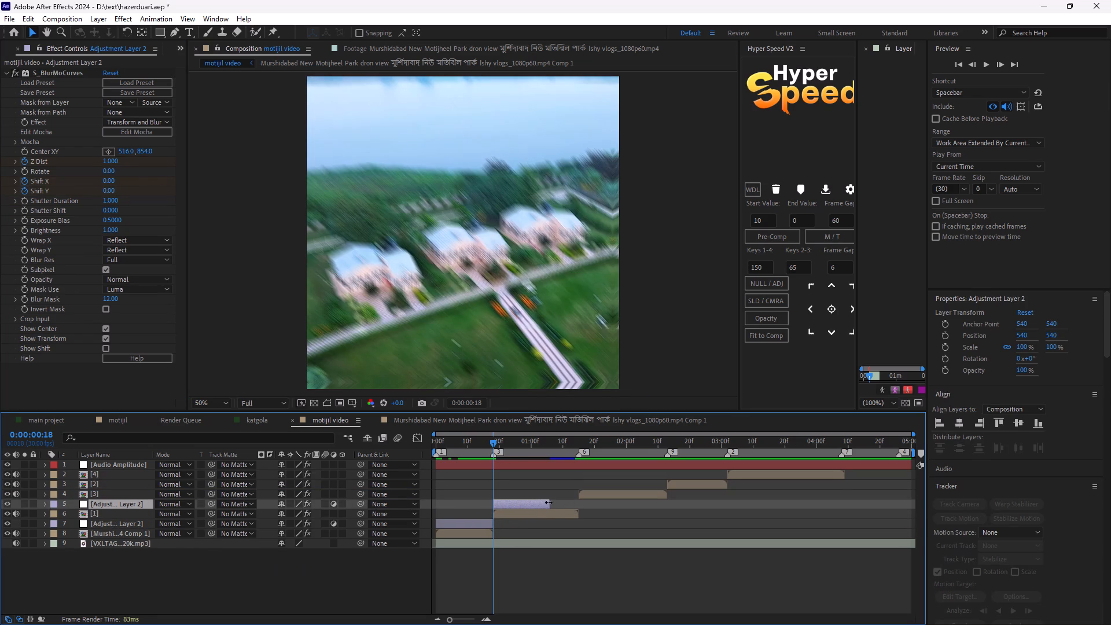
pyautogui.moveTo(549, 502); pyautogui.dragTo(579, 523)
# Reveal the duplicated adjustment layer's S_BlurMoCurves keyframes and delete the second Z Dist, Shift X and Shift Y keyframes.
pyautogui.press('u')
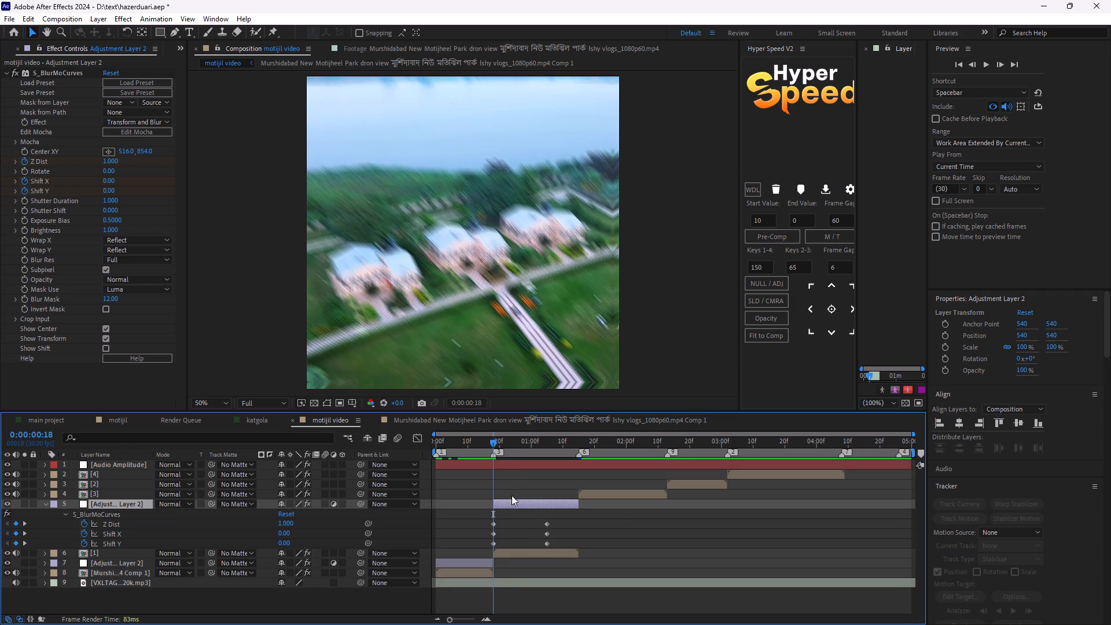
pyautogui.moveTo(496, 443); pyautogui.dragTo(510, 455)
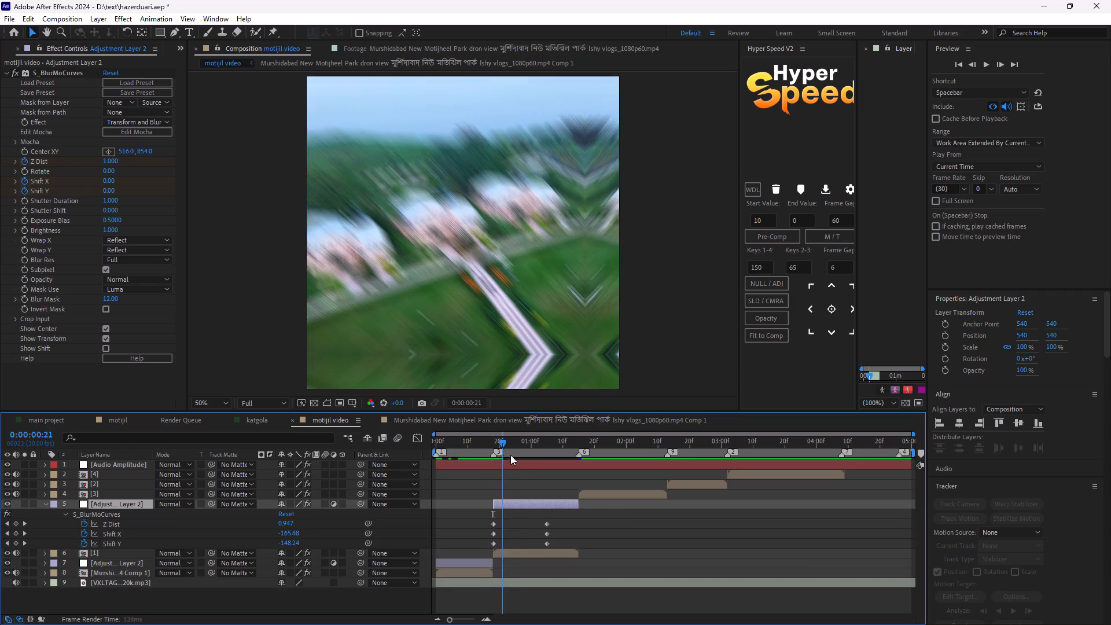
pyautogui.moveTo(510, 455); pyautogui.dragTo(502, 468)
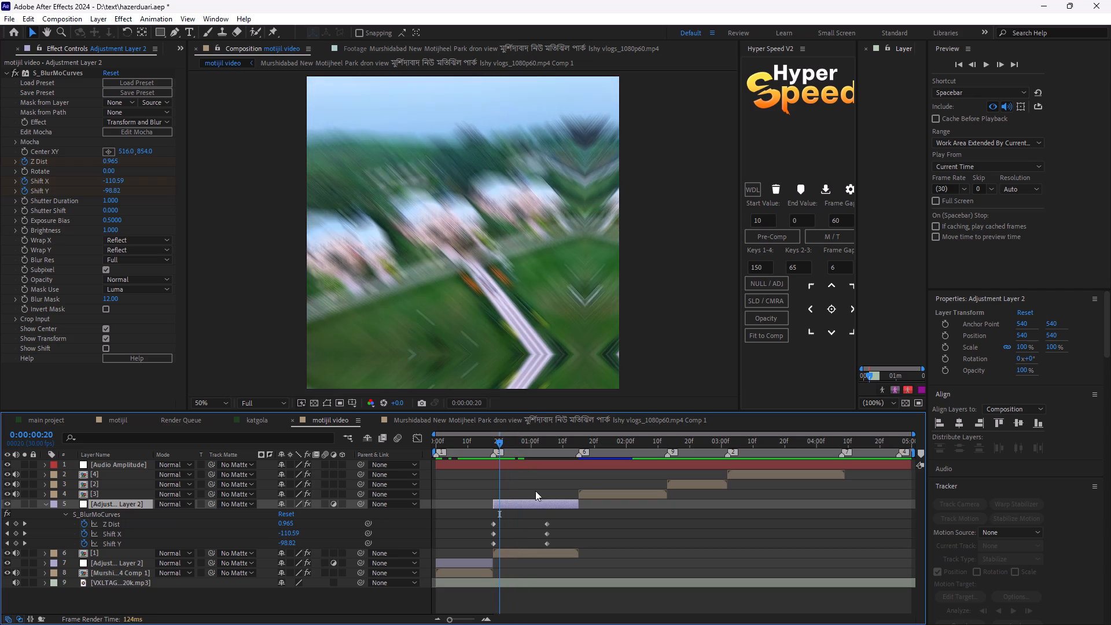
pyautogui.moveTo(544, 516); pyautogui.dragTo(551, 550)
pyautogui.press('Delete')
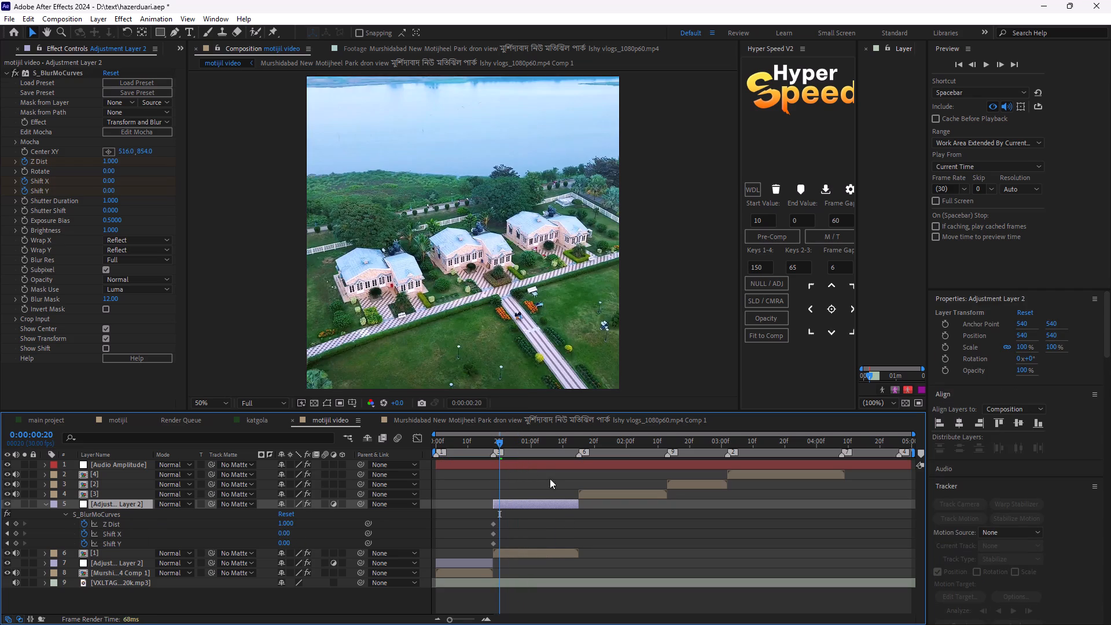
# Add Z Dist, Shift X and Shift Y keyframes with their current values at 0:00:00:28 on the adjustment layer above shot [1].
pyautogui.moveTo(502, 442); pyautogui.dragTo(539, 484)
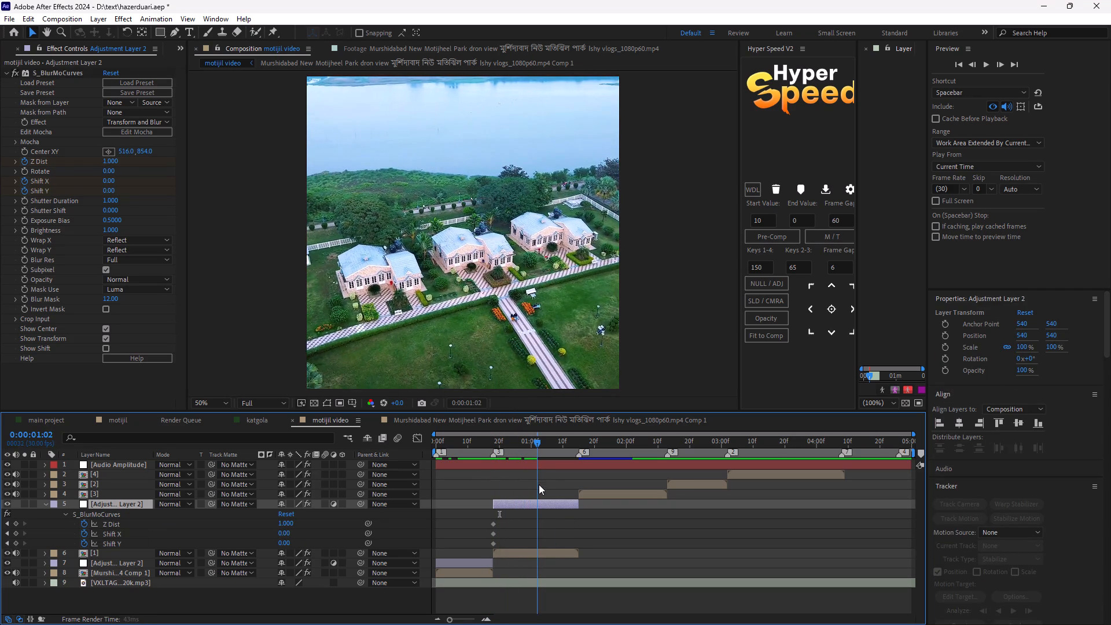
pyautogui.moveTo(539, 484); pyautogui.dragTo(527, 480)
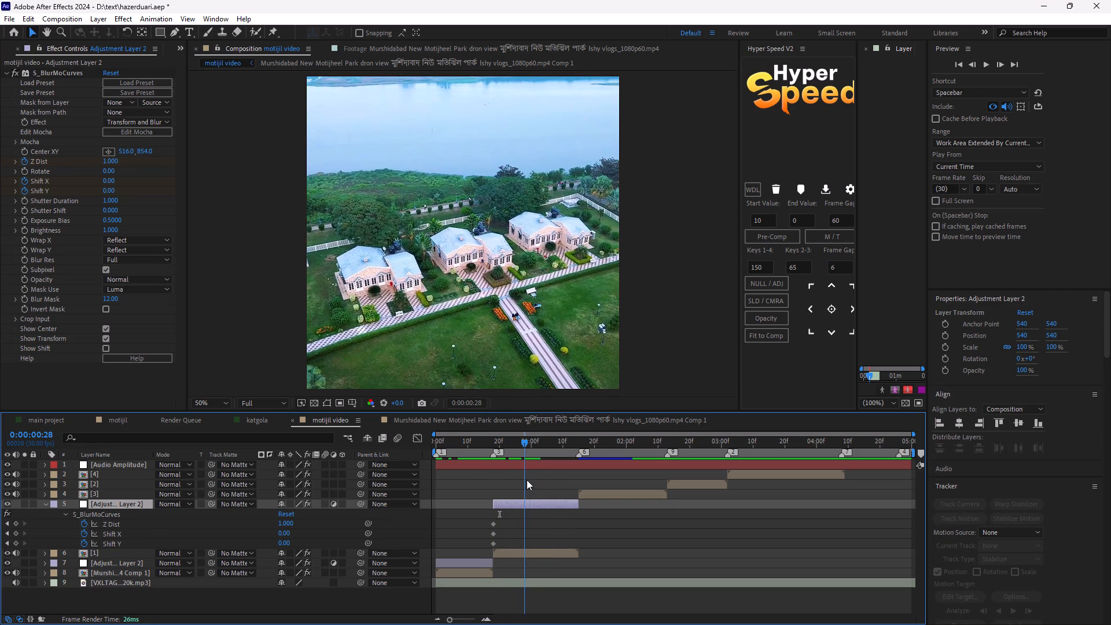
pyautogui.moveTo(527, 480); pyautogui.dragTo(527, 480)
pyautogui.moveTo(15, 522); pyautogui.dragTo(13, 545)
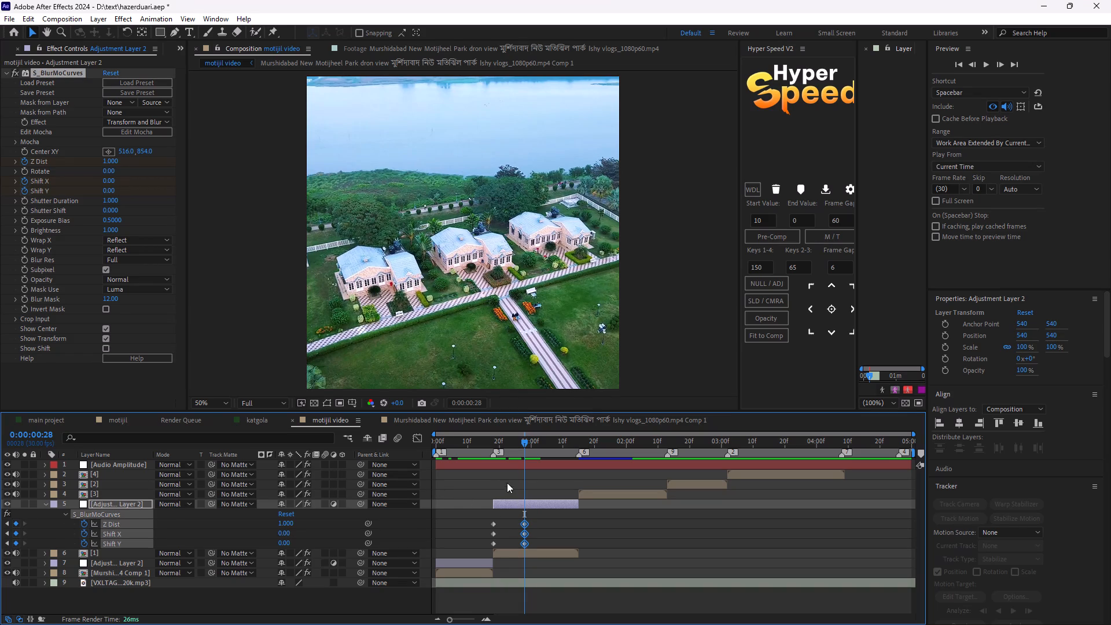
# Set the Z Dist keyframe at the adjustment layer's start, 0:00:00:18, to 0.740.
pyautogui.press('i')
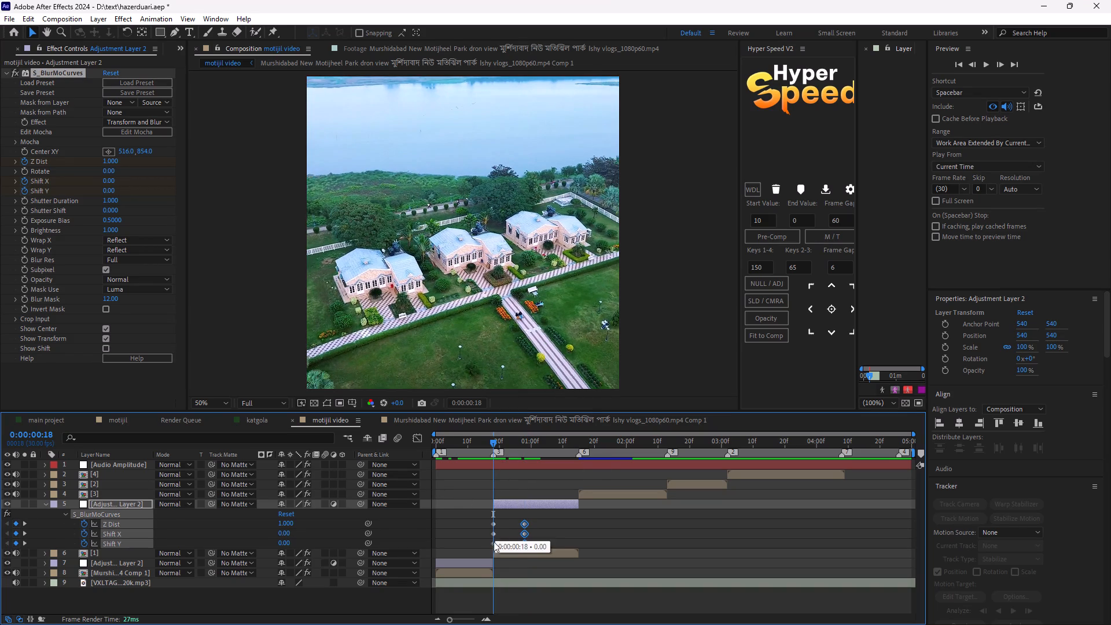
pyautogui.click(495, 520)
pyautogui.click(494, 534)
pyautogui.click(494, 543)
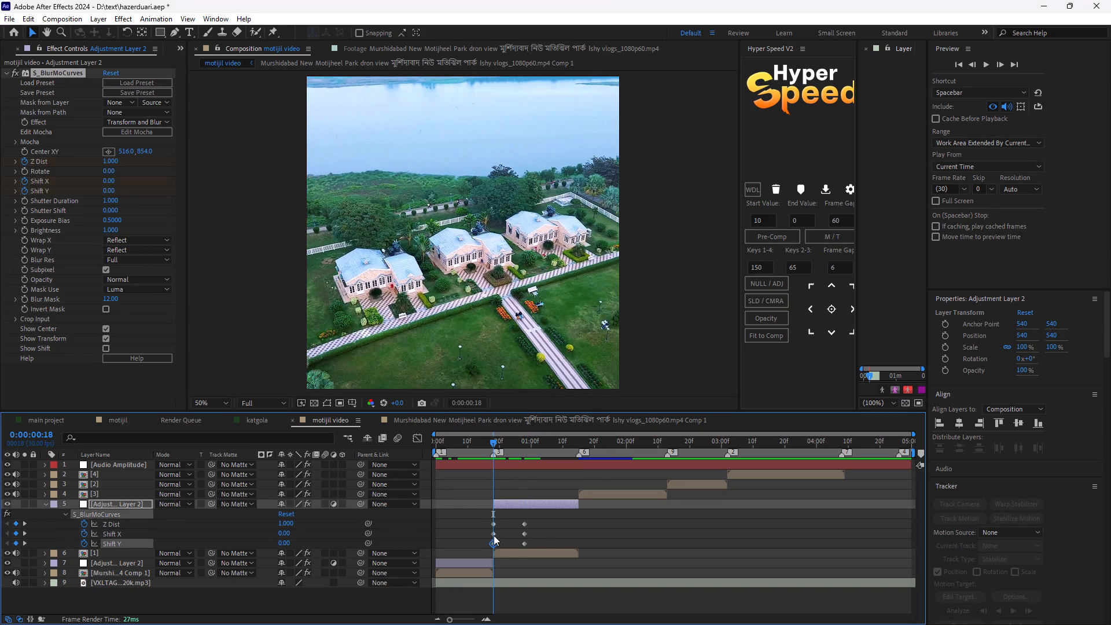
pyautogui.click(494, 522)
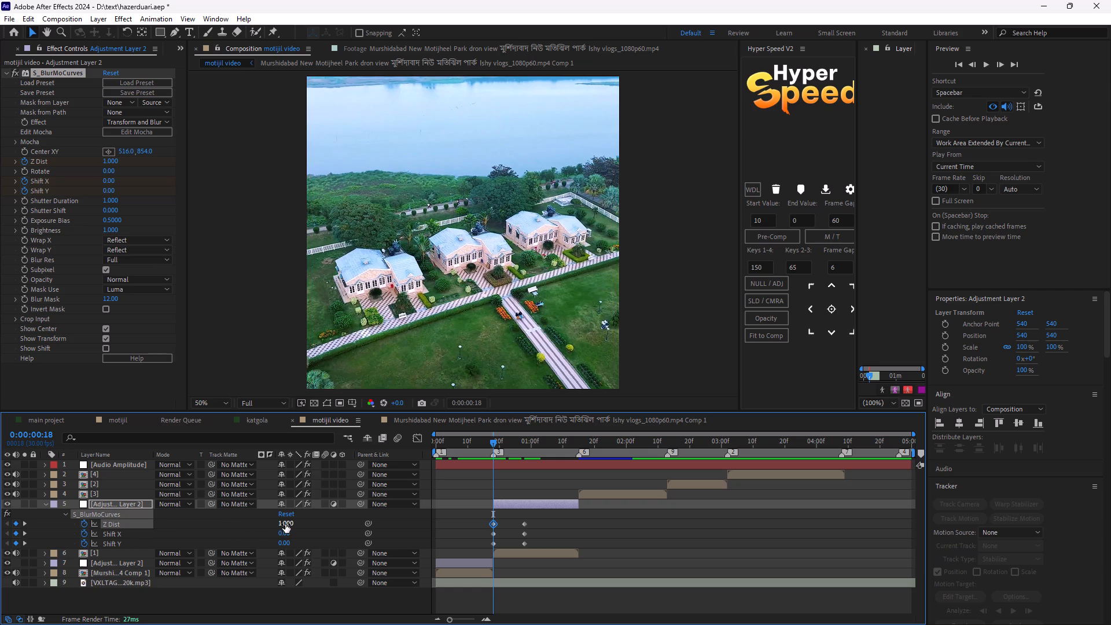
pyautogui.moveTo(285, 524); pyautogui.dragTo(273, 528)
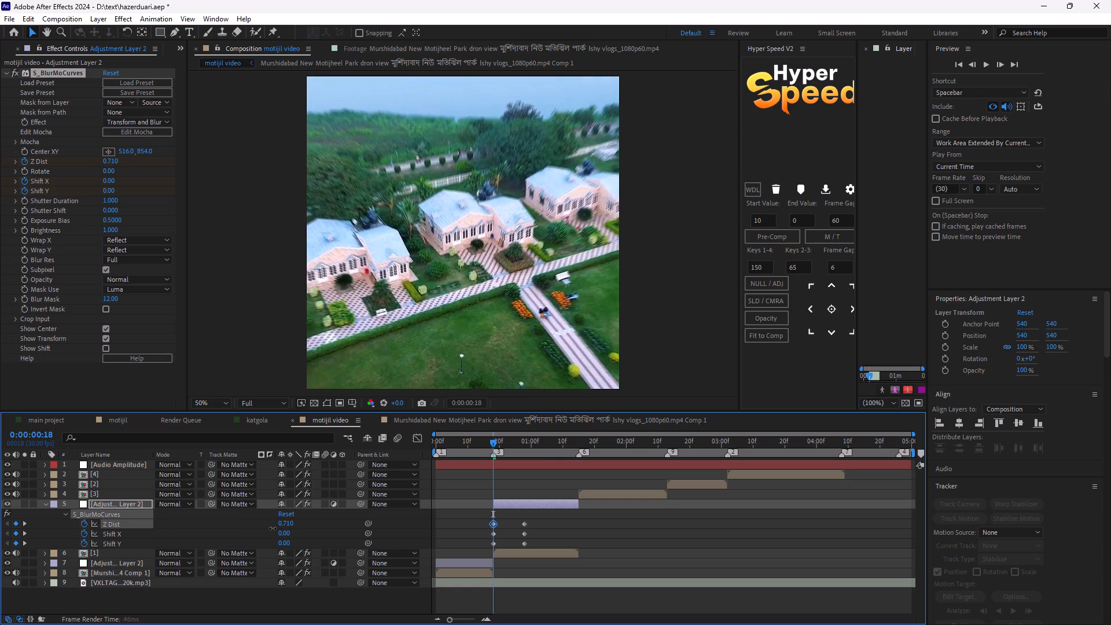
pyautogui.moveTo(273, 528); pyautogui.dragTo(268, 521)
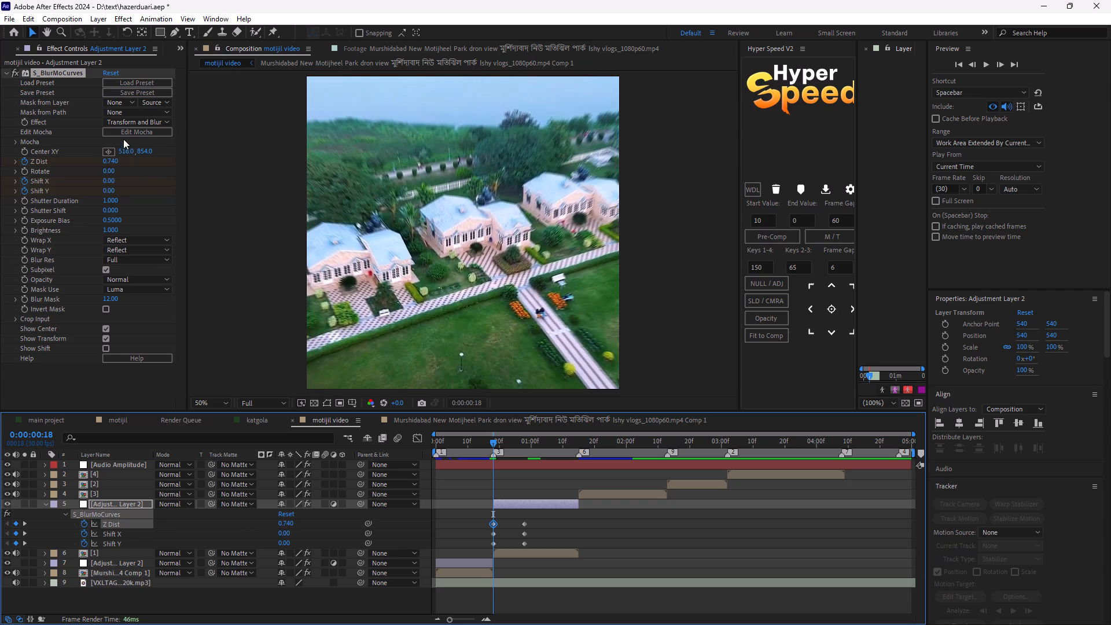
# Place the S_BlurMoCurves Center XY point on the middle house's roof, at about 538, 458.
pyautogui.click(113, 150)
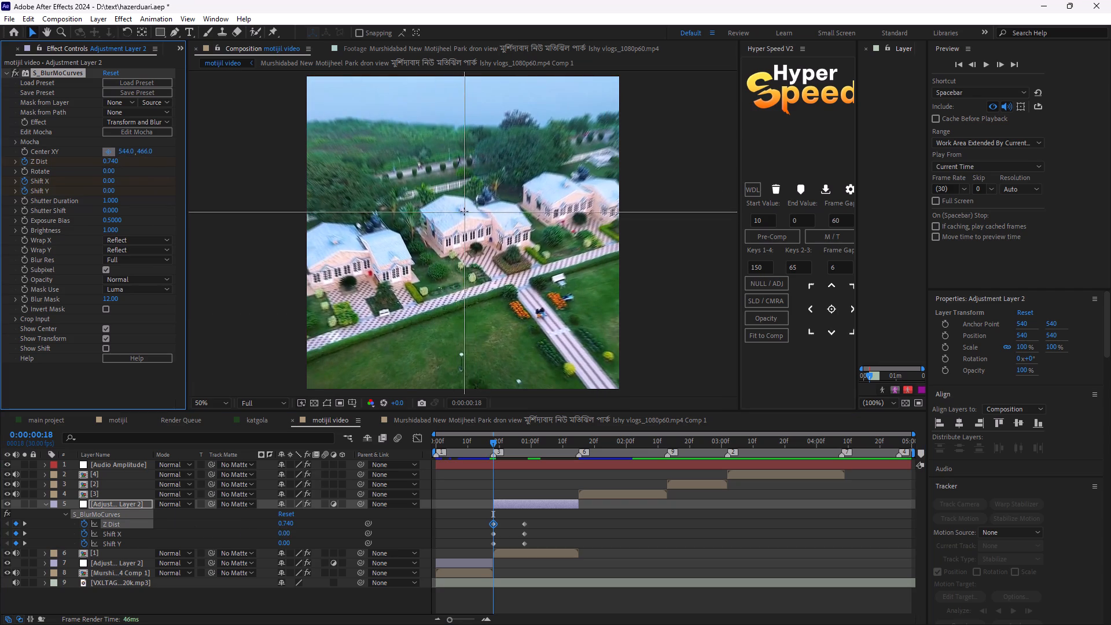
pyautogui.click(462, 209)
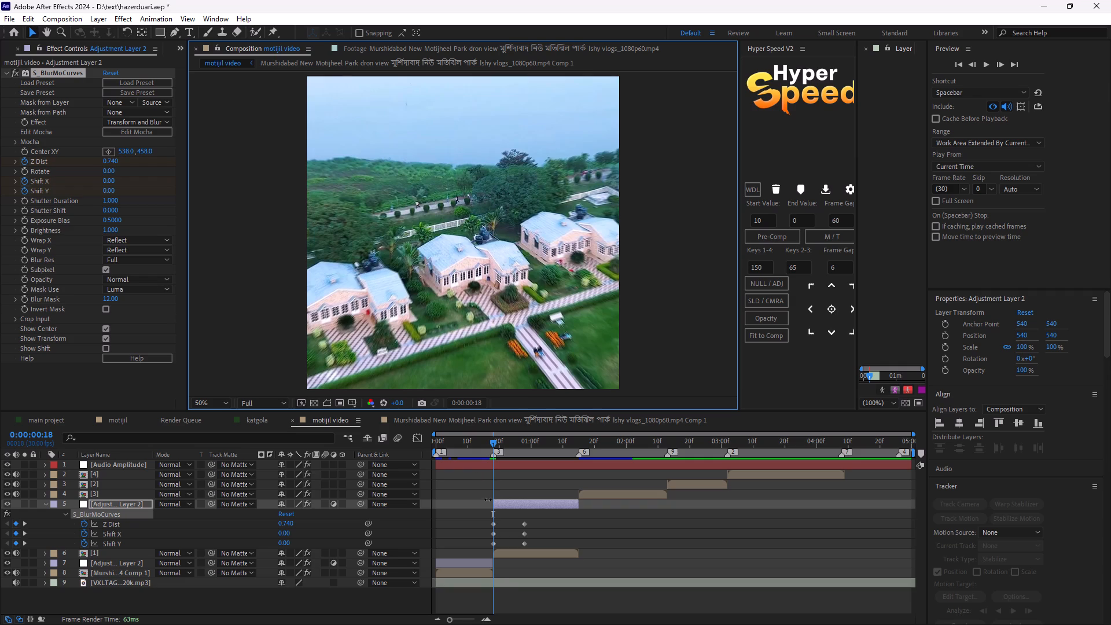
# Set the 0:00:00:18 keyframes to Shift X 950 and Shift Y 310, and scrub through the resulting motion.
pyautogui.moveTo(496, 440); pyautogui.dragTo(517, 448)
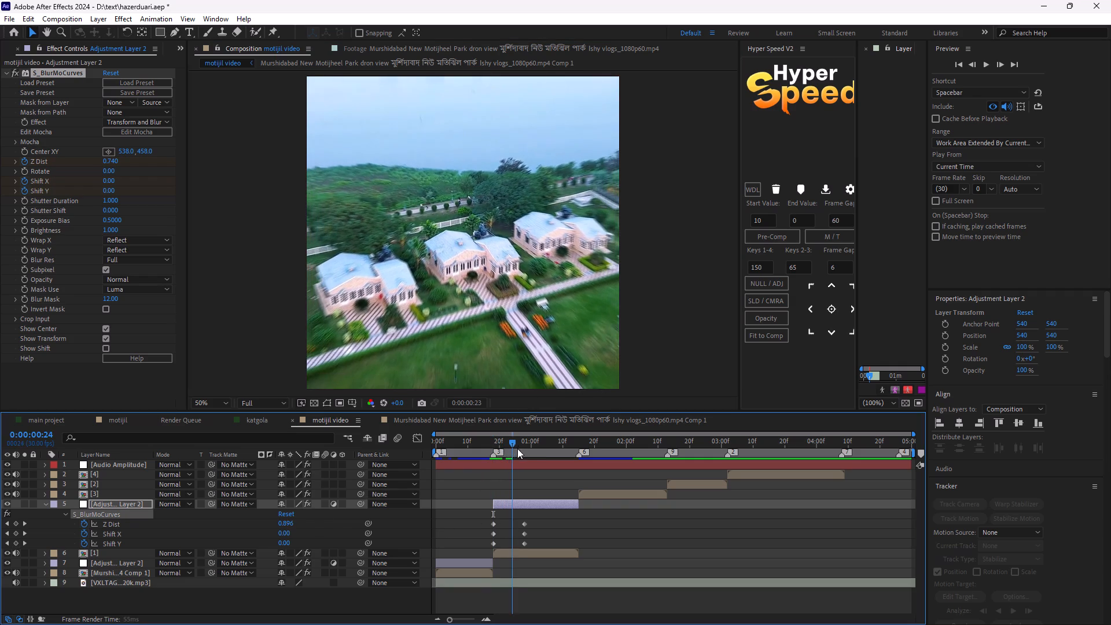
pyautogui.moveTo(517, 448); pyautogui.dragTo(496, 455)
pyautogui.click(494, 532)
pyautogui.moveTo(283, 532); pyautogui.dragTo(288, 532)
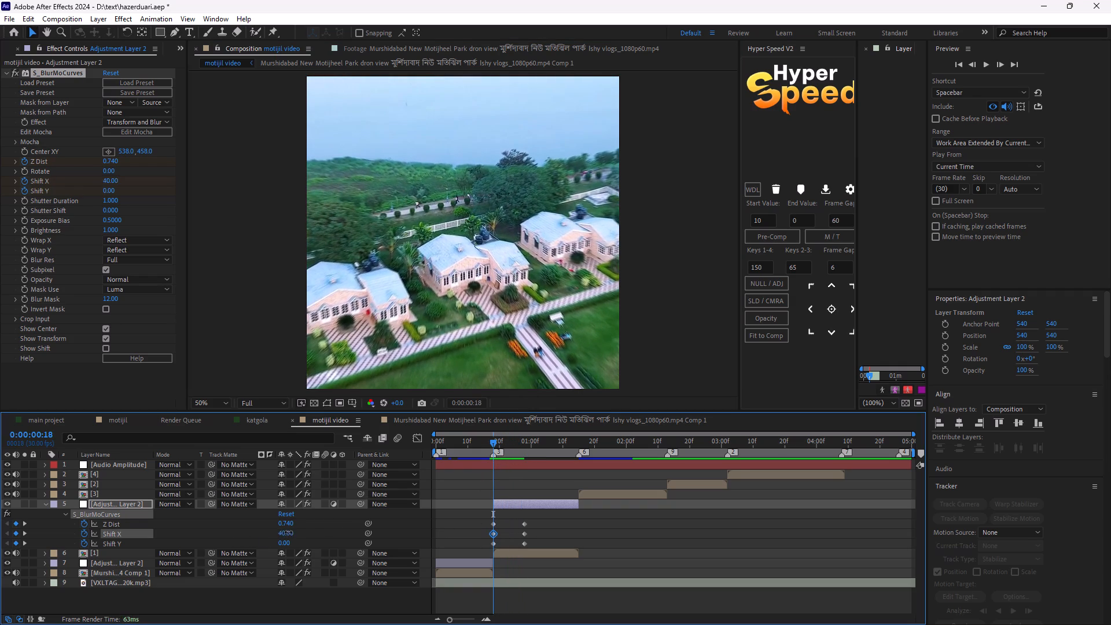
pyautogui.moveTo(288, 532); pyautogui.dragTo(334, 533)
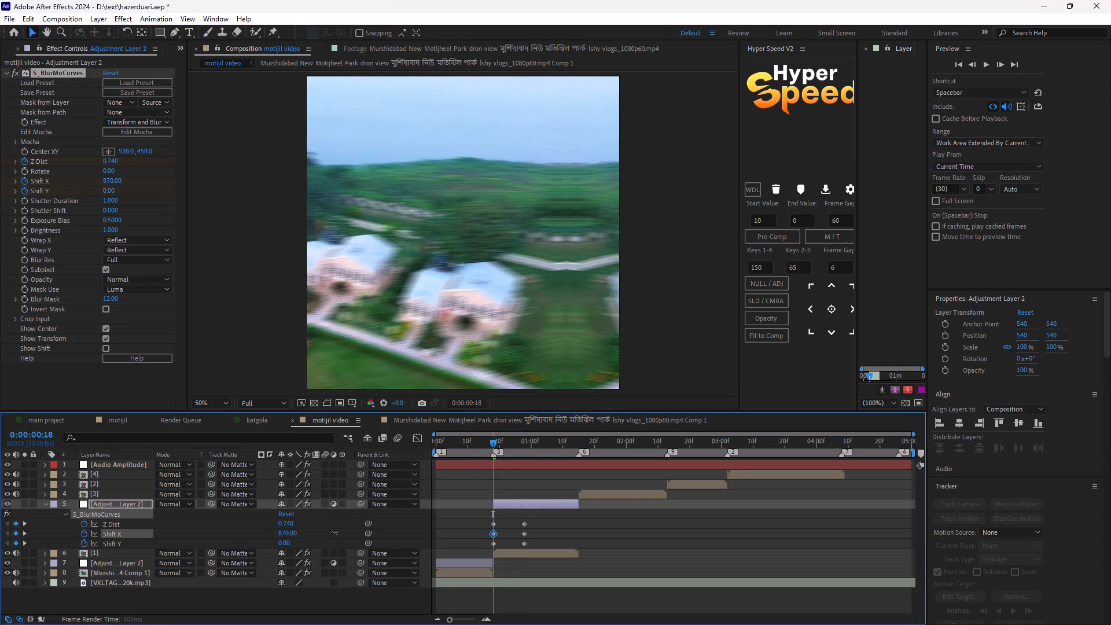
pyautogui.moveTo(334, 533); pyautogui.dragTo(339, 533)
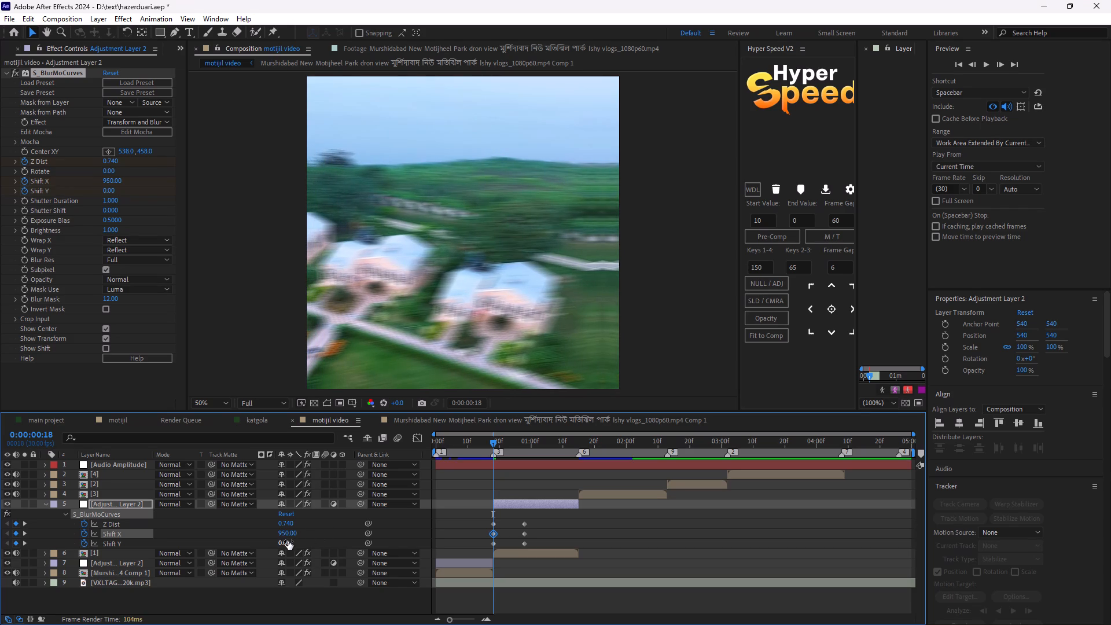
pyautogui.moveTo(288, 541); pyautogui.dragTo(313, 548)
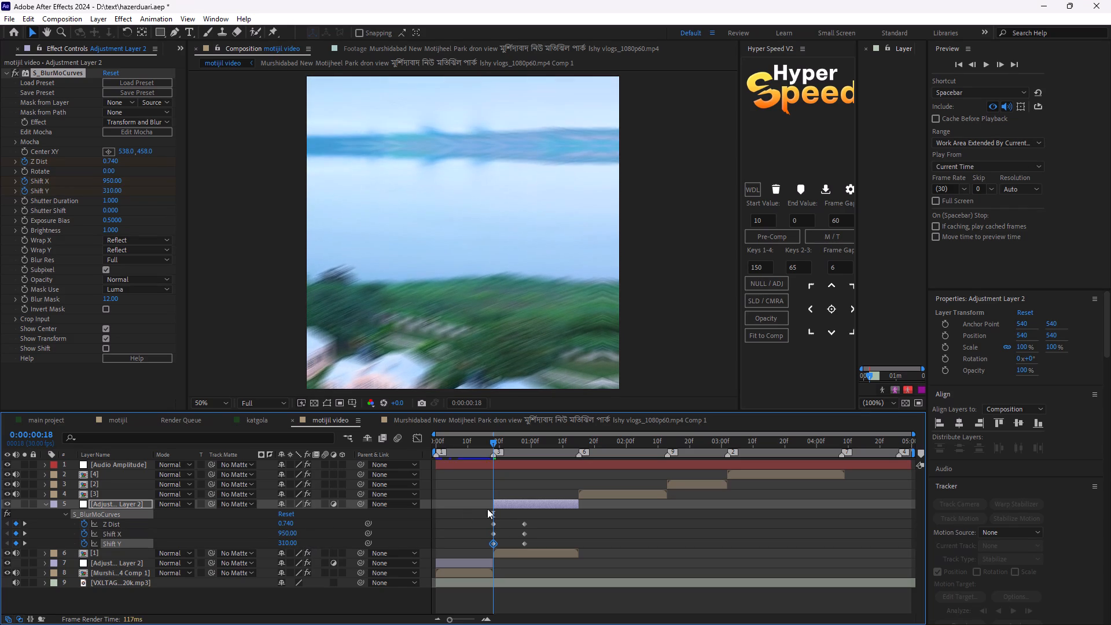
pyautogui.moveTo(497, 442); pyautogui.dragTo(496, 457)
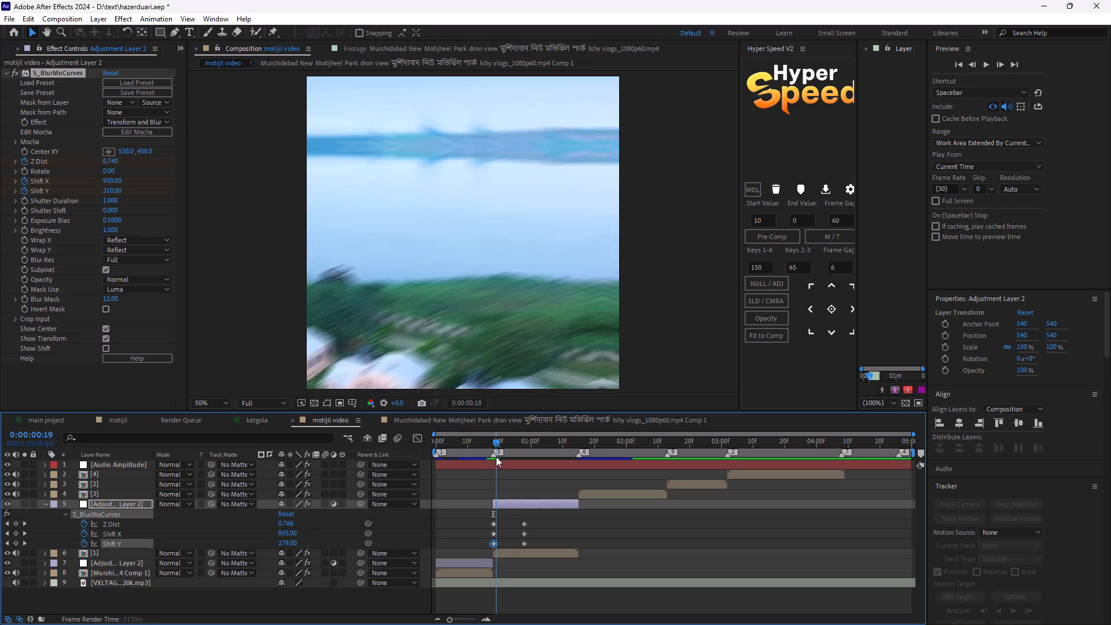
pyautogui.moveTo(496, 457); pyautogui.dragTo(528, 481)
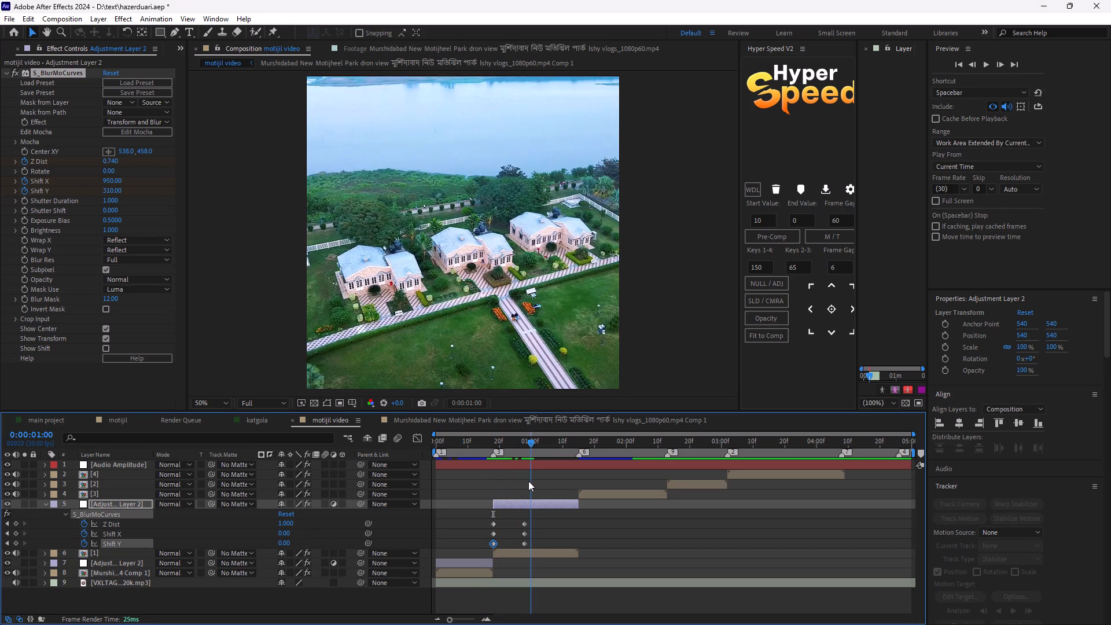
pyautogui.moveTo(528, 481); pyautogui.dragTo(520, 481)
# Apply Easy Ease to both Shift Y keyframes and reshape their speed graph into a sharp early peak with a long slow-down.
pyautogui.moveTo(546, 516); pyautogui.dragTo(543, 522)
pyautogui.moveTo(534, 545); pyautogui.dragTo(495, 547)
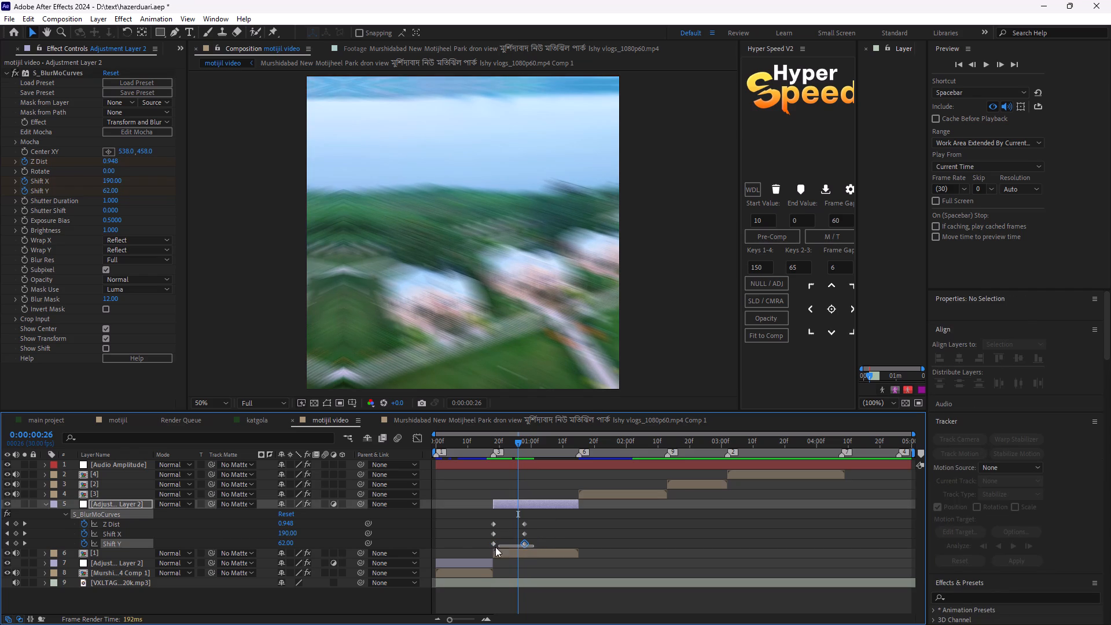
pyautogui.moveTo(495, 547); pyautogui.dragTo(463, 546)
pyautogui.press('F9')
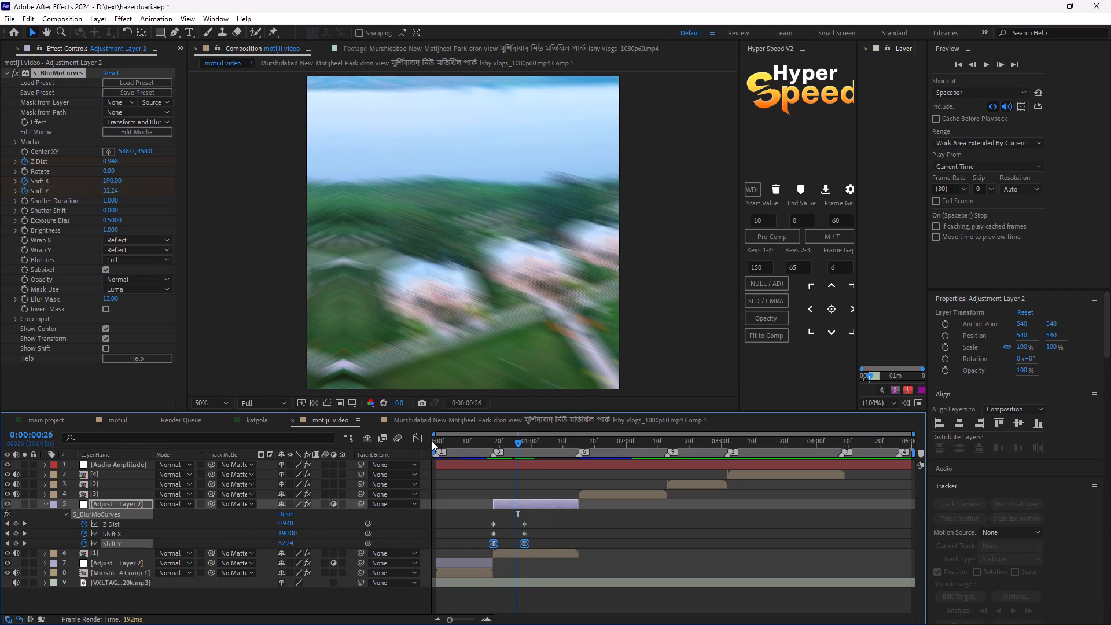
pyautogui.click(419, 439)
pyautogui.click(522, 468)
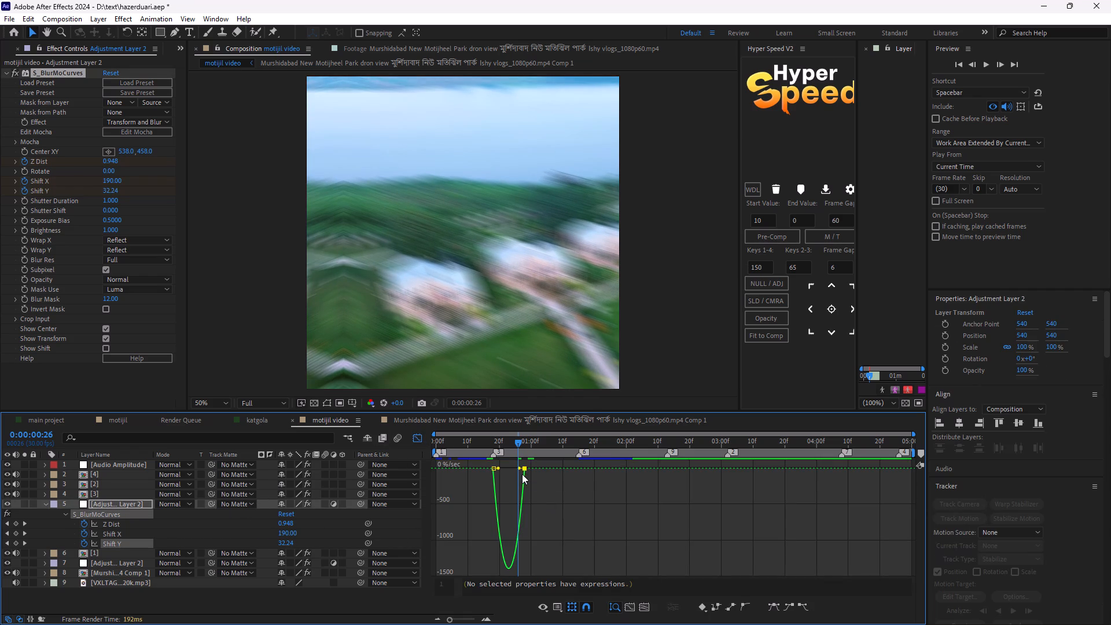
pyautogui.moveTo(521, 470); pyautogui.dragTo(483, 470)
pyautogui.moveTo(521, 442); pyautogui.dragTo(509, 448)
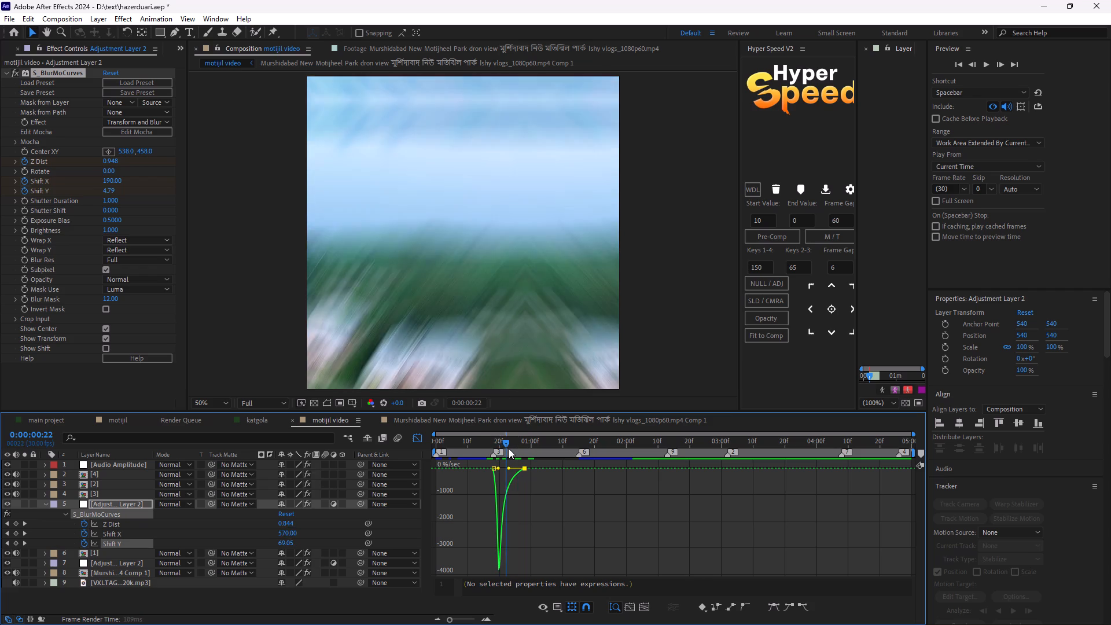
pyautogui.moveTo(509, 448); pyautogui.dragTo(495, 448)
pyautogui.doubleClick(426, 439)
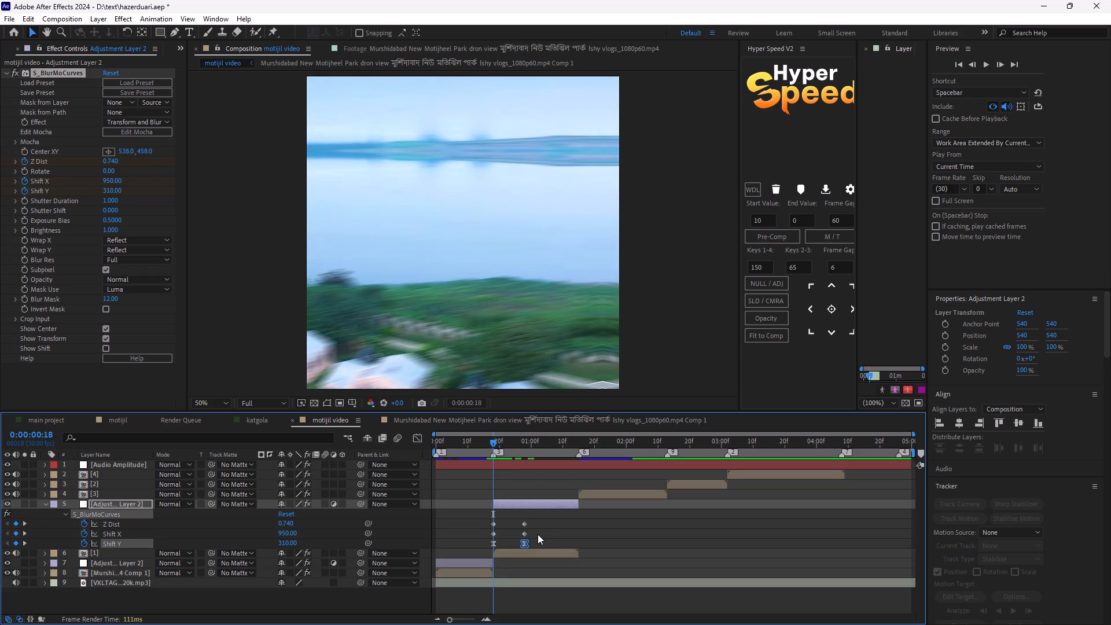
# Apply Easy Ease to both Shift X keyframes and reshape their speed graph into a sharp early peak with a long slow-down.
pyautogui.moveTo(538, 534); pyautogui.dragTo(484, 531)
pyautogui.press('F9')
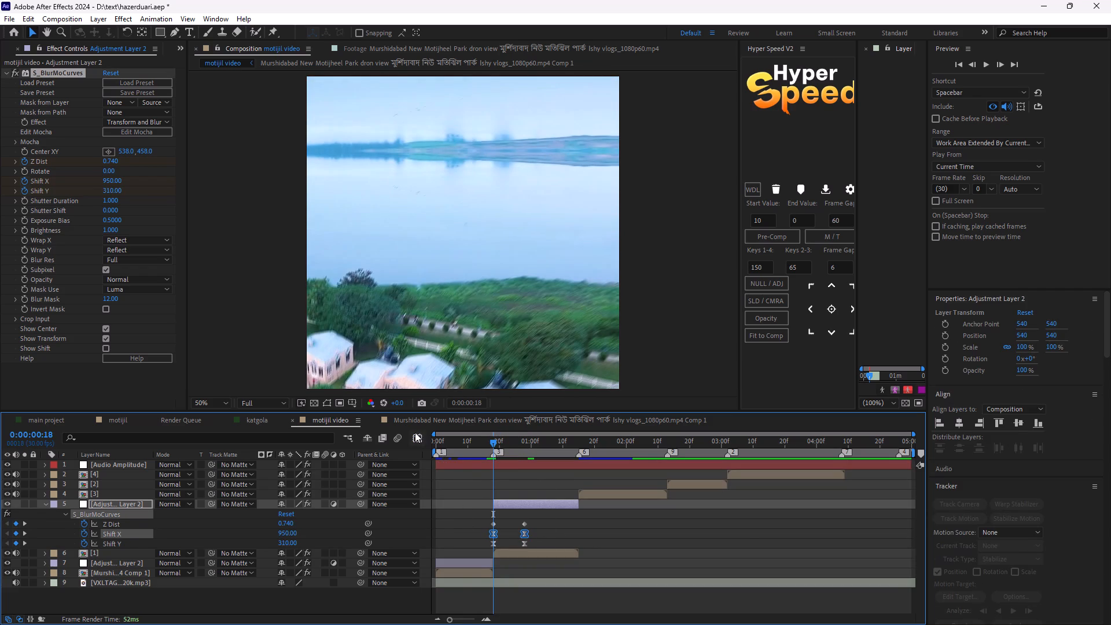
pyautogui.click(415, 432)
pyautogui.click(523, 470)
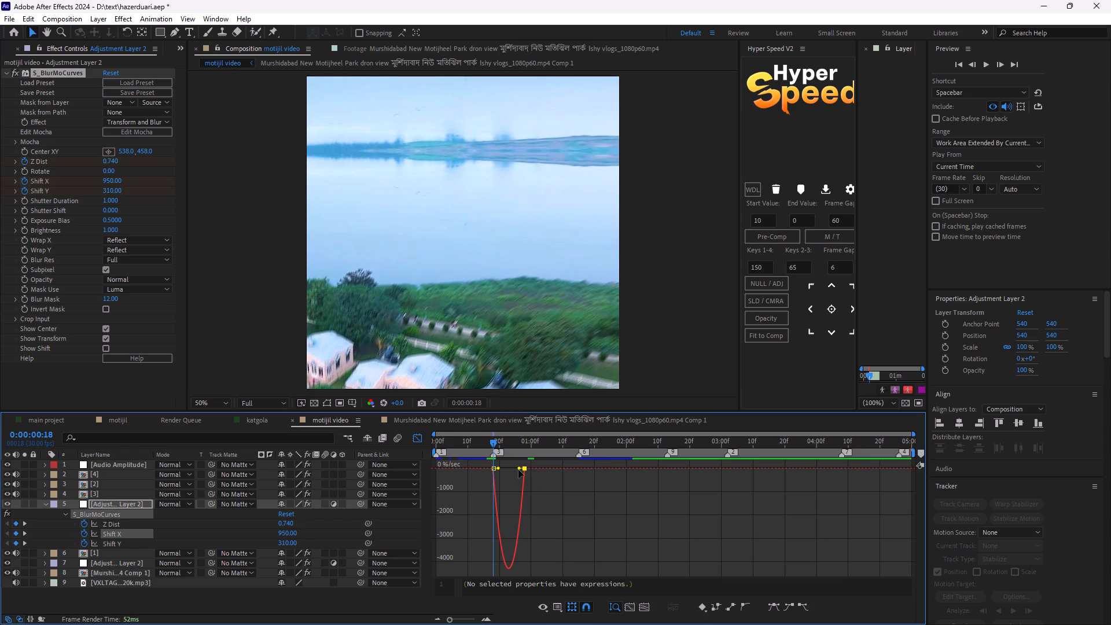
pyautogui.moveTo(520, 469); pyautogui.dragTo(487, 469)
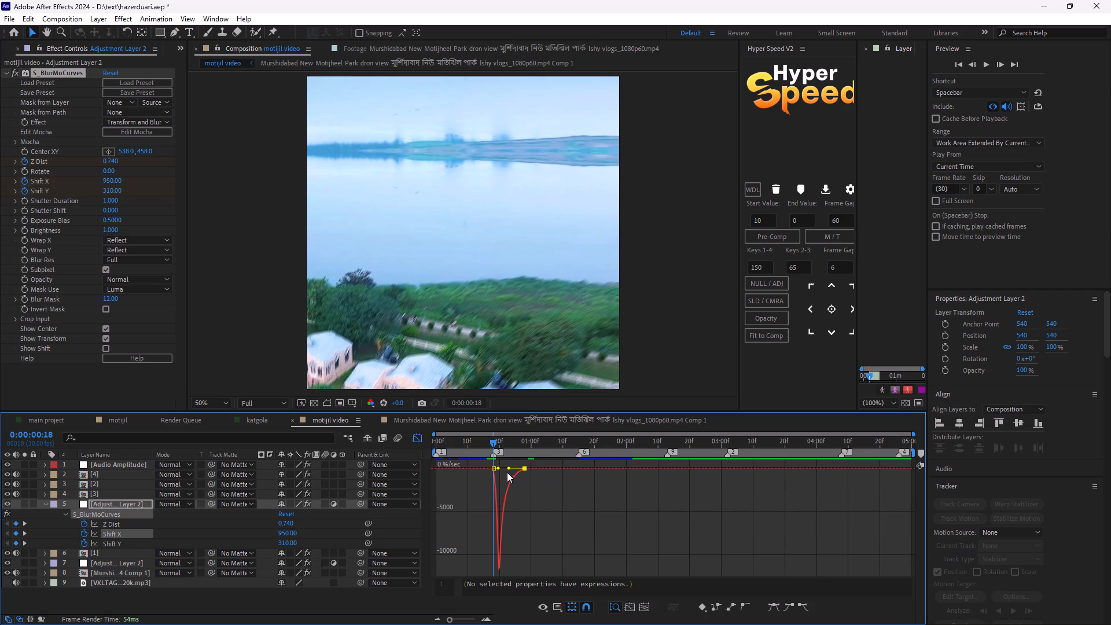
pyautogui.moveTo(510, 469); pyautogui.dragTo(494, 469)
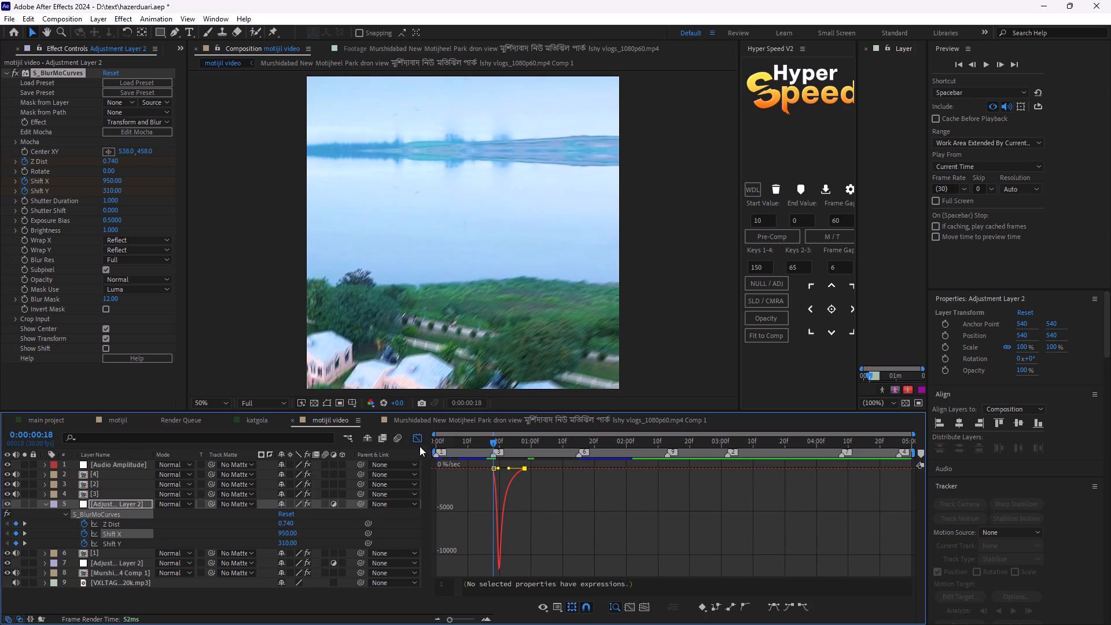
pyautogui.click(418, 439)
# Apply Easy Ease to both Z Dist keyframes of the second shot's adjustment layer and reshape their speed graph into a sharp early peak.
pyautogui.moveTo(530, 543); pyautogui.dragTo(465, 543)
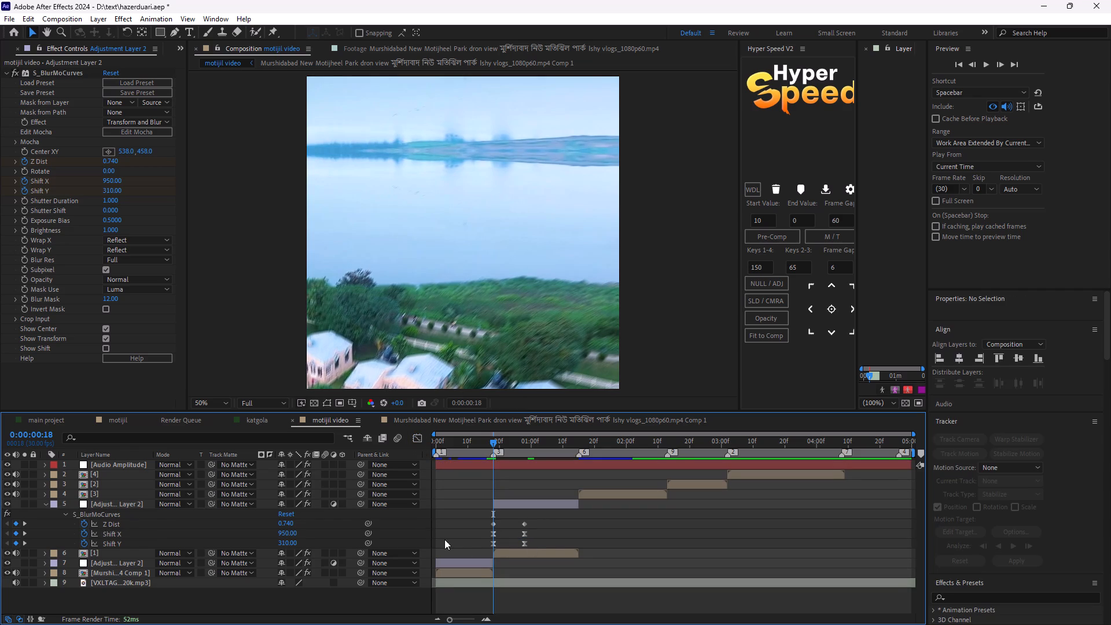
pyautogui.moveTo(538, 519); pyautogui.dragTo(481, 524)
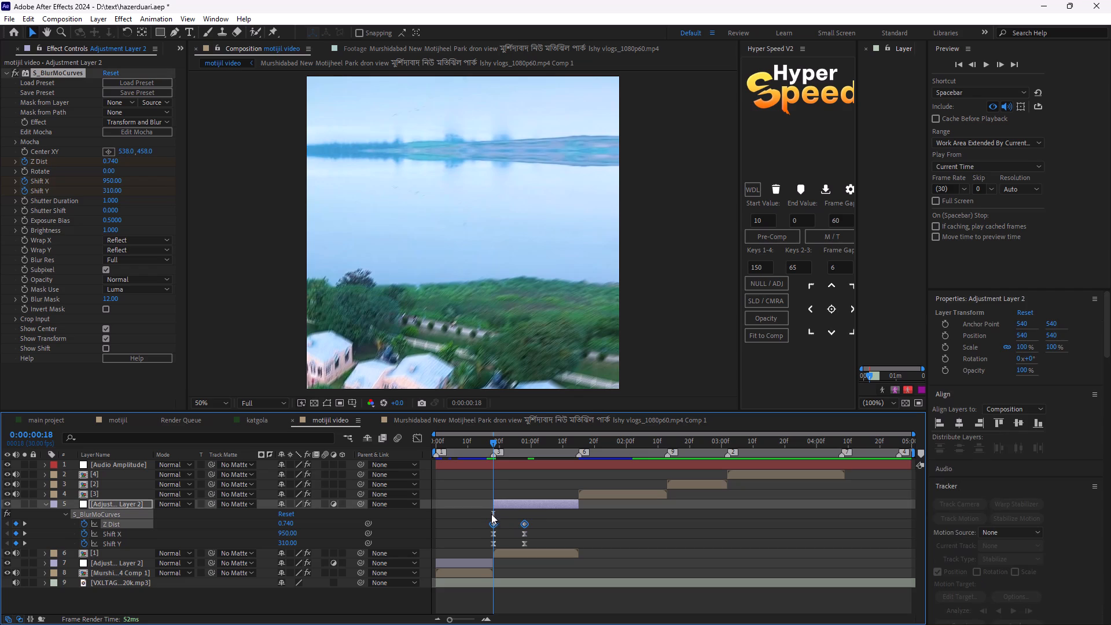
pyautogui.press('F9')
pyautogui.click(422, 439)
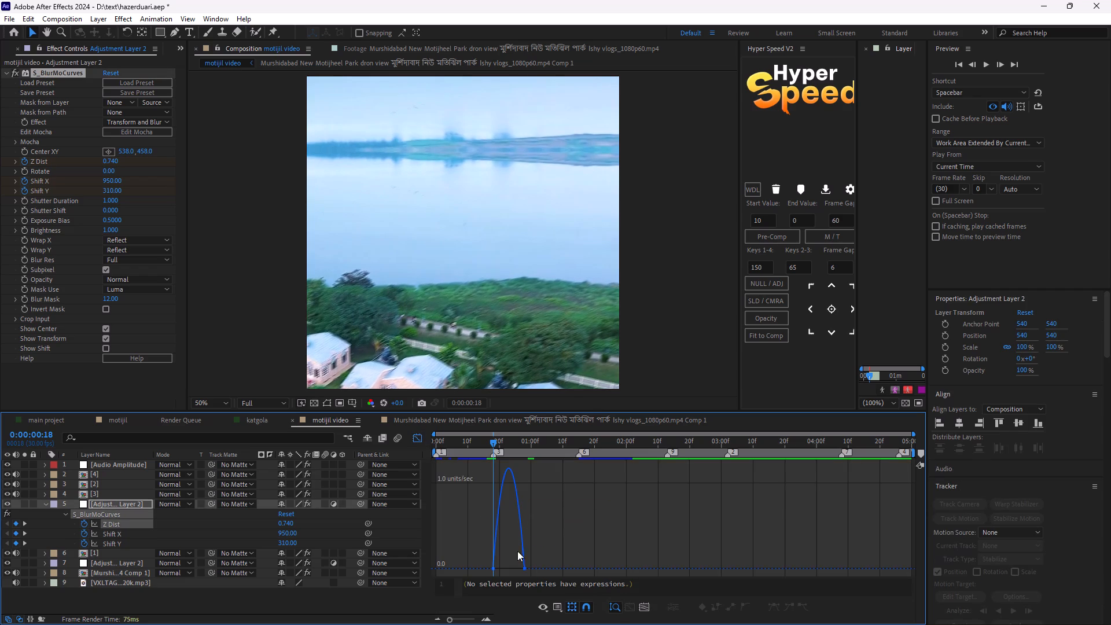
pyautogui.moveTo(508, 562); pyautogui.dragTo(536, 573)
pyautogui.moveTo(520, 568); pyautogui.dragTo(490, 567)
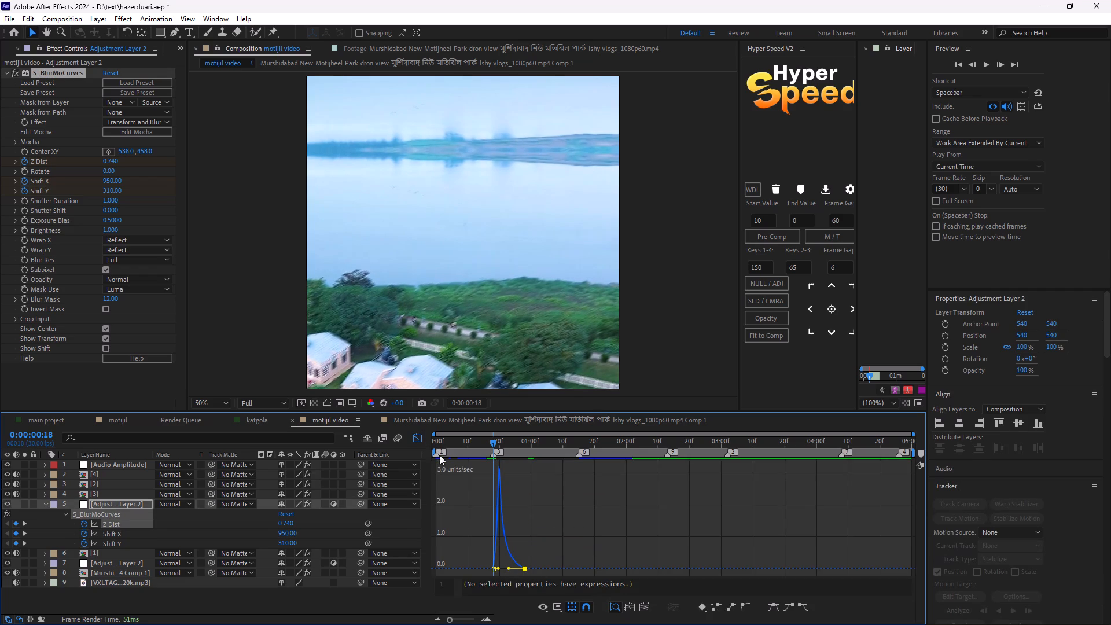
pyautogui.click(417, 436)
# Reveal the first shot's adjustment layer keyframes and move its starting Z Dist, Shift X and Shift Y keyframes to 0:00:00:07.
pyautogui.moveTo(495, 443); pyautogui.dragTo(493, 444)
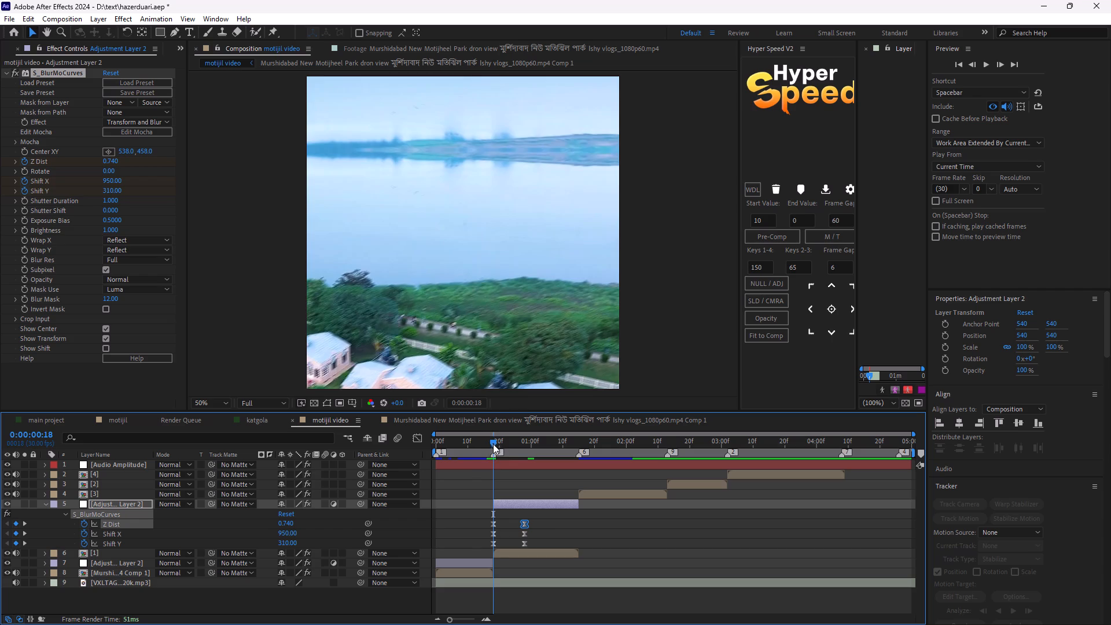
pyautogui.moveTo(493, 444); pyautogui.dragTo(459, 459)
pyautogui.scroll(-5, 505, 514)
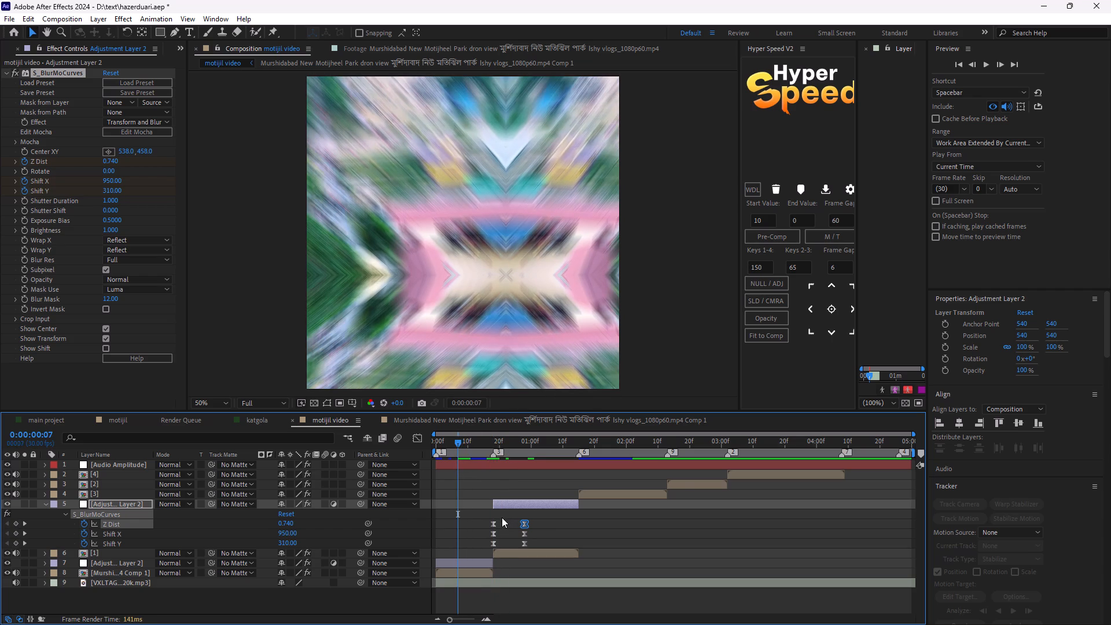
pyautogui.click(482, 559)
pyautogui.press('u')
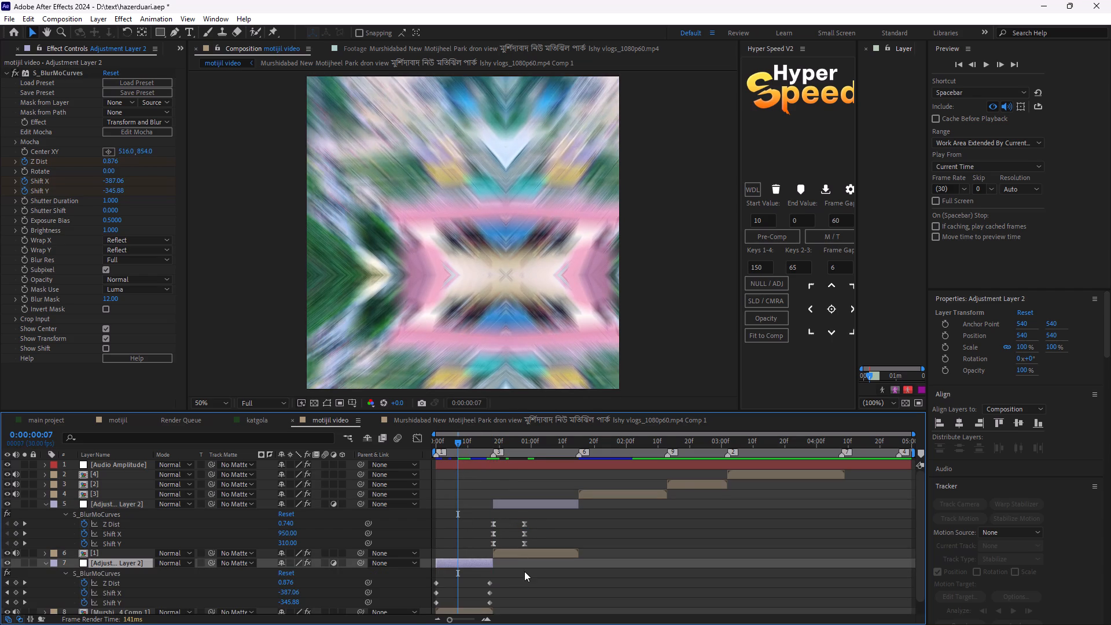
pyautogui.scroll(-4, 489, 556)
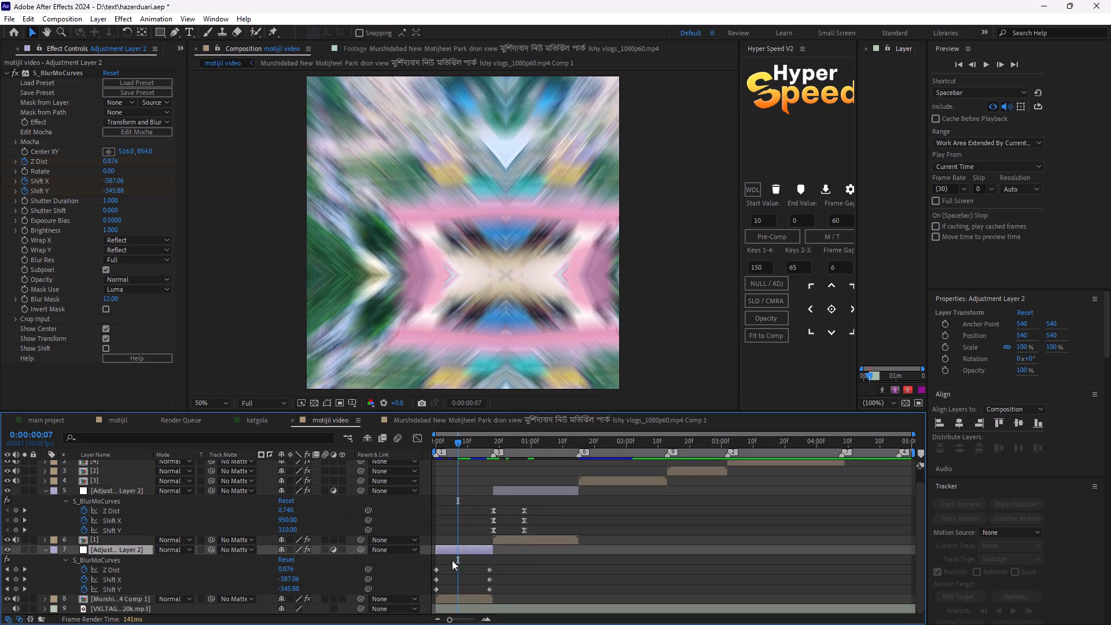
pyautogui.moveTo(458, 442); pyautogui.dragTo(425, 453)
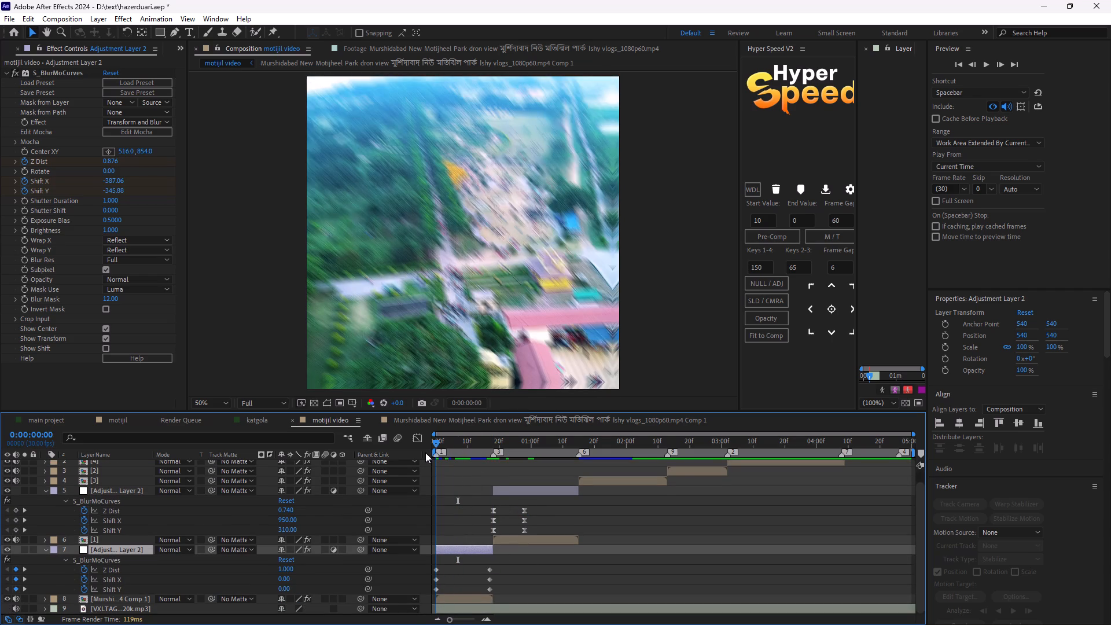
pyautogui.moveTo(425, 453); pyautogui.dragTo(428, 462)
pyautogui.keyDown('ctrl'); pyautogui.moveTo(466, 584); pyautogui.dragTo(462, 584); pyautogui.keyUp('ctrl')
pyautogui.keyDown('ctrl'); pyautogui.moveTo(462, 584); pyautogui.dragTo(429, 567); pyautogui.keyUp('ctrl')
pyautogui.keyDown('ctrl'); pyautogui.click(437, 586); pyautogui.keyUp('ctrl')
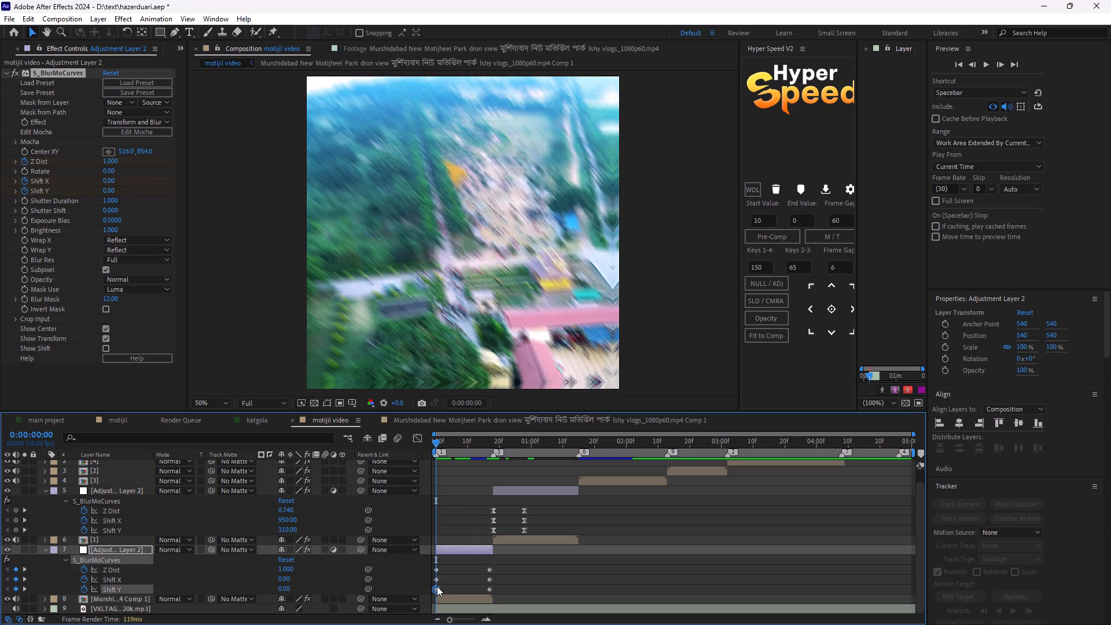
pyautogui.hotkey('ctrl', 'z')
pyautogui.moveTo(447, 562); pyautogui.dragTo(431, 590)
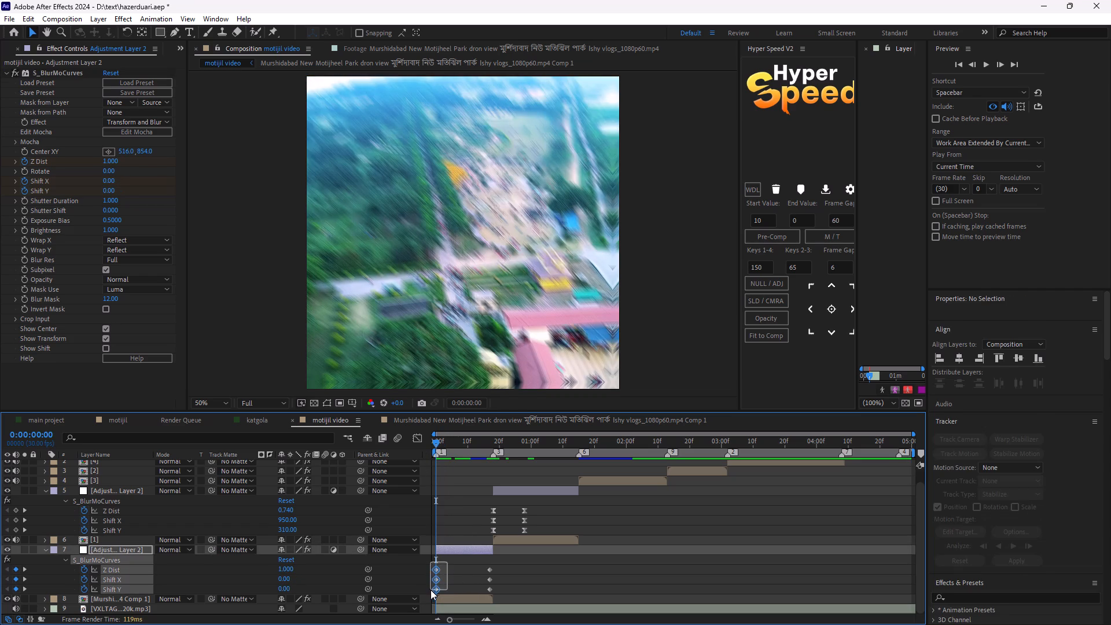
pyautogui.moveTo(431, 590); pyautogui.dragTo(430, 590)
pyautogui.keyDown('alt'); pyautogui.moveTo(436, 579); pyautogui.dragTo(458, 584); pyautogui.keyUp('alt')
# Apply Easy Ease to the first adjustment layer's Shift Y keyframes and set the first one's outgoing influence to 100% for a late speed peak.
pyautogui.moveTo(522, 589); pyautogui.dragTo(483, 591)
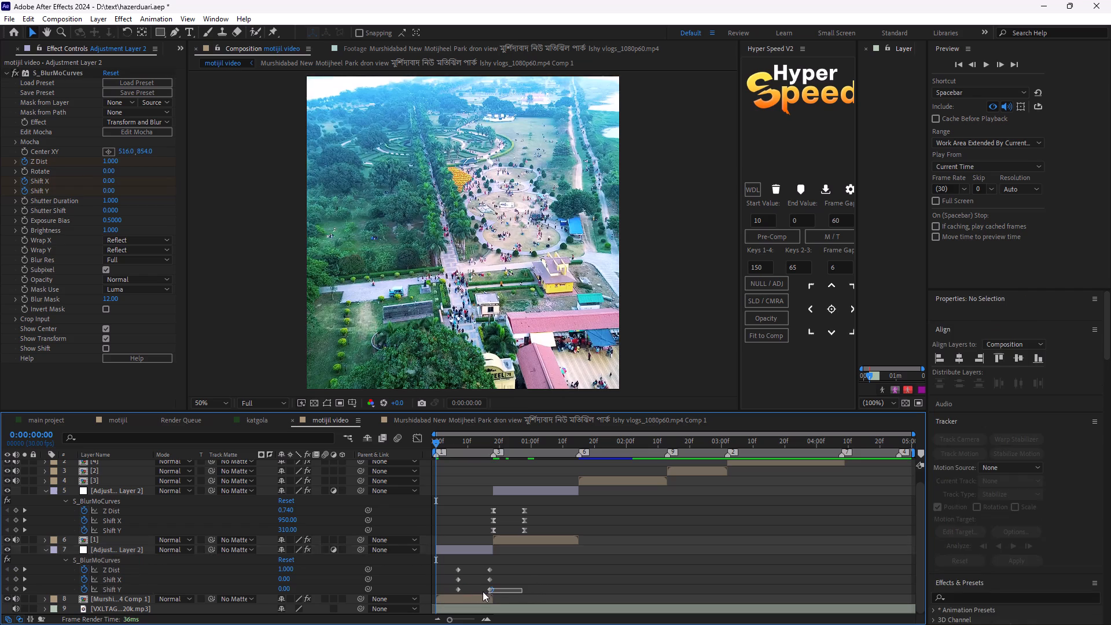
pyautogui.moveTo(483, 591); pyautogui.dragTo(443, 590)
pyautogui.press('F8')
pyautogui.press('F9')
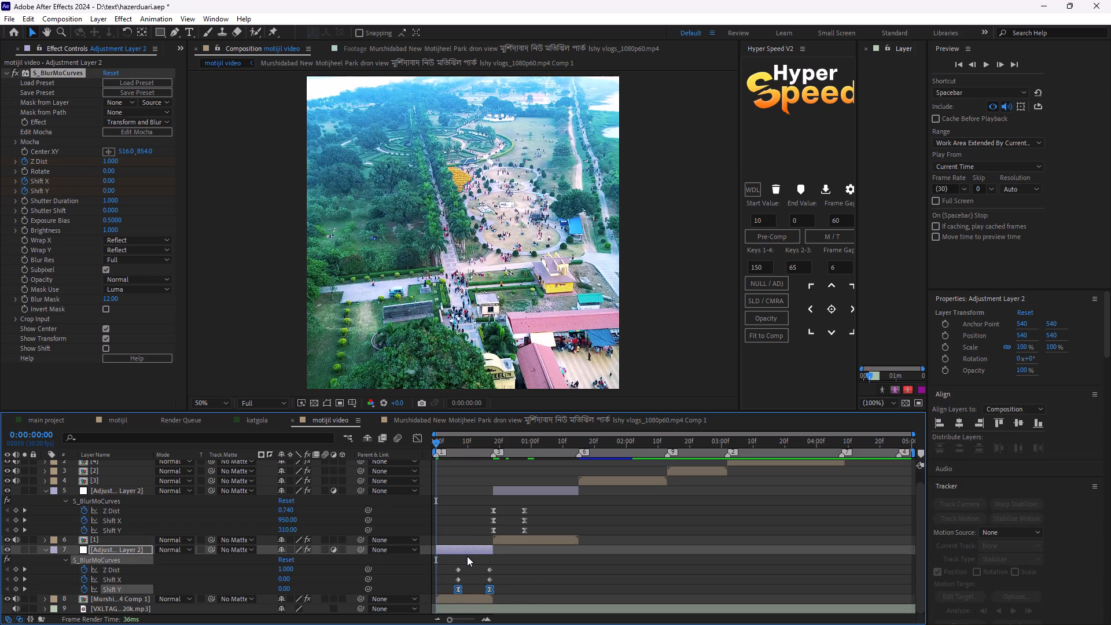
pyautogui.click(419, 437)
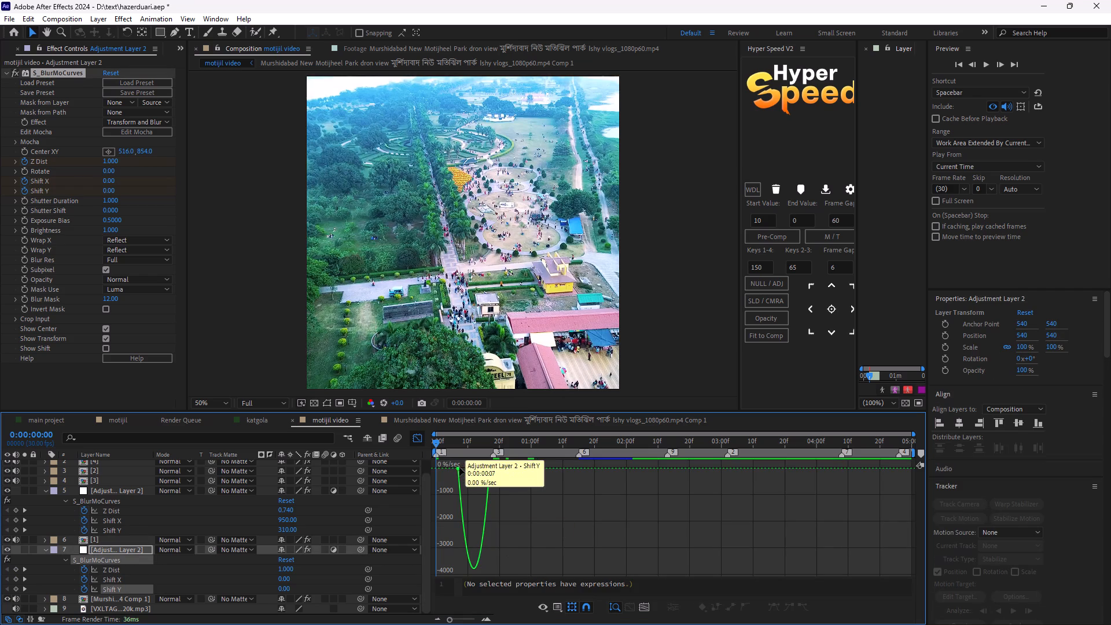
pyautogui.click(459, 468)
pyautogui.moveTo(465, 469); pyautogui.dragTo(509, 470)
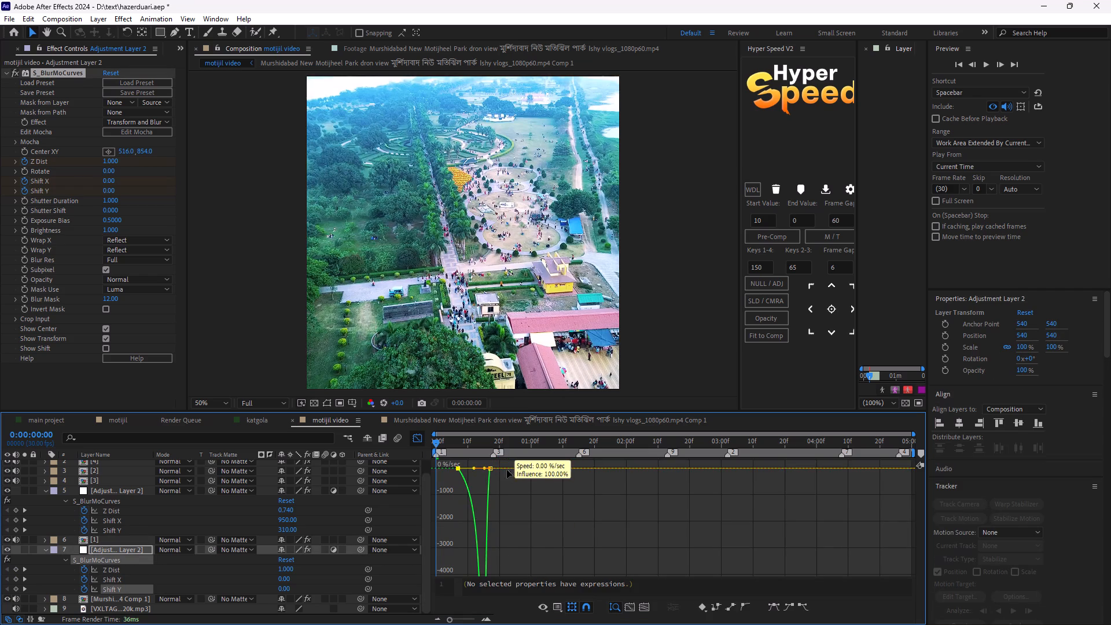
pyautogui.click(427, 438)
pyautogui.click(421, 438)
# Apply Easy Ease to the first adjustment layer's Shift X keyframes and set the first one's outgoing influence to 100% for a late speed peak.
pyautogui.moveTo(502, 574); pyautogui.dragTo(460, 579)
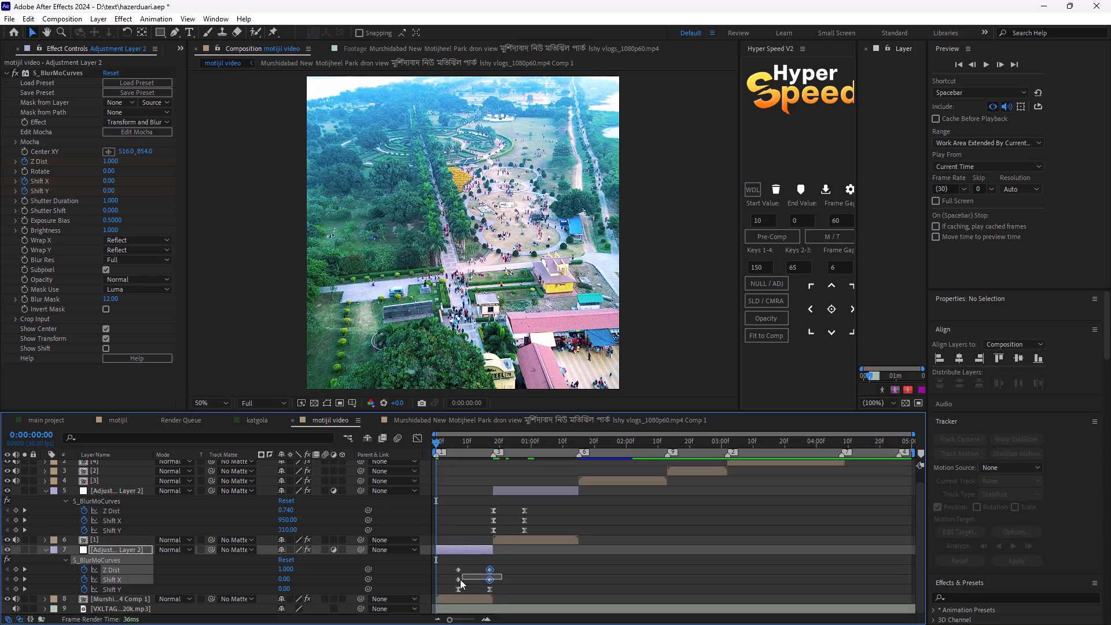
pyautogui.moveTo(460, 579); pyautogui.dragTo(457, 584)
pyautogui.click(507, 572)
pyautogui.moveTo(497, 578); pyautogui.dragTo(447, 579)
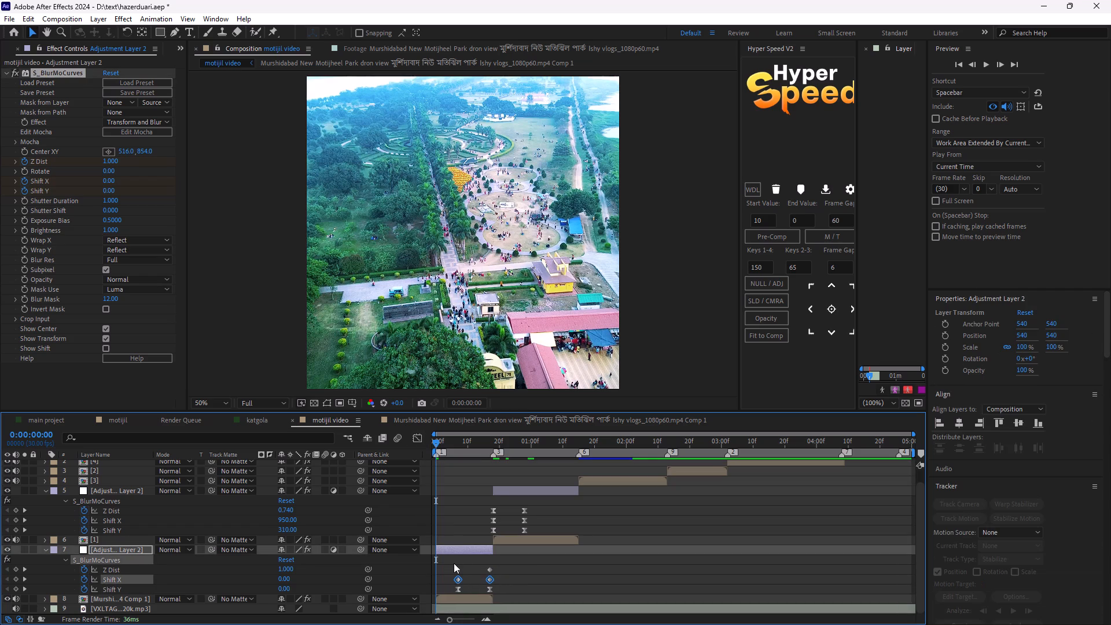
pyautogui.press('F9')
pyautogui.click(421, 437)
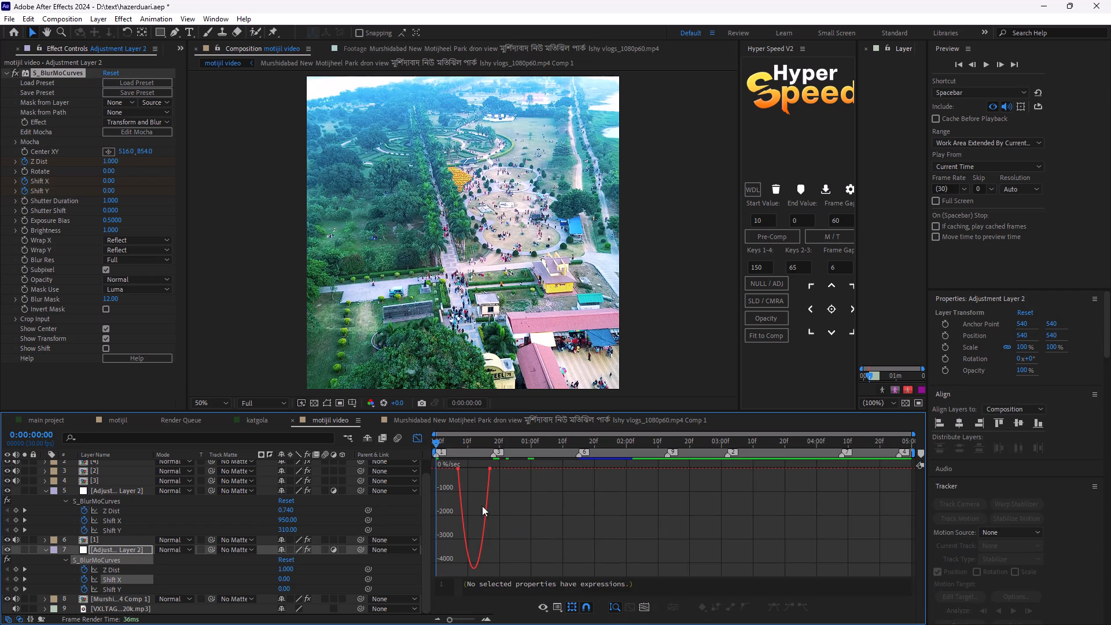
pyautogui.click(457, 468)
pyautogui.moveTo(463, 468); pyautogui.dragTo(480, 468)
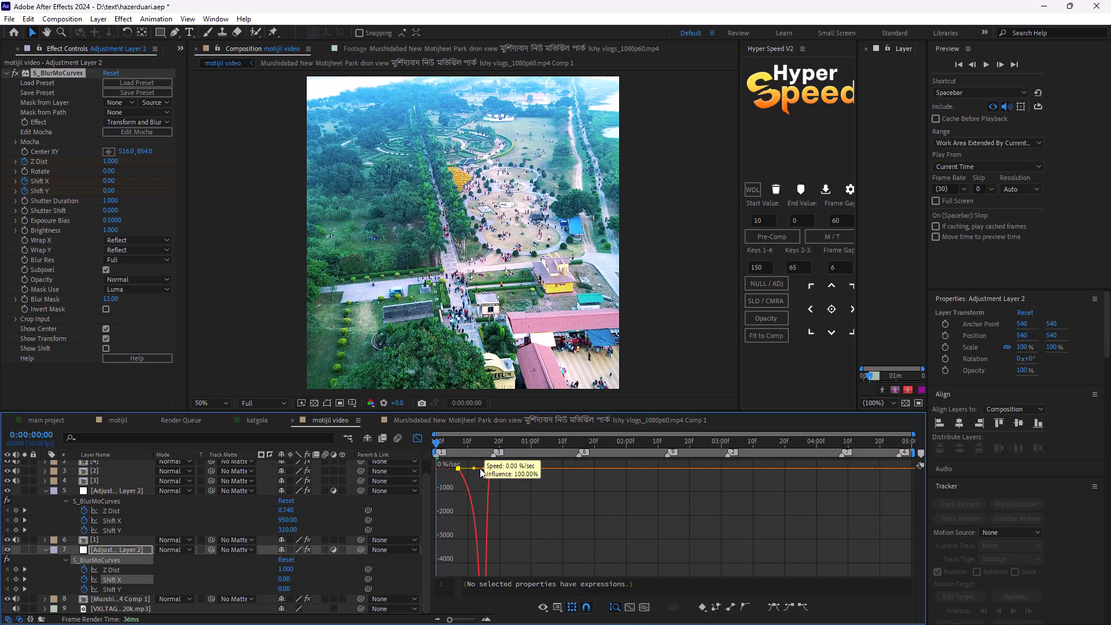
pyautogui.moveTo(480, 468); pyautogui.dragTo(484, 468)
pyautogui.click(419, 439)
# Apply Easy Ease to the first adjustment layer's Z Dist keyframes and reshape their speed graph into a slow start with a sharp late peak.
pyautogui.moveTo(519, 568); pyautogui.dragTo(453, 568)
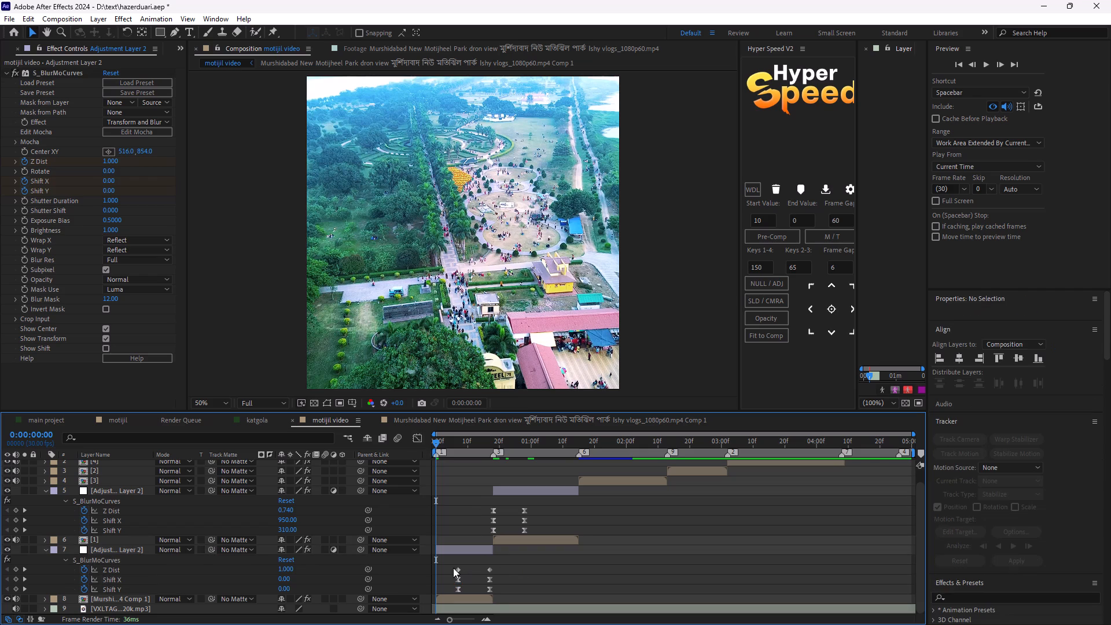
pyautogui.moveTo(453, 568); pyautogui.dragTo(444, 568)
pyautogui.moveTo(505, 565); pyautogui.dragTo(434, 572)
pyautogui.press('F9')
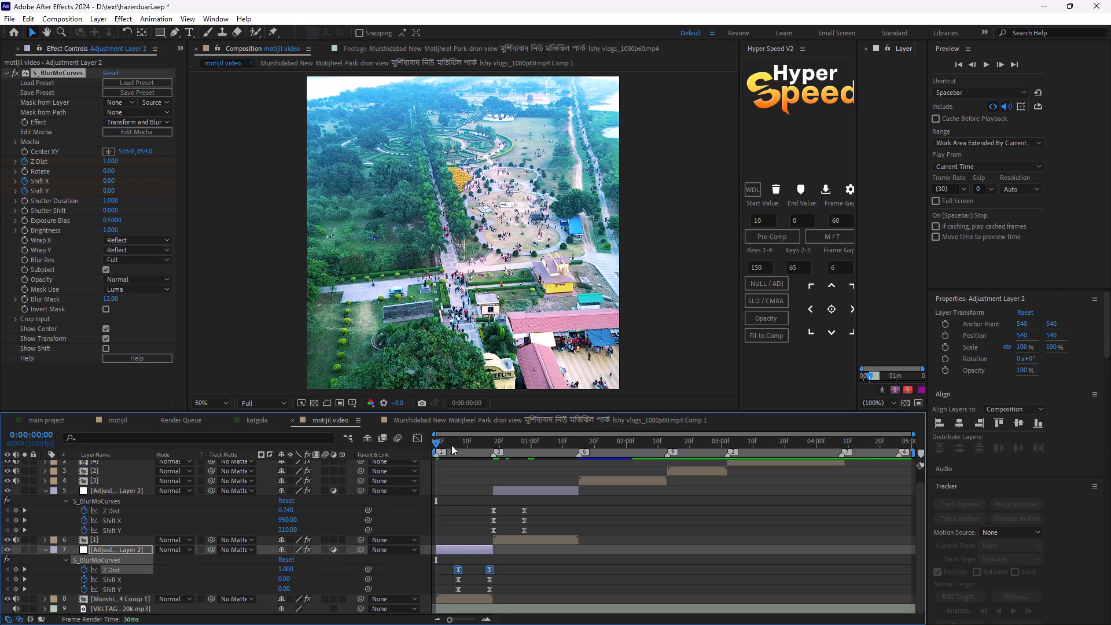
pyautogui.click(419, 432)
pyautogui.click(458, 466)
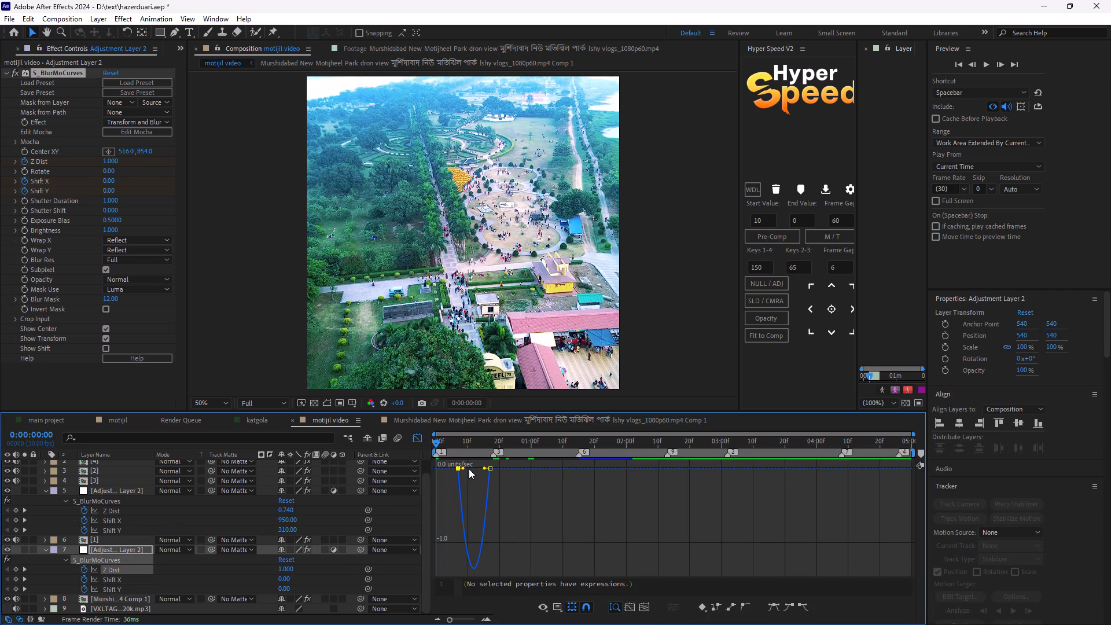
pyautogui.moveTo(463, 468); pyautogui.dragTo(484, 467)
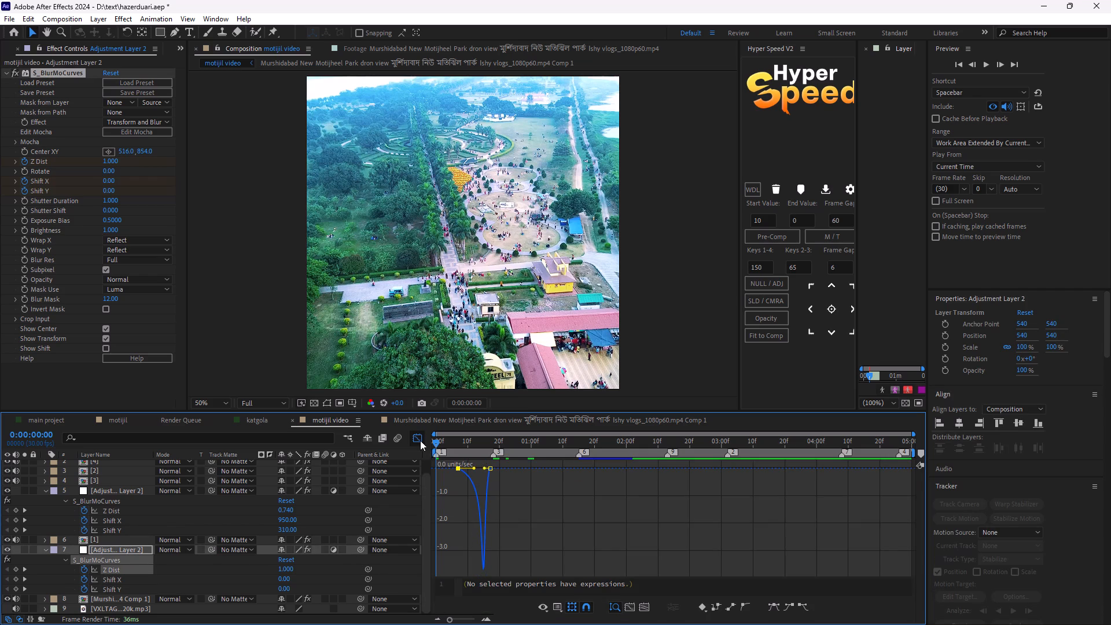
pyautogui.click(420, 440)
# Play back the composition from the start several times and scrub through the transition between the first two shots.
pyautogui.press('space')
pyautogui.click(562, 550)
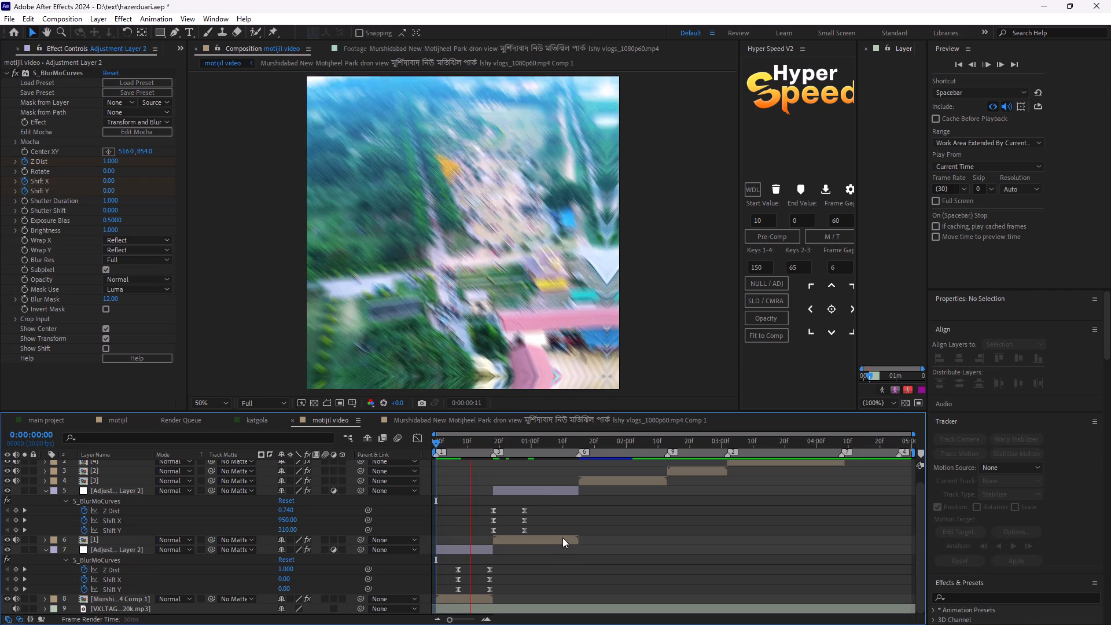
pyautogui.press('space')
pyautogui.press('space')
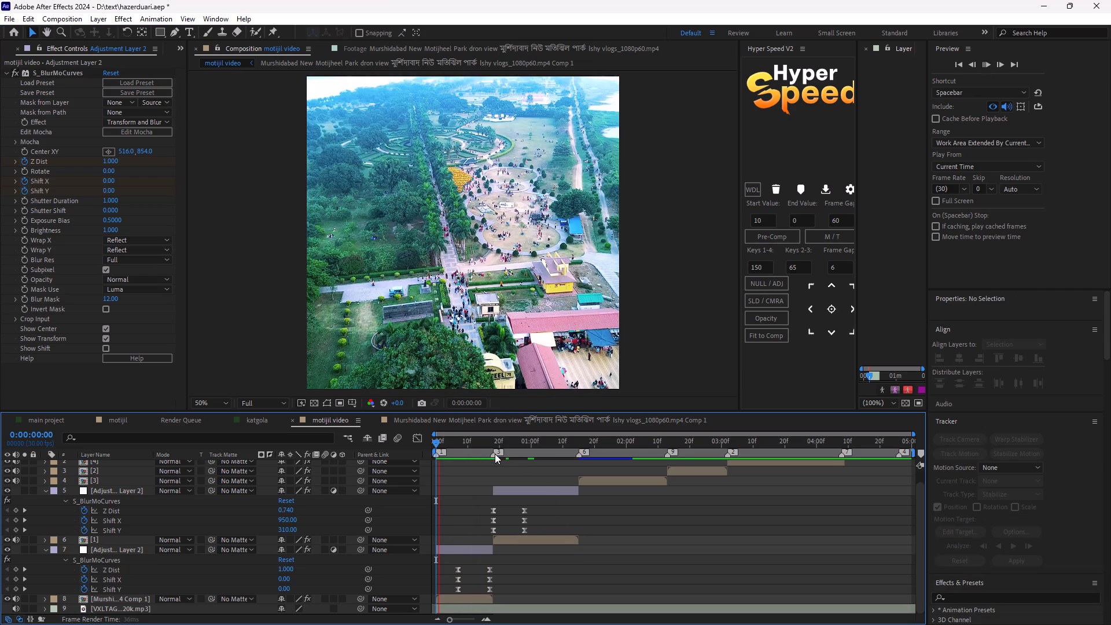
pyautogui.press('space')
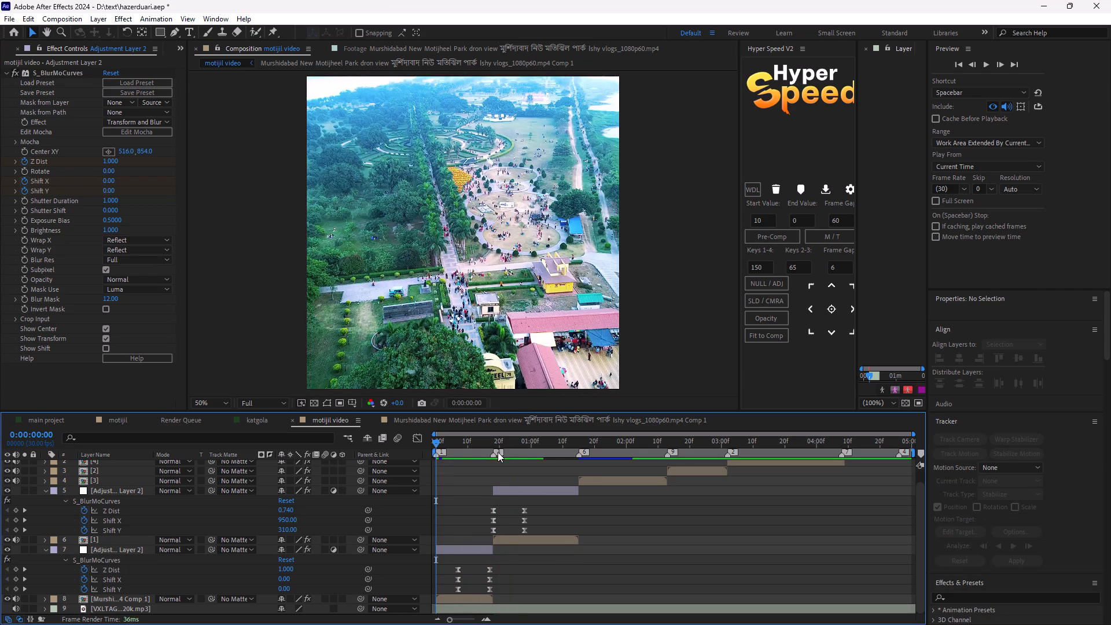
pyautogui.press('space')
pyautogui.press('space')
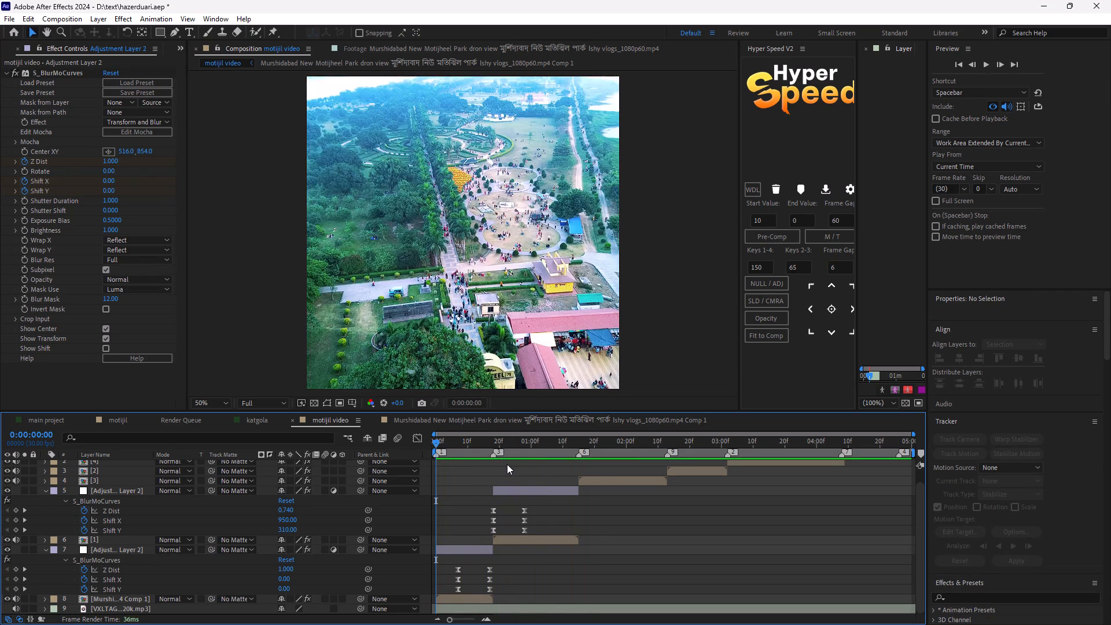
pyautogui.press('space')
pyautogui.press('space')
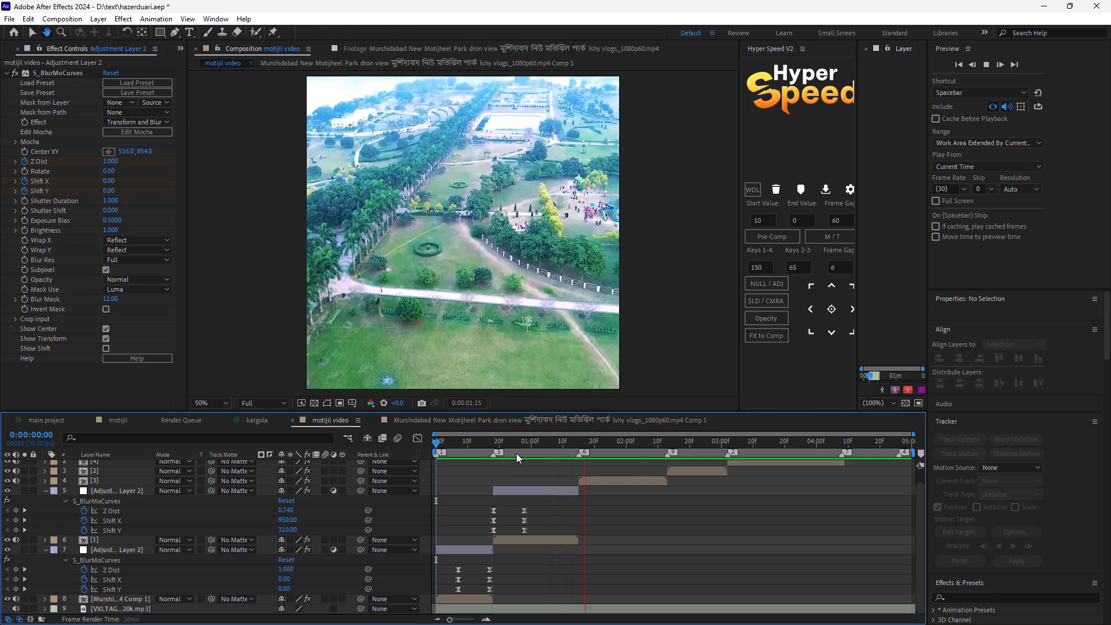
pyautogui.press('space')
pyautogui.press('space')
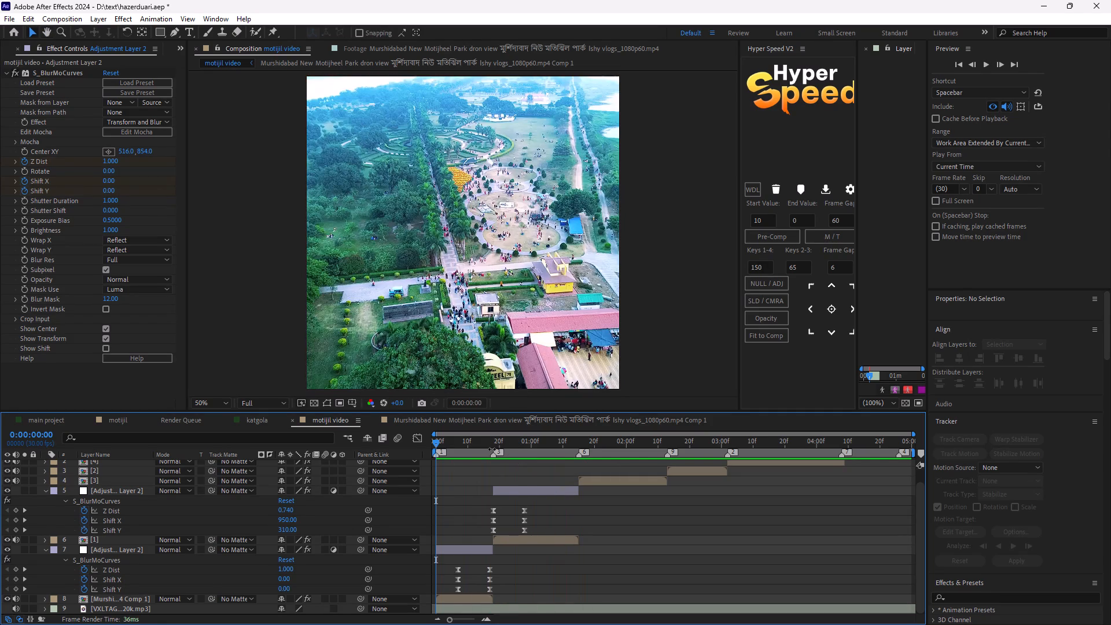
pyautogui.press('space')
pyautogui.press('space')
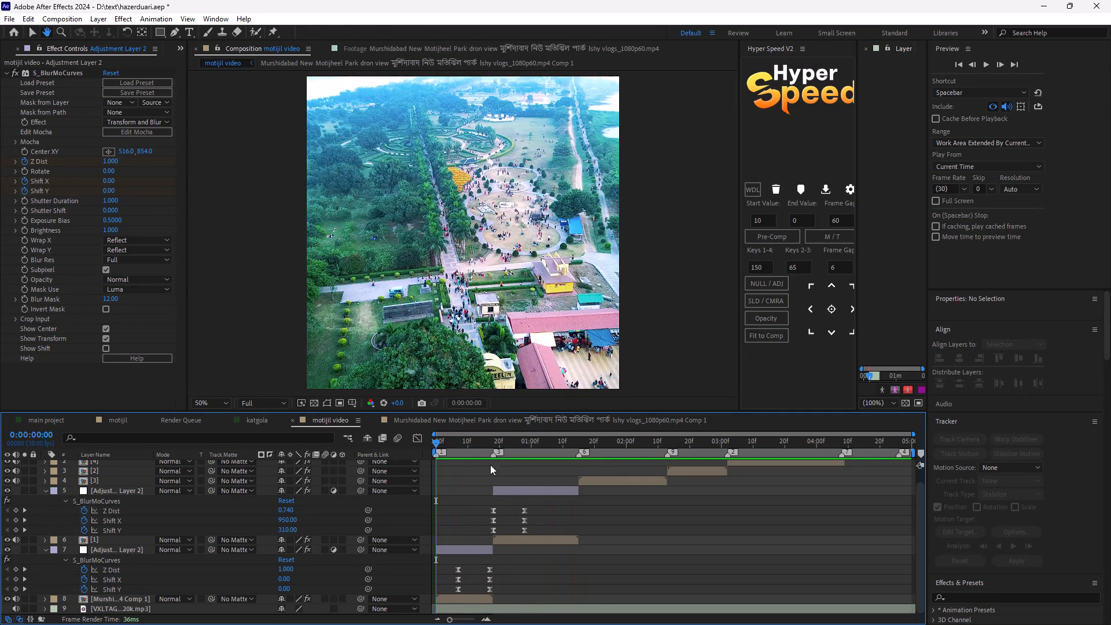
pyautogui.moveTo(438, 437); pyautogui.dragTo(484, 471)
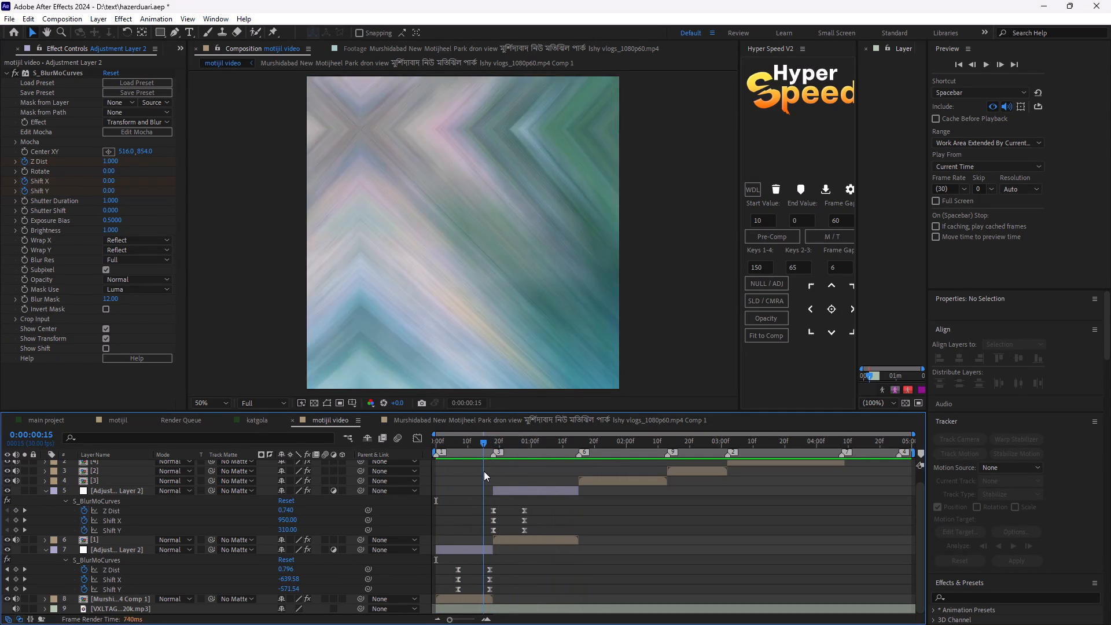
pyautogui.moveTo(484, 471); pyautogui.dragTo(493, 472)
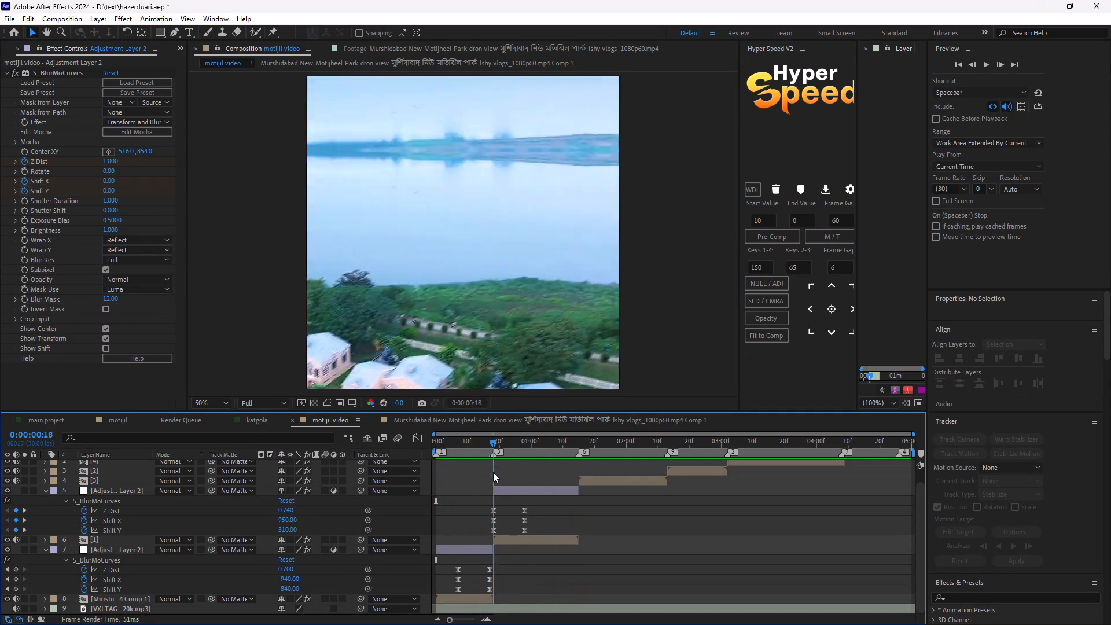
pyautogui.moveTo(493, 472); pyautogui.dragTo(503, 473)
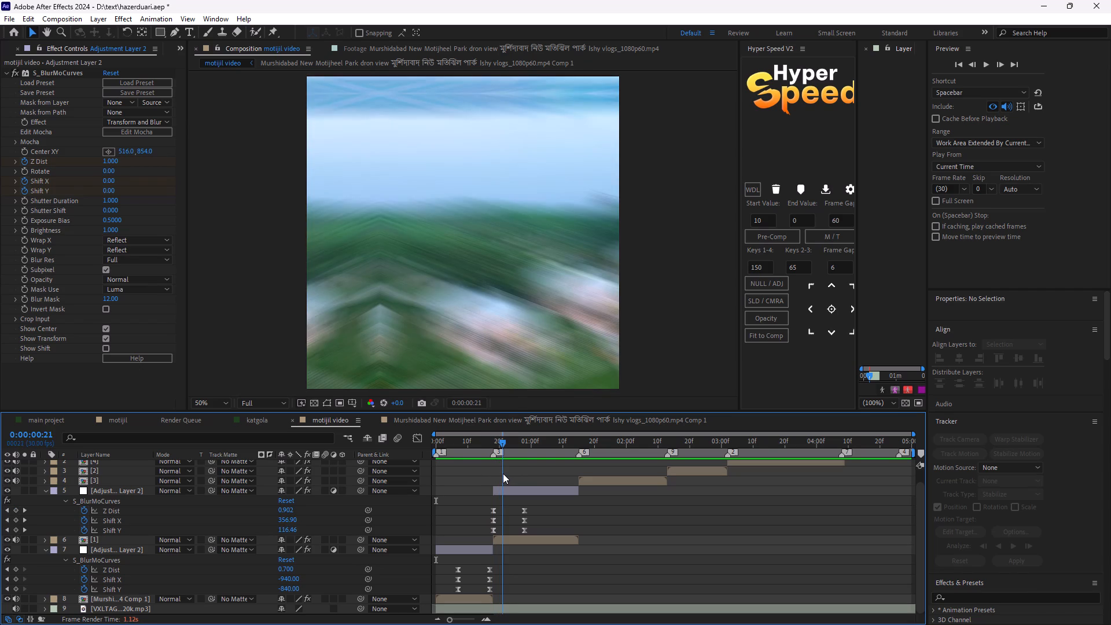
# Scrub through the transition between the first two shots and play it back from near the composition start.
pyautogui.moveTo(503, 473); pyautogui.dragTo(502, 476)
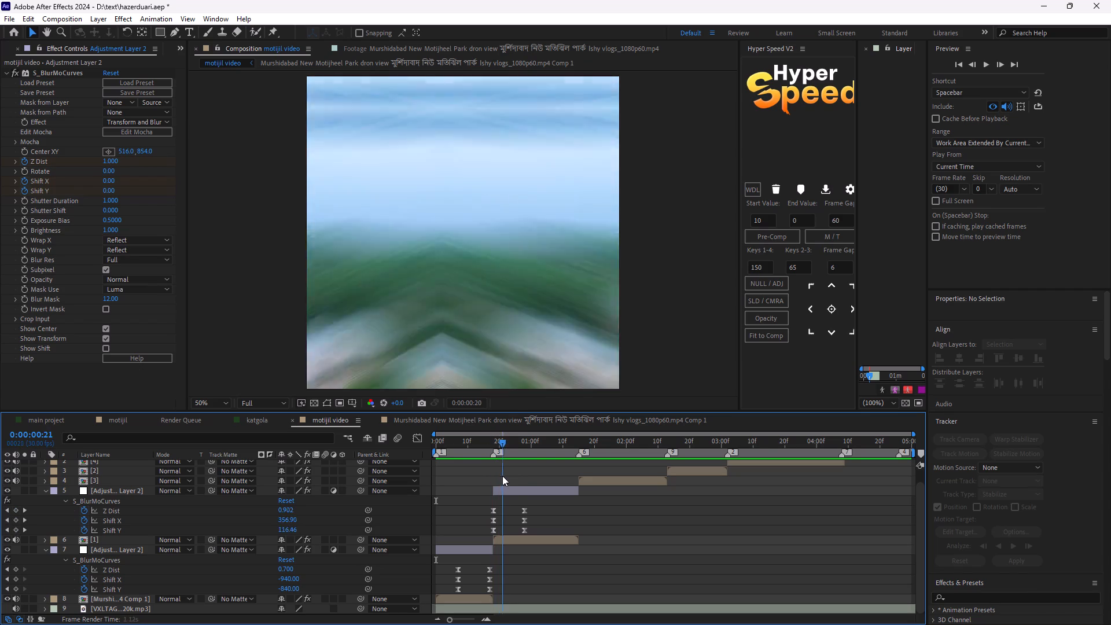
pyautogui.moveTo(502, 476); pyautogui.dragTo(495, 478)
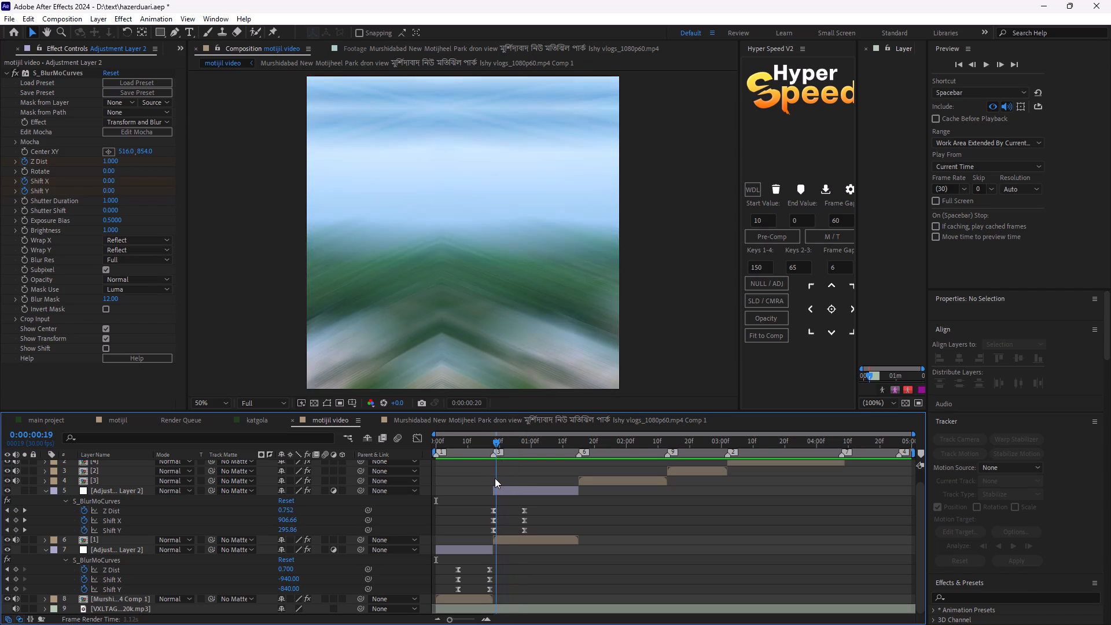
pyautogui.moveTo(495, 478); pyautogui.dragTo(521, 479)
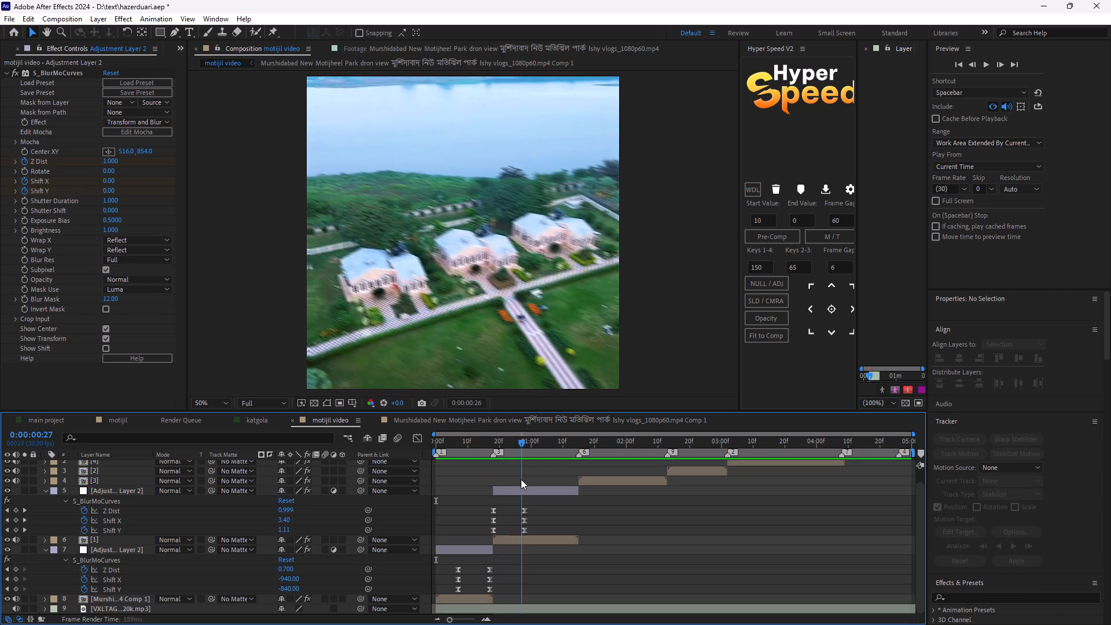
pyautogui.moveTo(521, 479); pyautogui.dragTo(440, 492)
pyautogui.press('space')
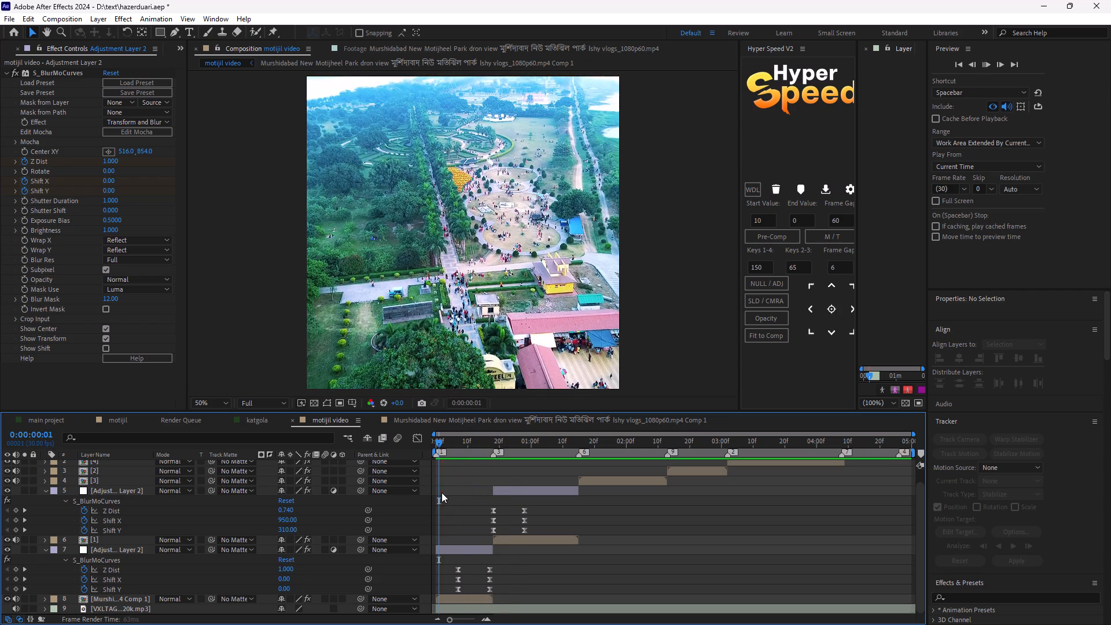
pyautogui.press('space')
pyautogui.press('space')
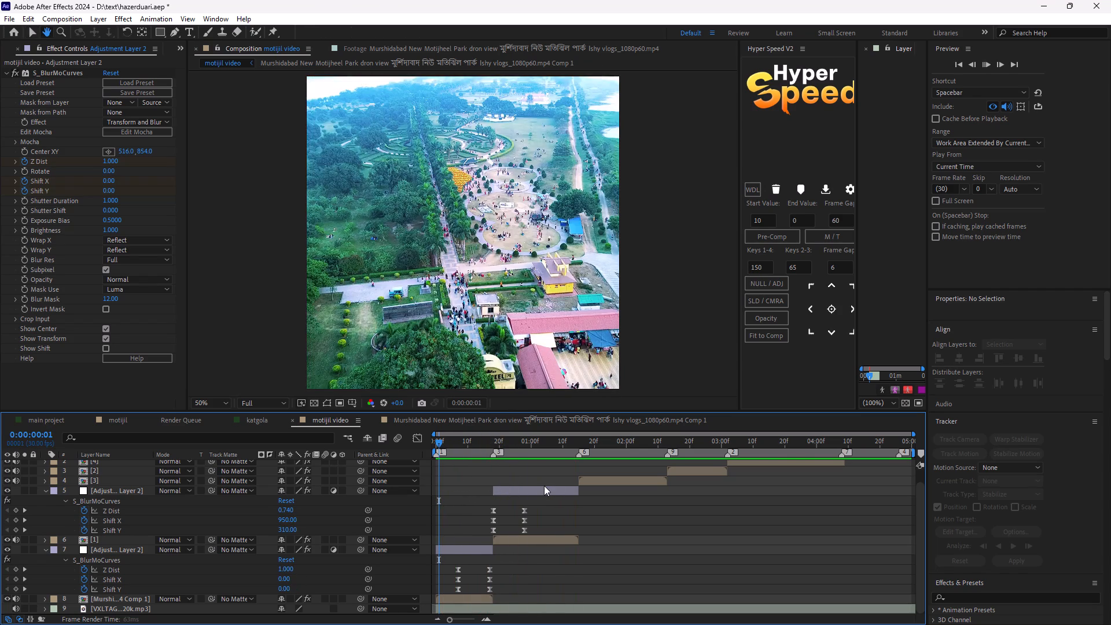
pyautogui.press('space')
pyautogui.press('space')
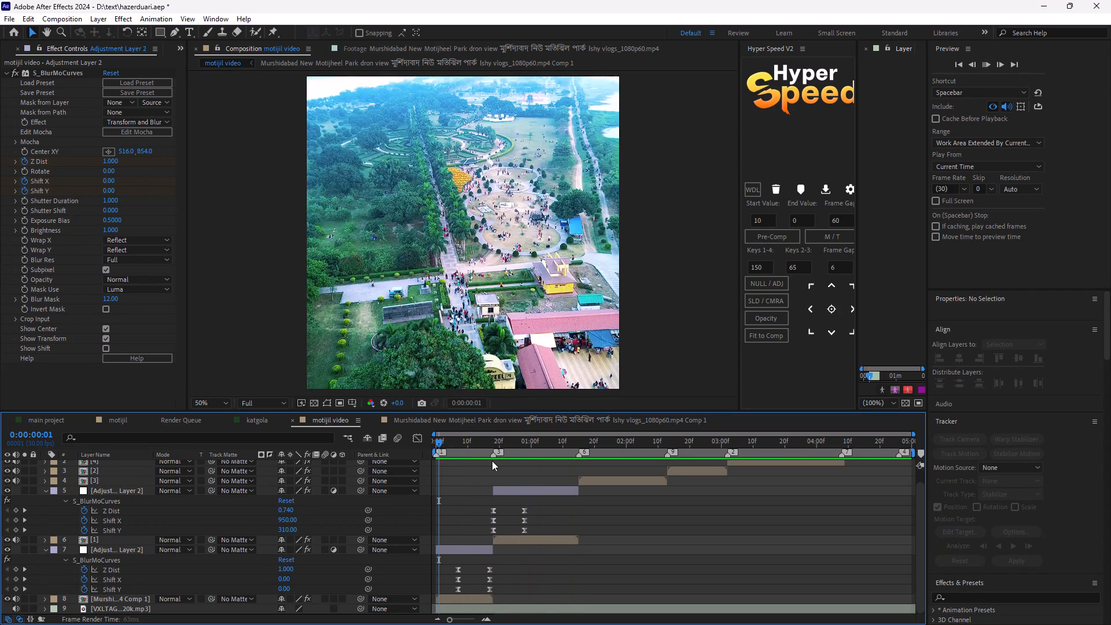
pyautogui.press('space')
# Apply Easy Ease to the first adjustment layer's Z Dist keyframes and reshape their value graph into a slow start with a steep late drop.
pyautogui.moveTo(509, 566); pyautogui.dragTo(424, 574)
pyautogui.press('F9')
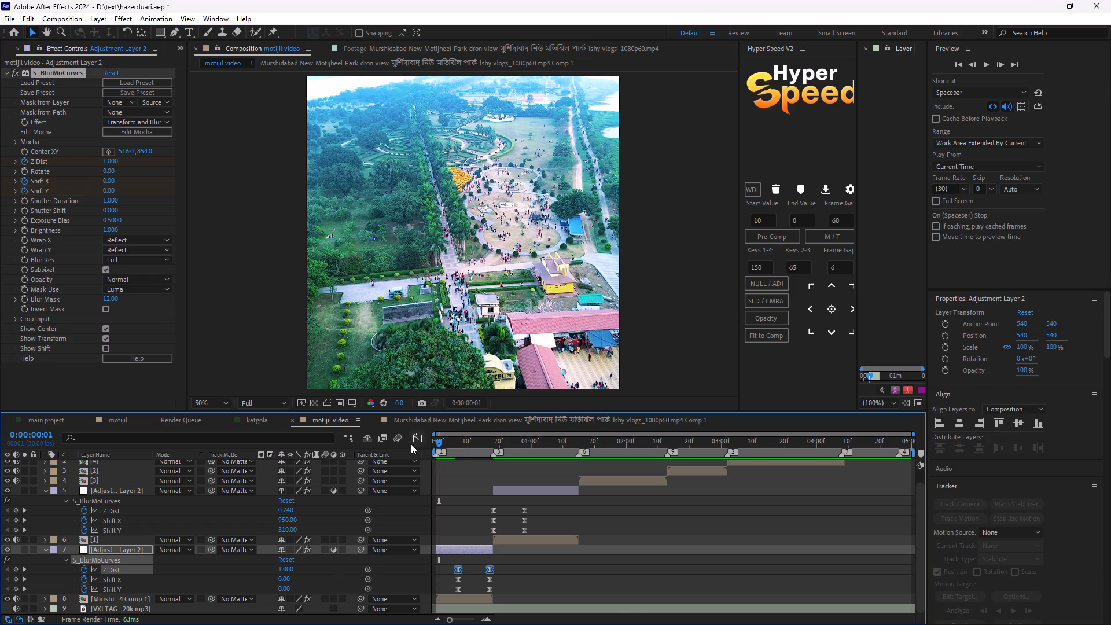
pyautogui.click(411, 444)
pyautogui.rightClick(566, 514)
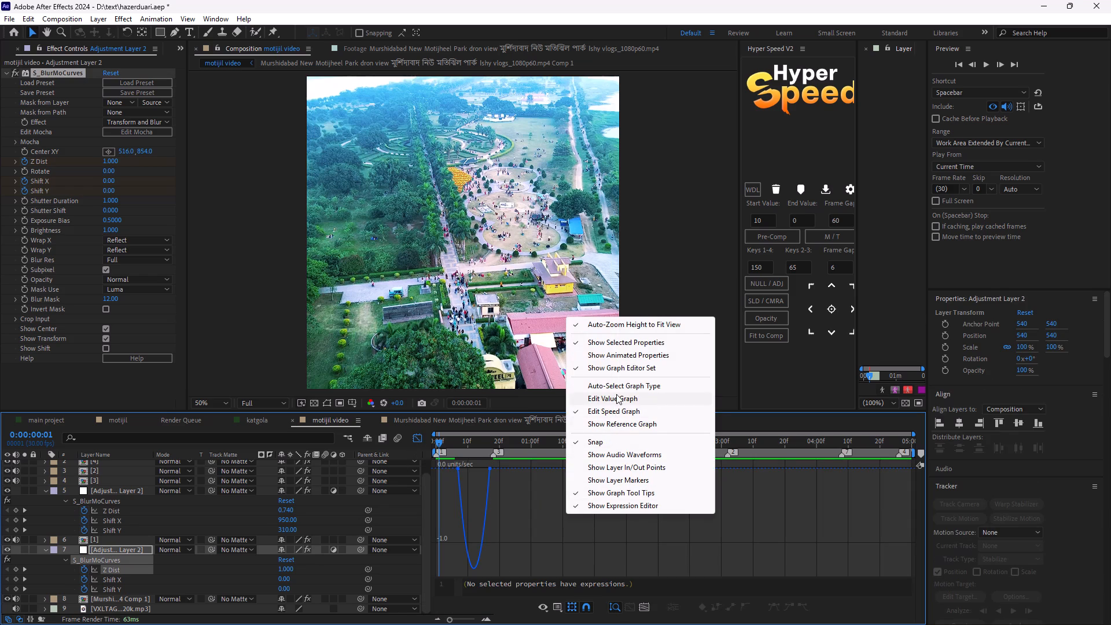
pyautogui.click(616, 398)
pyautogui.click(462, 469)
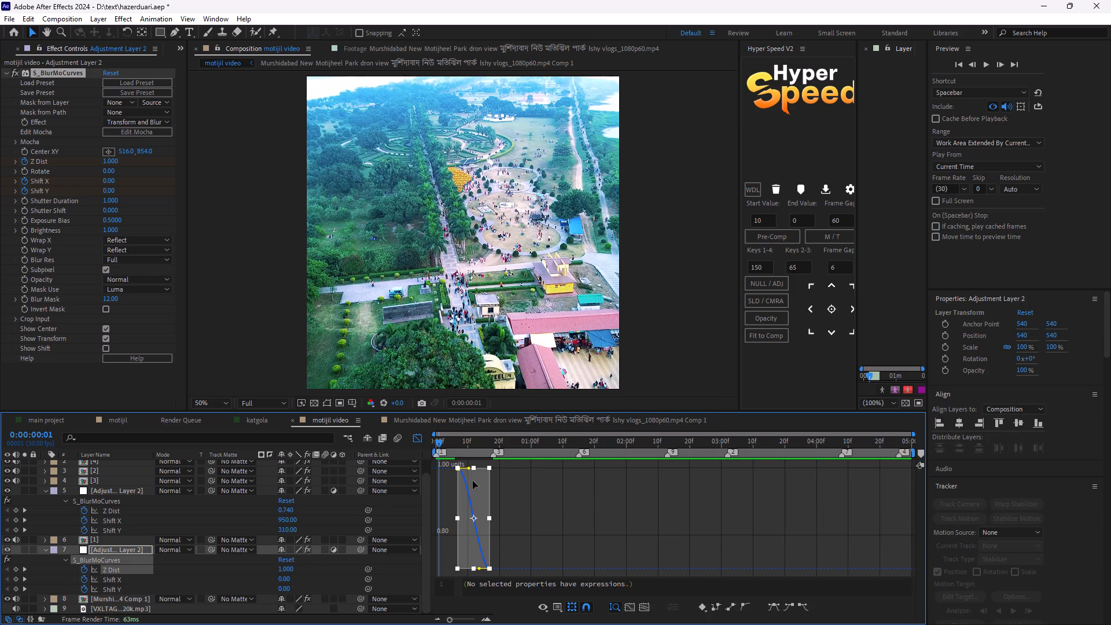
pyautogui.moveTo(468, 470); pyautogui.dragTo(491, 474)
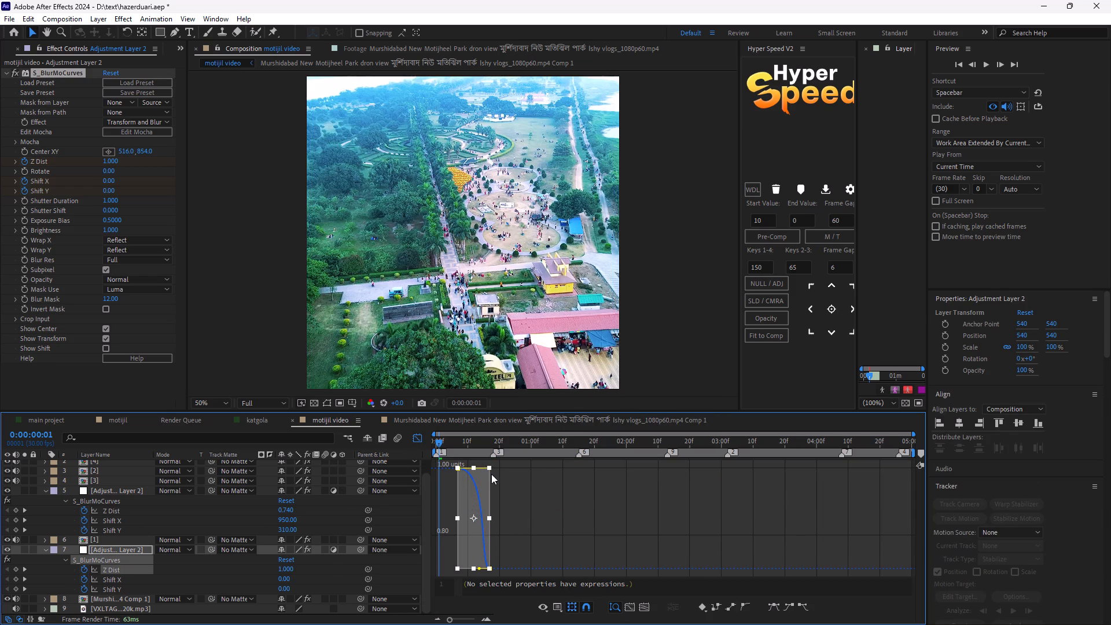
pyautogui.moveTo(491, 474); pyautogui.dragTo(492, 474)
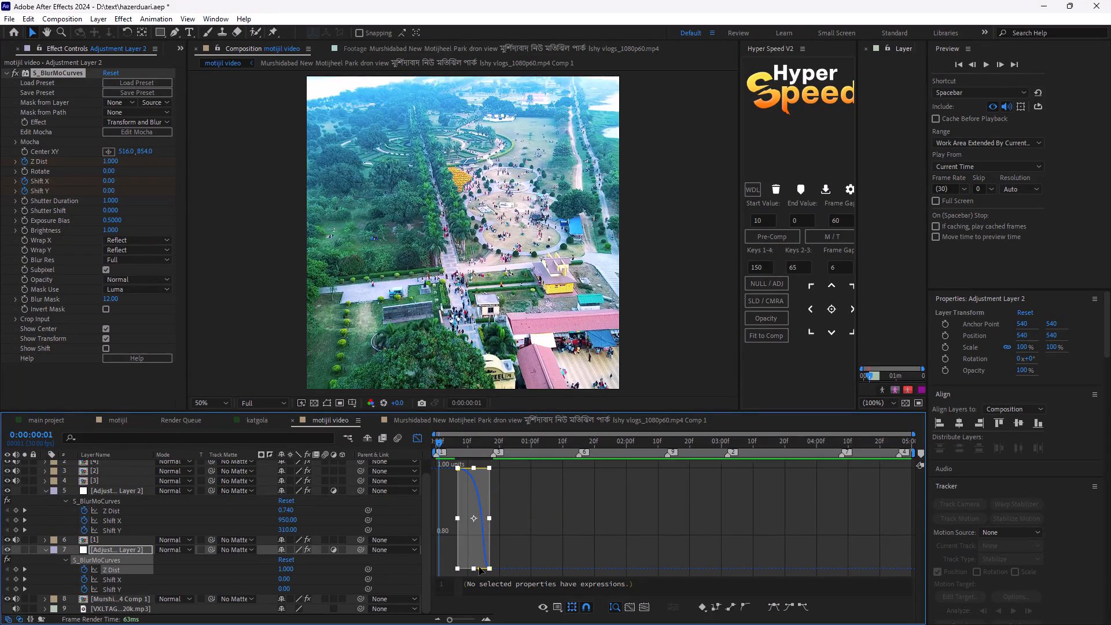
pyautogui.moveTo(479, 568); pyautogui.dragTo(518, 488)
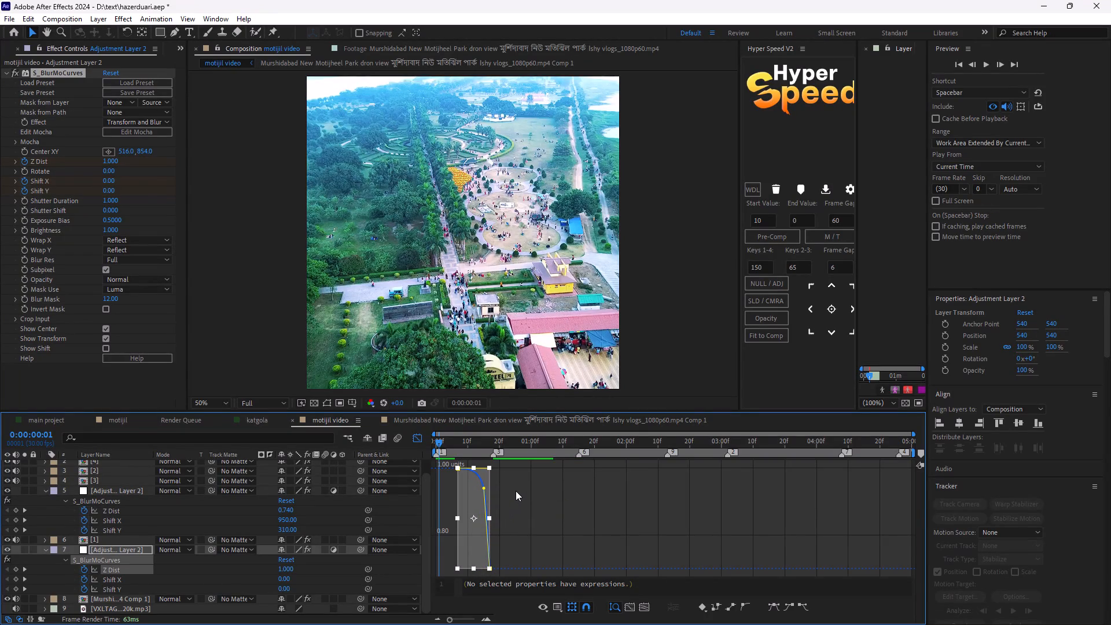
# Play back and scrub through the first shot's outgoing blur to check the reshaped Z Dist curve.
pyautogui.press('space')
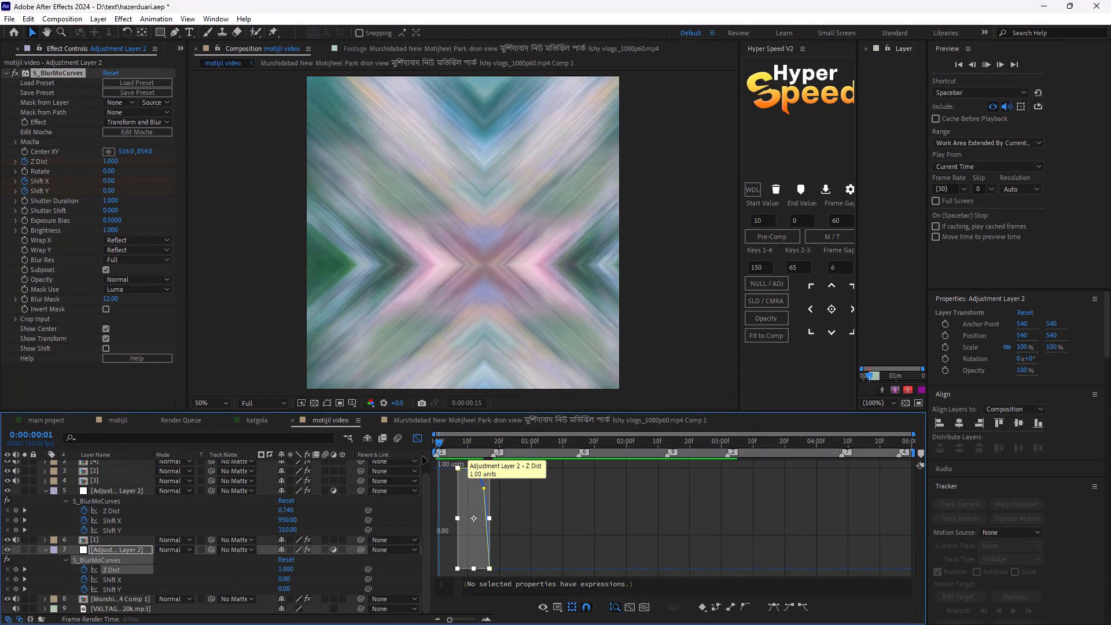
pyautogui.click(411, 443)
pyautogui.press('space')
pyautogui.moveTo(448, 443); pyautogui.dragTo(453, 446)
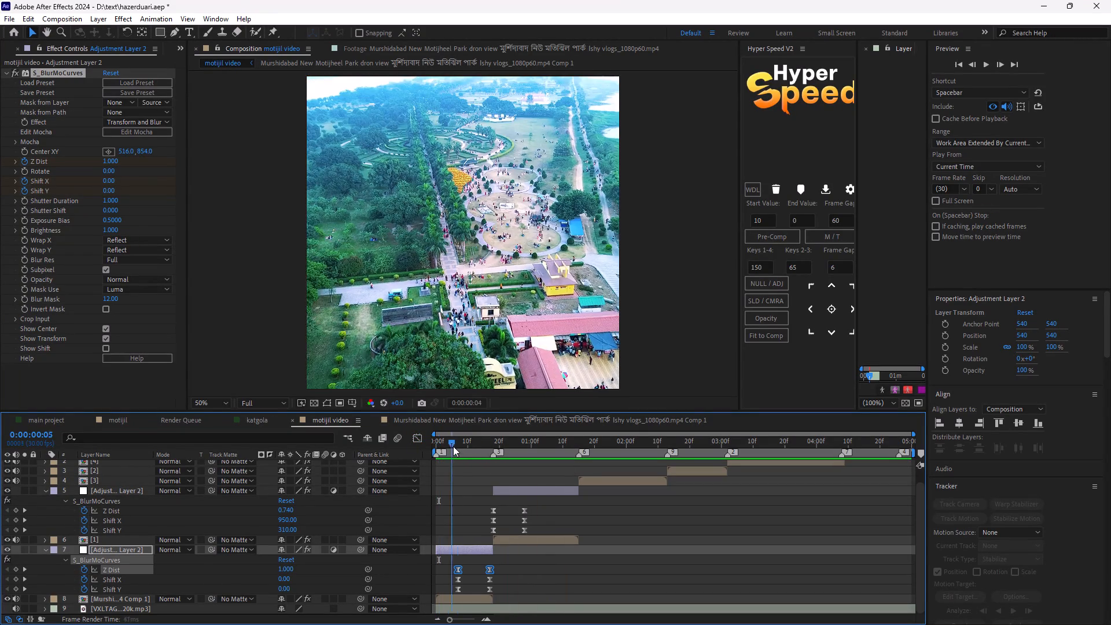
pyautogui.moveTo(453, 446); pyautogui.dragTo(477, 467)
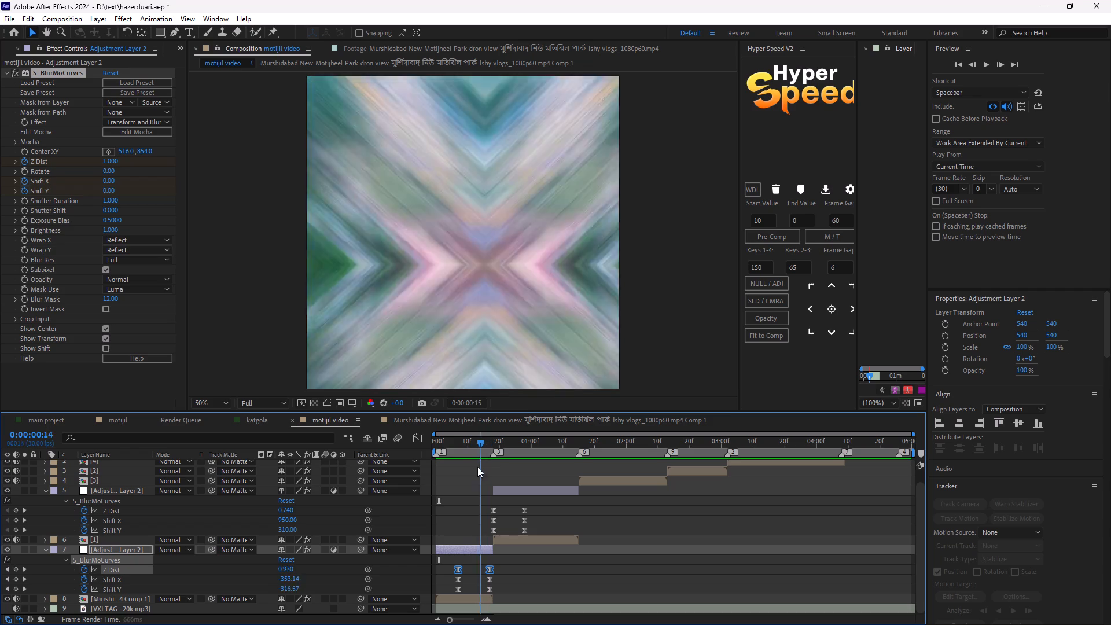
pyautogui.moveTo(477, 467); pyautogui.dragTo(474, 473)
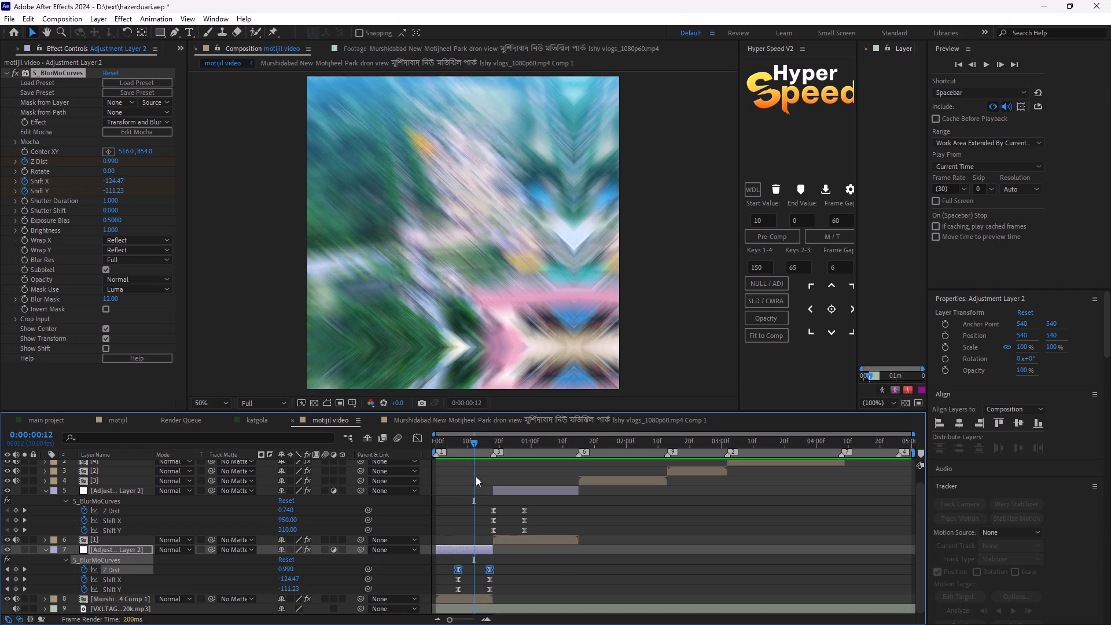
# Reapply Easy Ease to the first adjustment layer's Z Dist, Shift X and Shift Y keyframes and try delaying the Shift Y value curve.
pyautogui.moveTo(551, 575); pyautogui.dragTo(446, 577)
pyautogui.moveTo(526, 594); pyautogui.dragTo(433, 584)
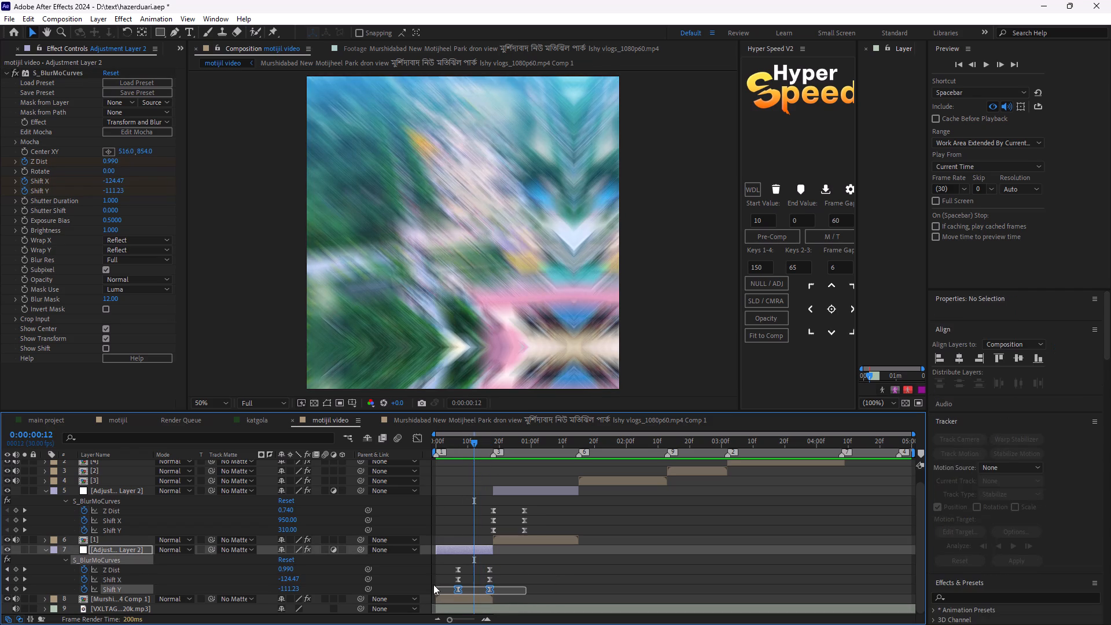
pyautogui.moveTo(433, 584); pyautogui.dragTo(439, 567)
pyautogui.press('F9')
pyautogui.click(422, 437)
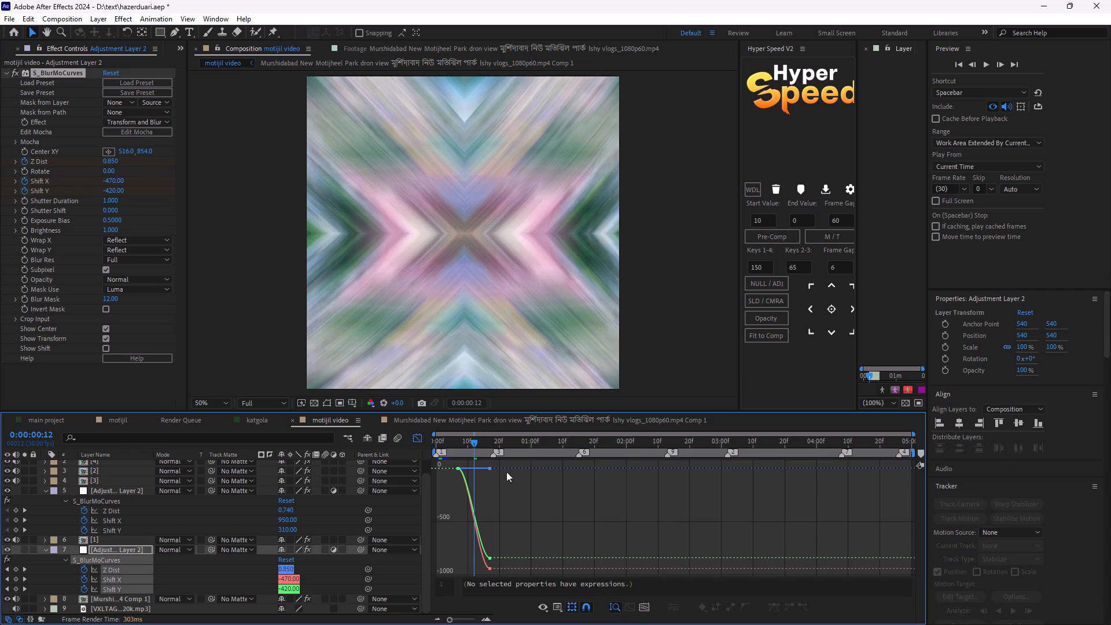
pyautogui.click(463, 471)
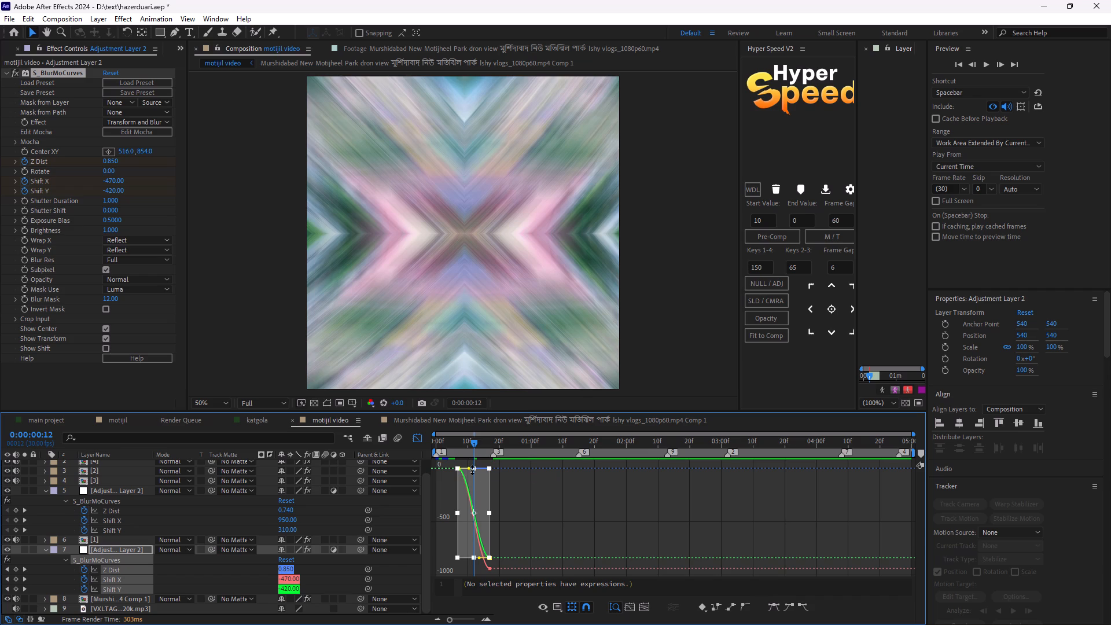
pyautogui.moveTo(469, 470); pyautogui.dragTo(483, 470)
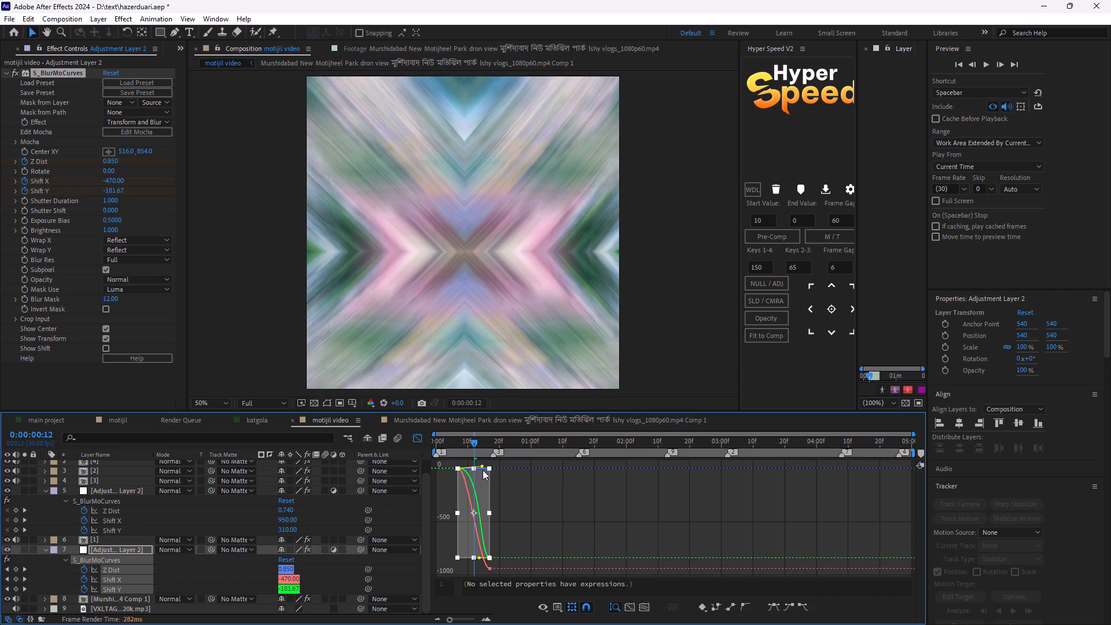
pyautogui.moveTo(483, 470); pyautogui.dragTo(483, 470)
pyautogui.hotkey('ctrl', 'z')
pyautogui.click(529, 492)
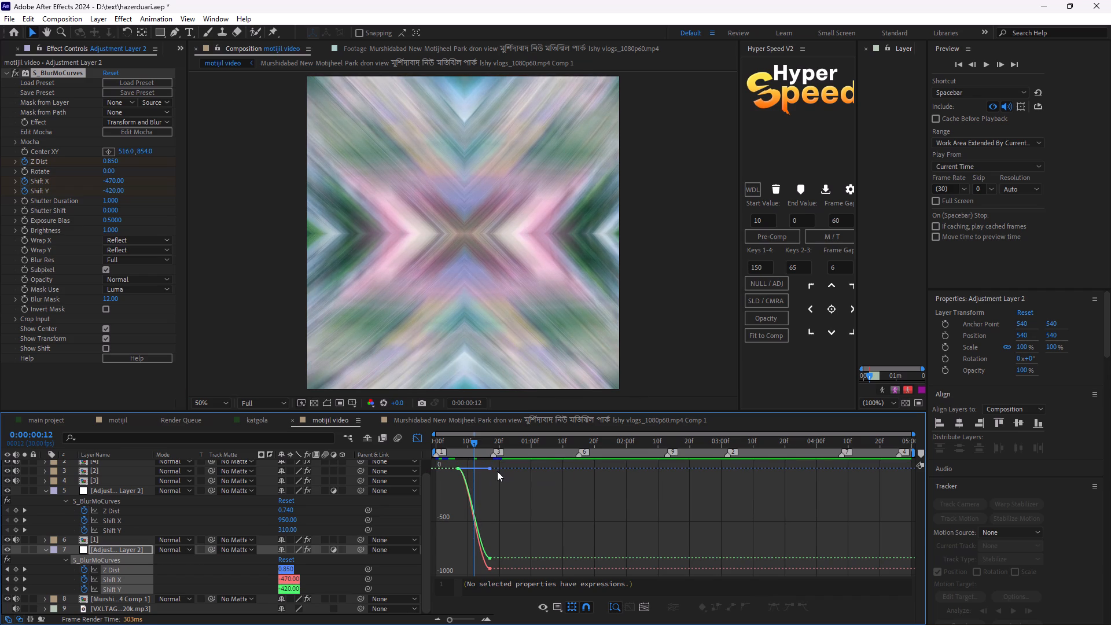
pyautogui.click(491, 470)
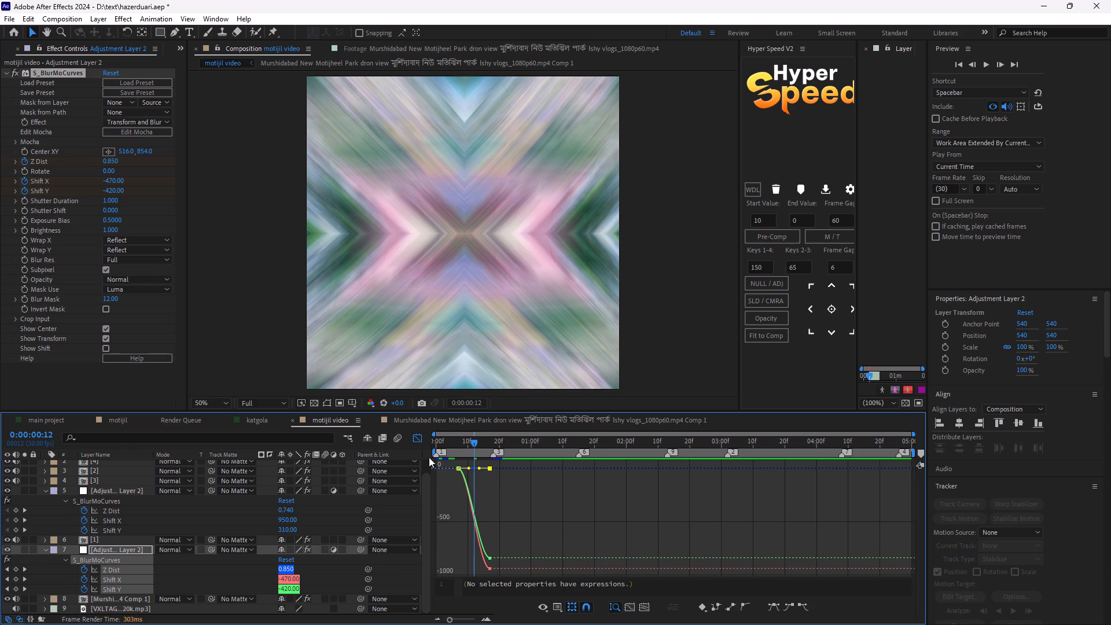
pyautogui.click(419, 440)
# Delete both S_BlurMoCurves adjustment layers over the first two shots.
pyautogui.click(473, 551)
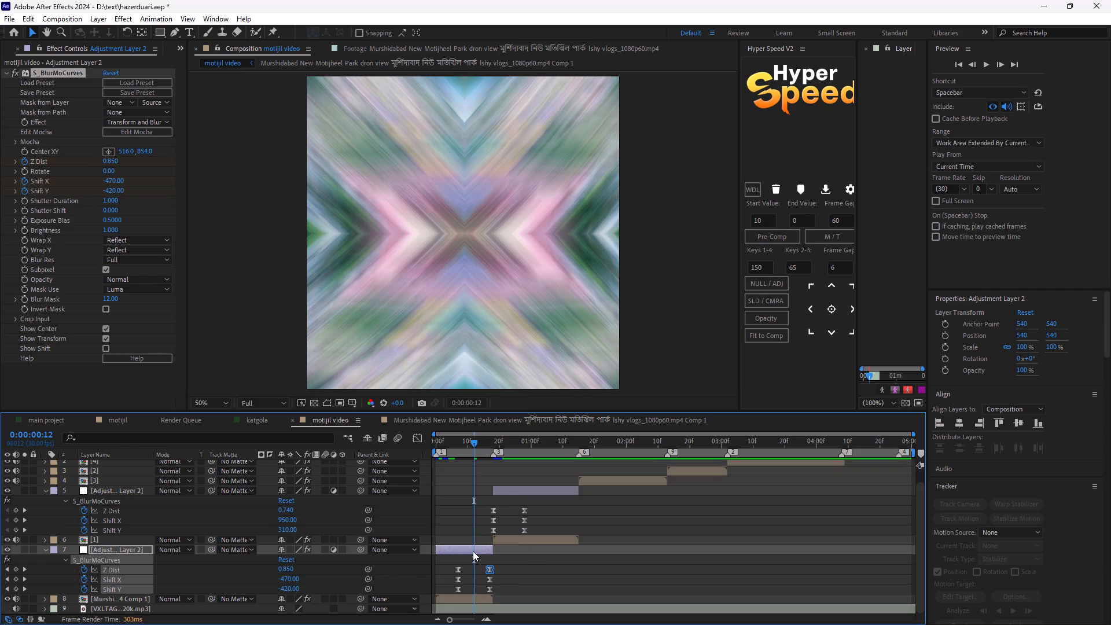
pyautogui.keyDown('ctrl'); pyautogui.click(504, 492); pyautogui.keyUp('ctrl')
pyautogui.press('Delete')
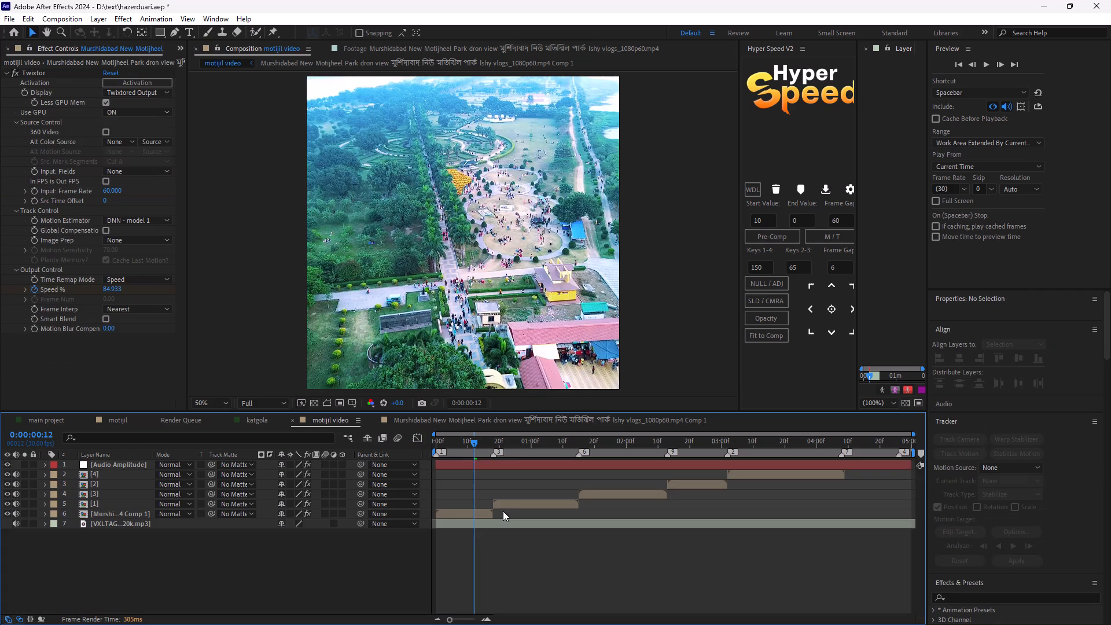
# Add a new adjustment layer and trim it to span 0:00:00:11 to 0:00:00:28 across the first cut.
pyautogui.rightClick(311, 556)
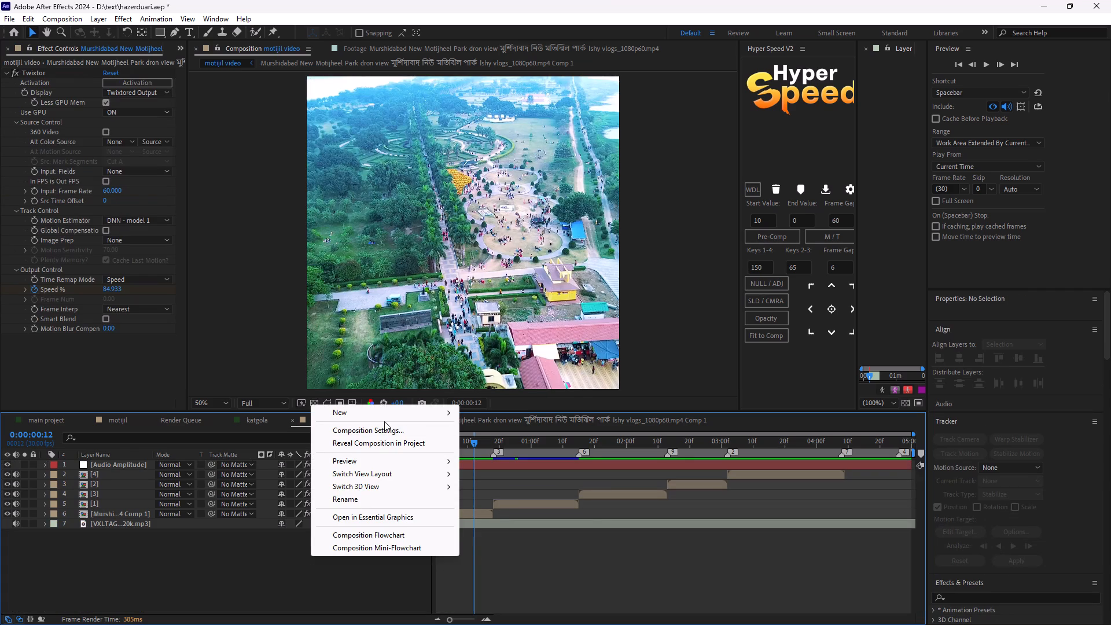
pyautogui.click(489, 509)
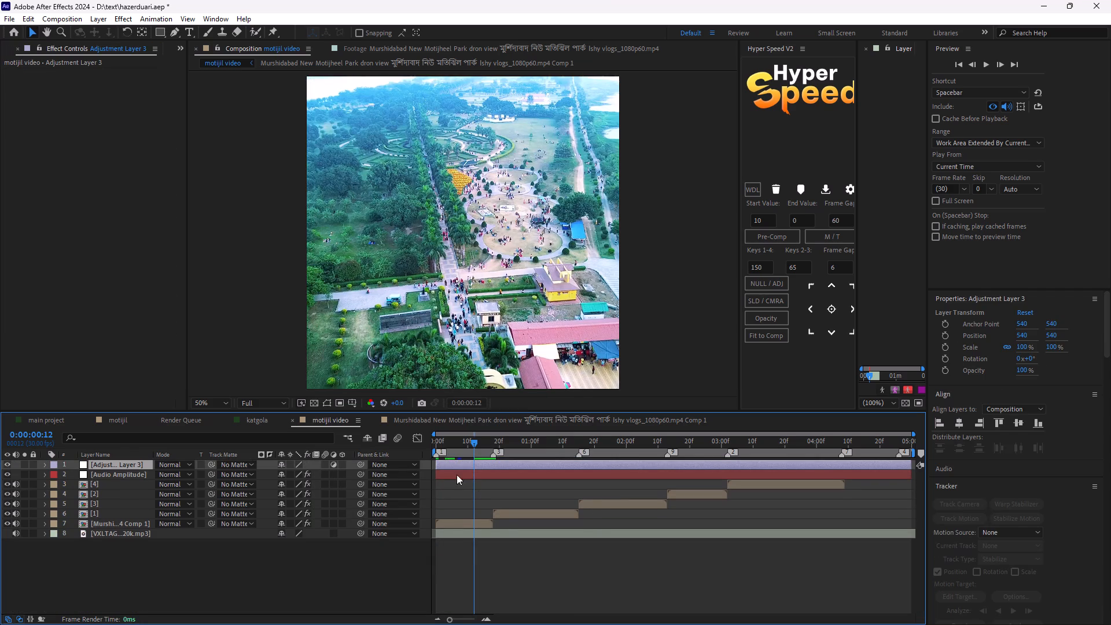
pyautogui.click(471, 439)
pyautogui.hotkey('ctrl', 'shift', 'd')
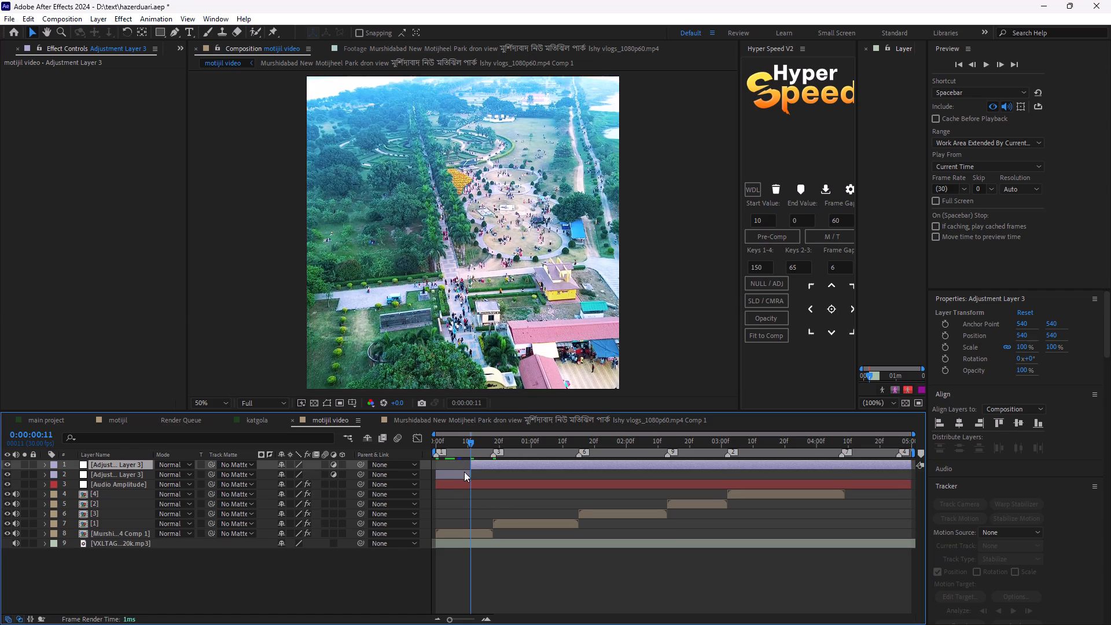
pyautogui.click(463, 473)
pyautogui.press('Delete')
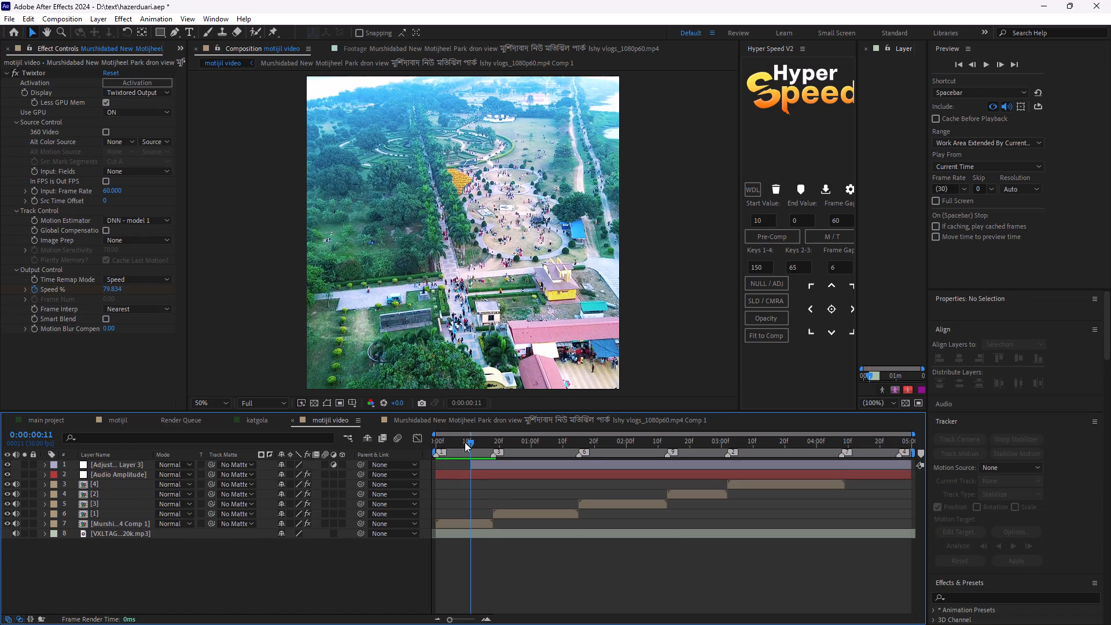
pyautogui.moveTo(469, 439); pyautogui.dragTo(524, 487)
pyautogui.keyDown('ctrl'); pyautogui.click(527, 466); pyautogui.keyUp('ctrl')
pyautogui.hotkey('ctrl', 'shift', 'd')
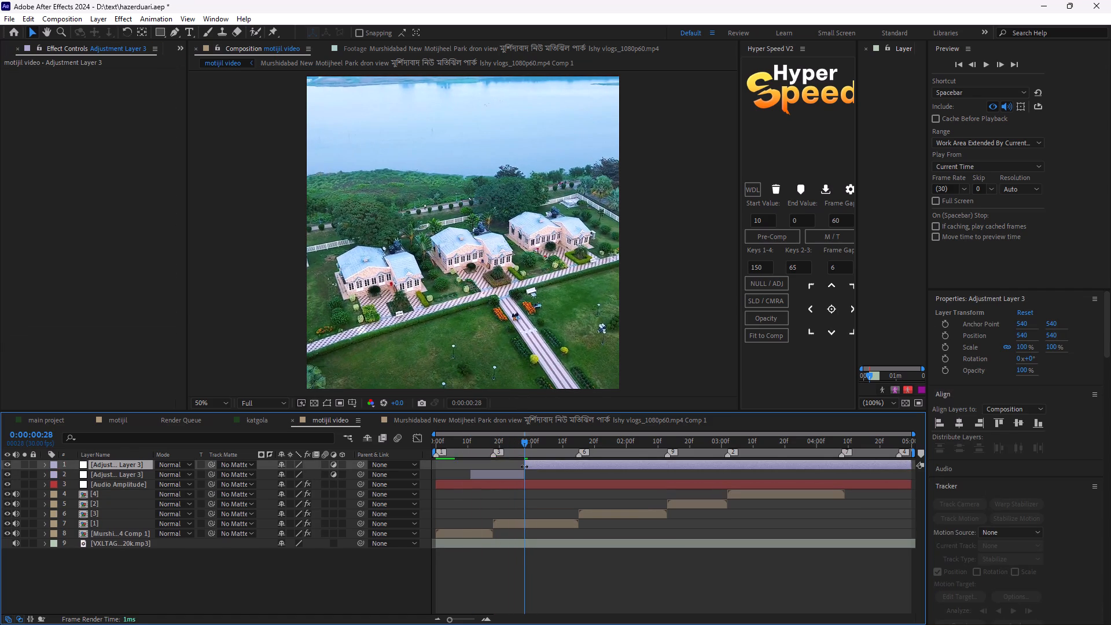
pyautogui.press('Delete')
# Move the new adjustment layer directly above layer [1] in the layer stack.
pyautogui.moveTo(140, 464); pyautogui.dragTo(147, 505)
# Scrub to the first cut and play back the section around it to check the adjustment layer's placement.
pyautogui.moveTo(523, 442); pyautogui.dragTo(494, 453)
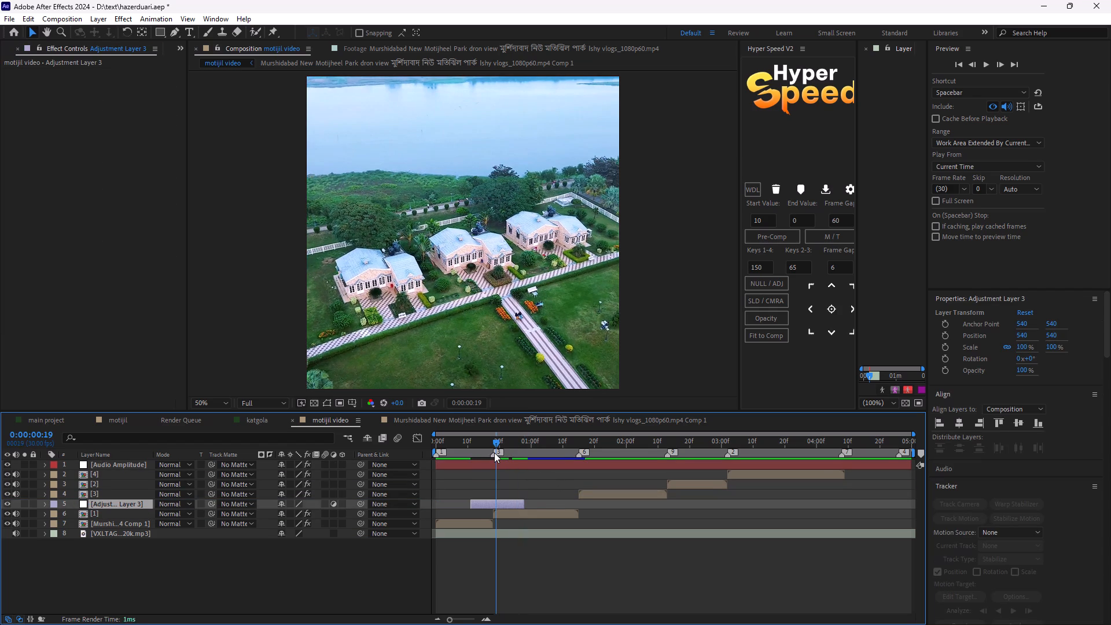
pyautogui.moveTo(494, 453); pyautogui.dragTo(492, 453)
pyautogui.press('u')
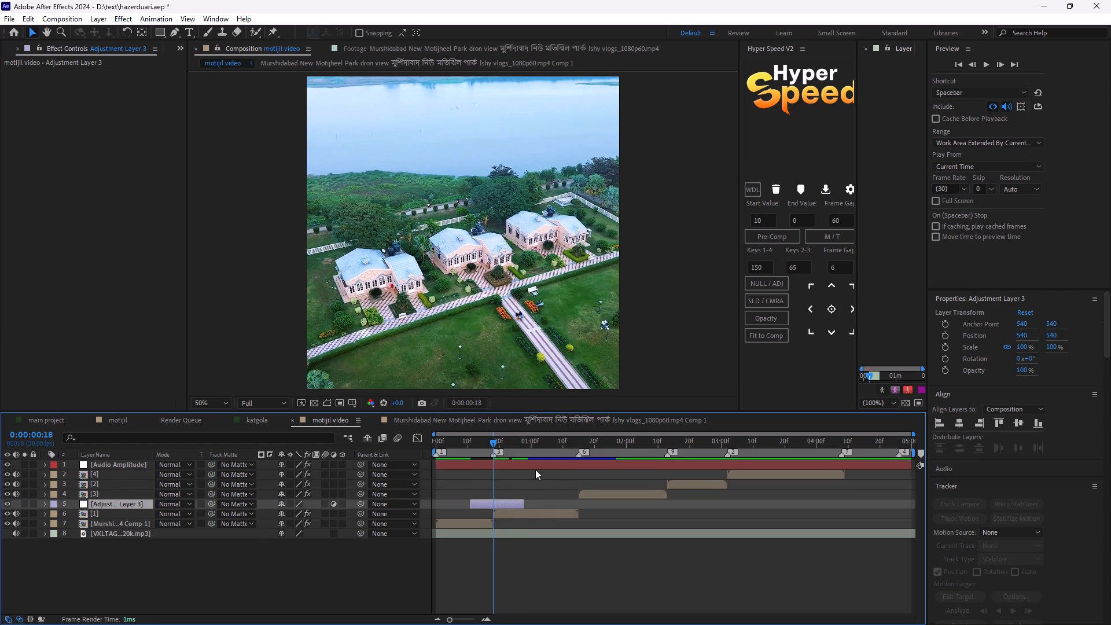
pyautogui.moveTo(495, 442); pyautogui.dragTo(466, 448)
pyautogui.press('space')
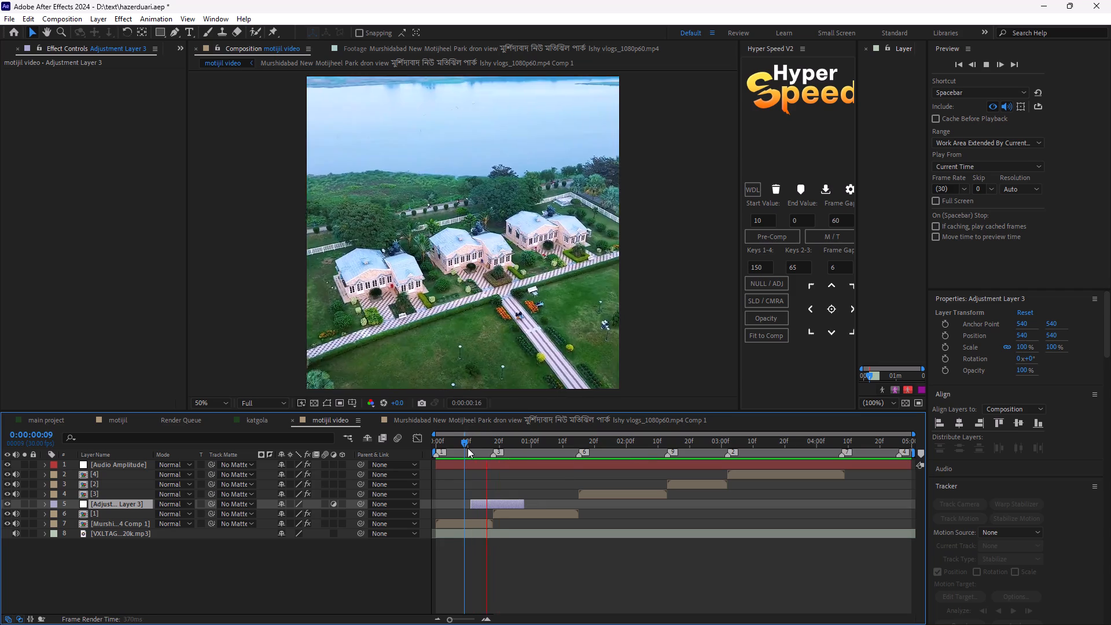
pyautogui.press('space')
pyautogui.press('space')
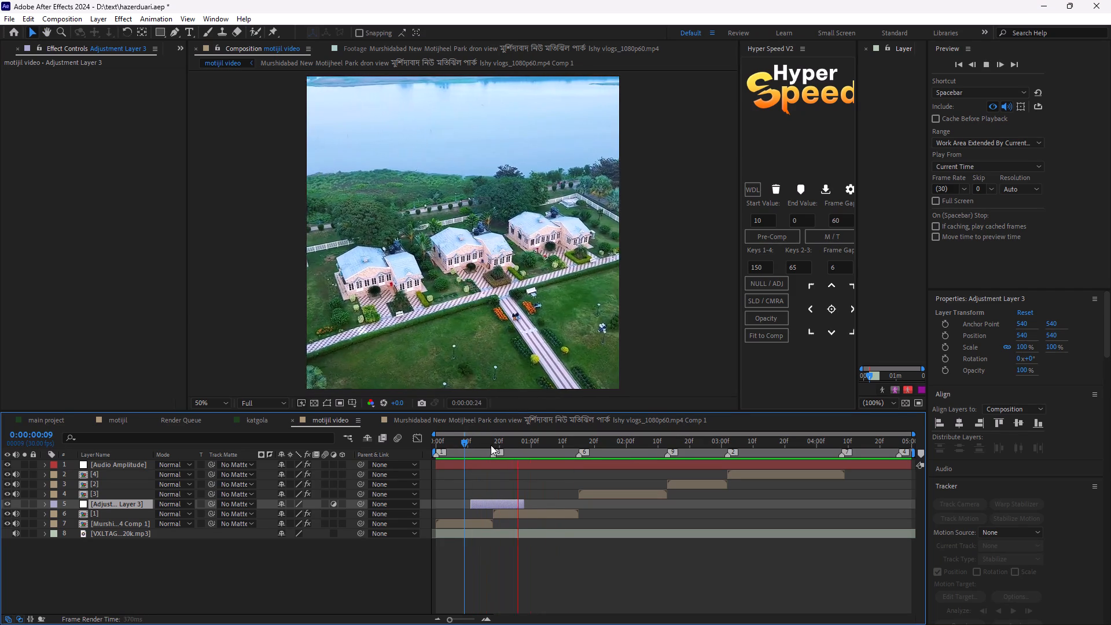
pyautogui.press('space')
pyautogui.press('space')
pyautogui.press('space')
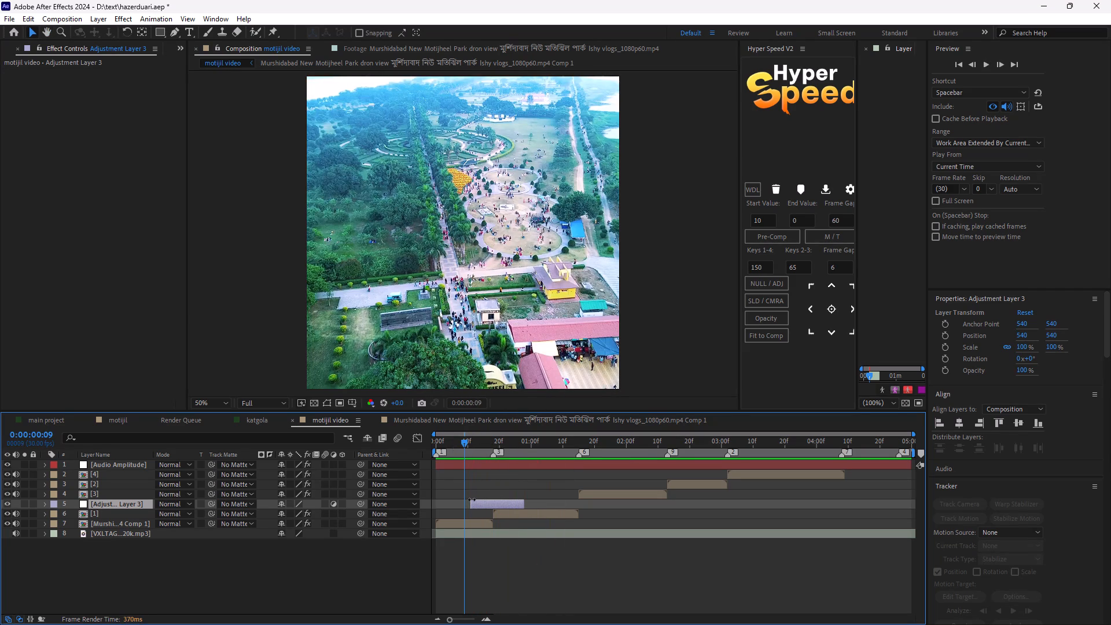
# Extend the adjustment layer's start earlier to about 0:00:00:10.
pyautogui.click(471, 499)
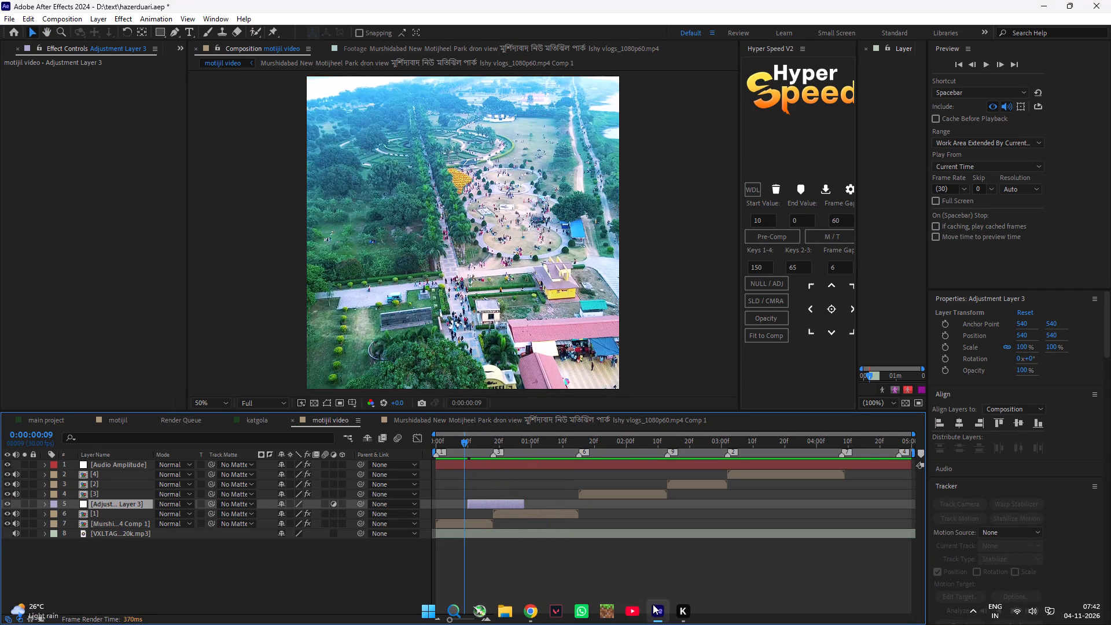